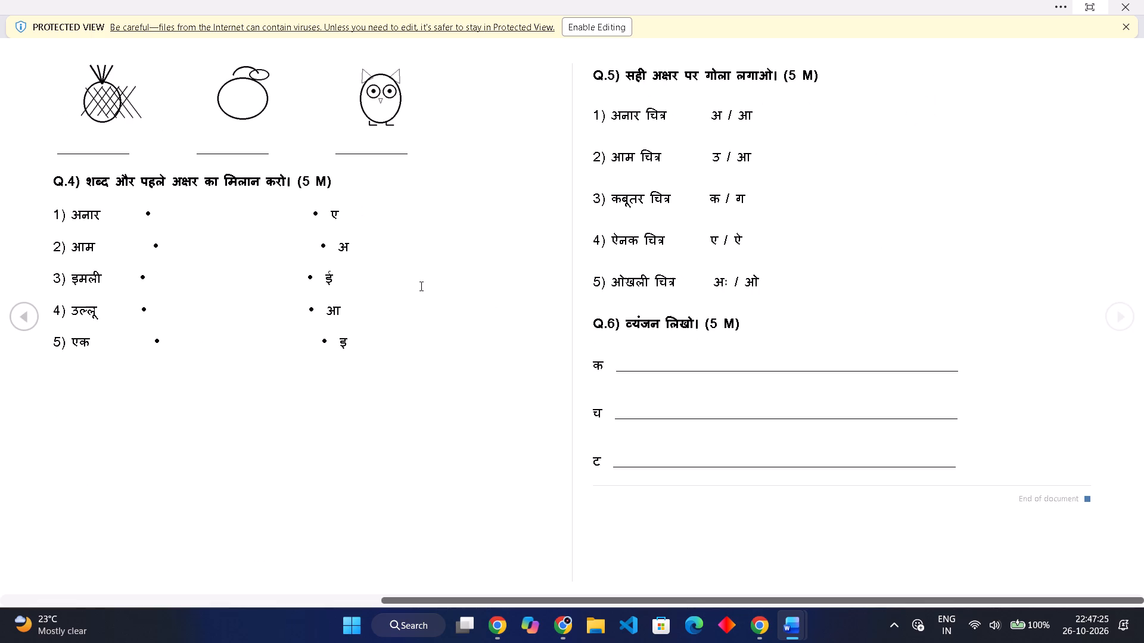
Enable editing of the Option 2 question paper and reveal the hidden editing commands.
{"action": "left_click", "coordinate": [595, 26]}
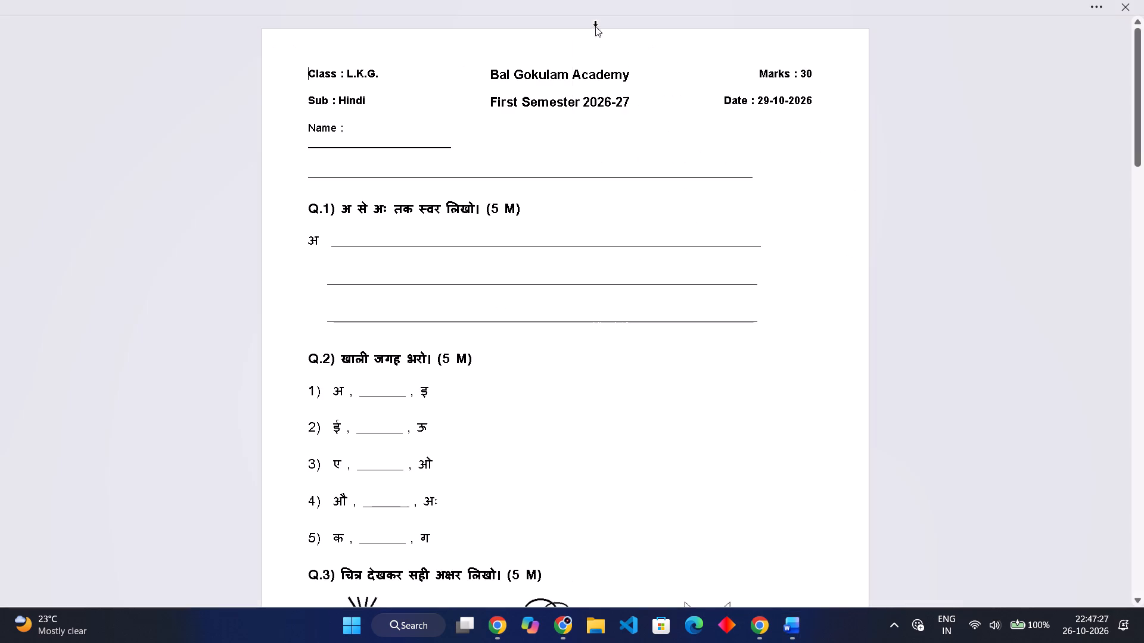
{"action": "left_click", "coordinate": [1093, 11]}
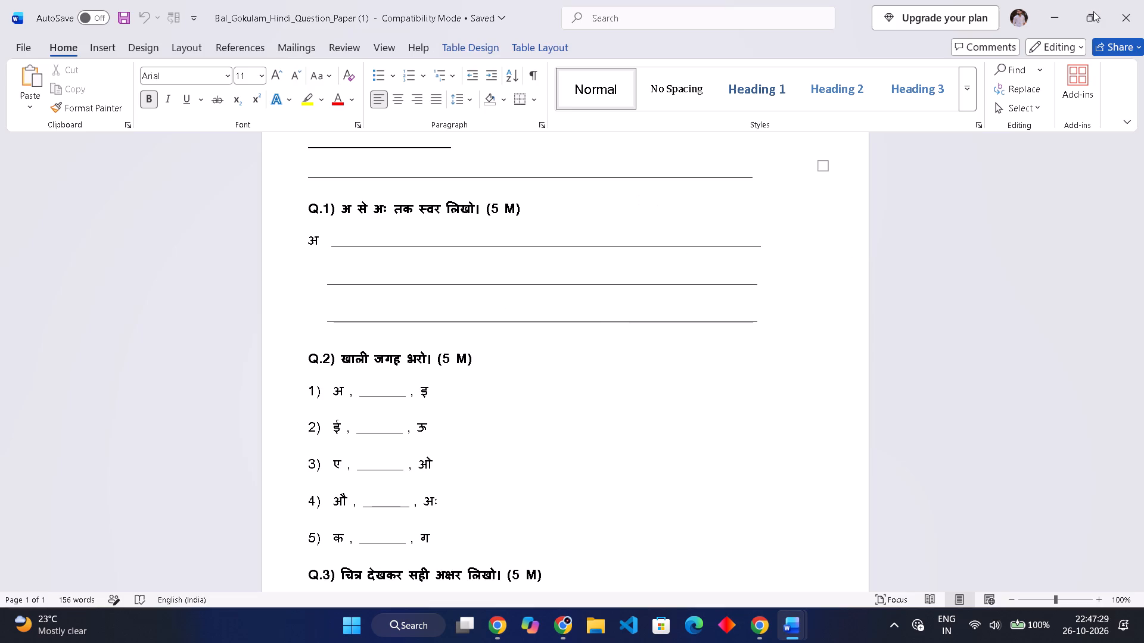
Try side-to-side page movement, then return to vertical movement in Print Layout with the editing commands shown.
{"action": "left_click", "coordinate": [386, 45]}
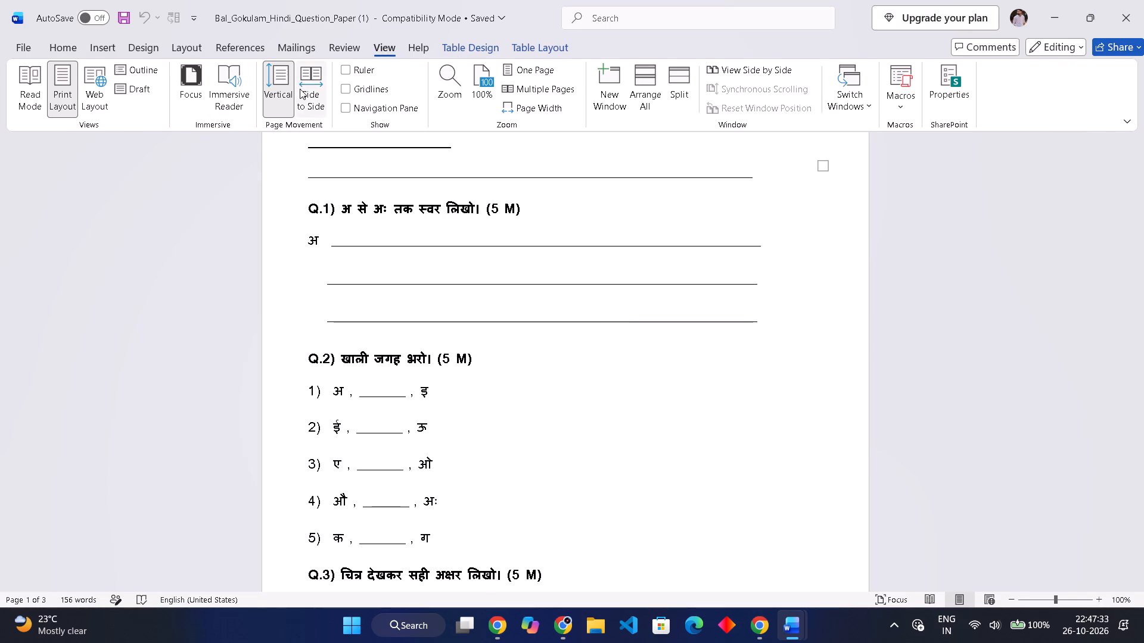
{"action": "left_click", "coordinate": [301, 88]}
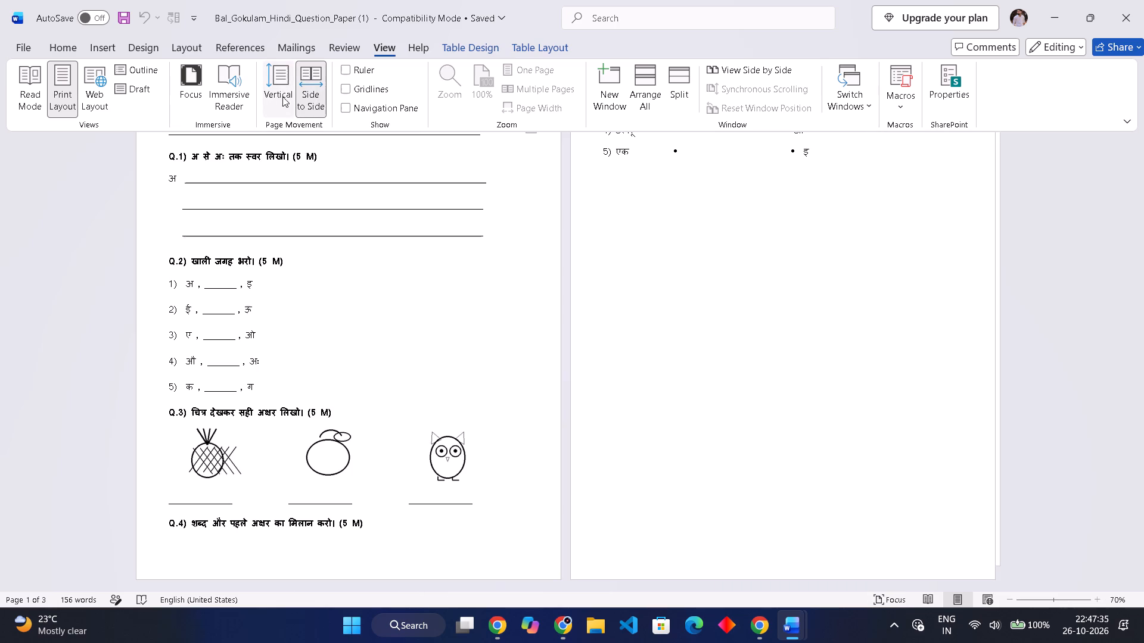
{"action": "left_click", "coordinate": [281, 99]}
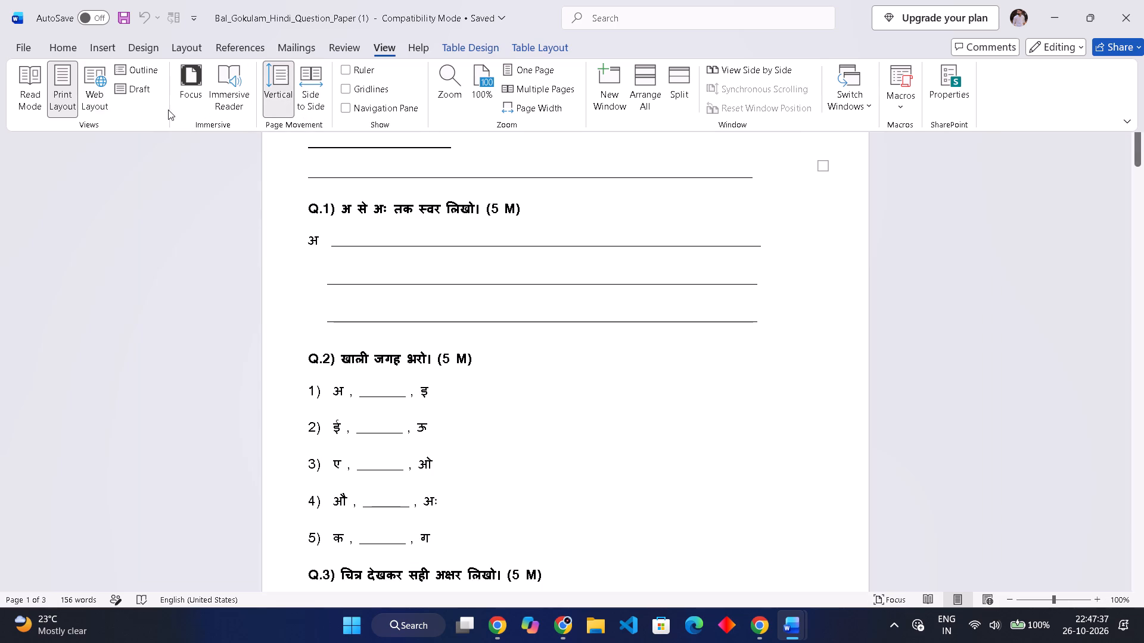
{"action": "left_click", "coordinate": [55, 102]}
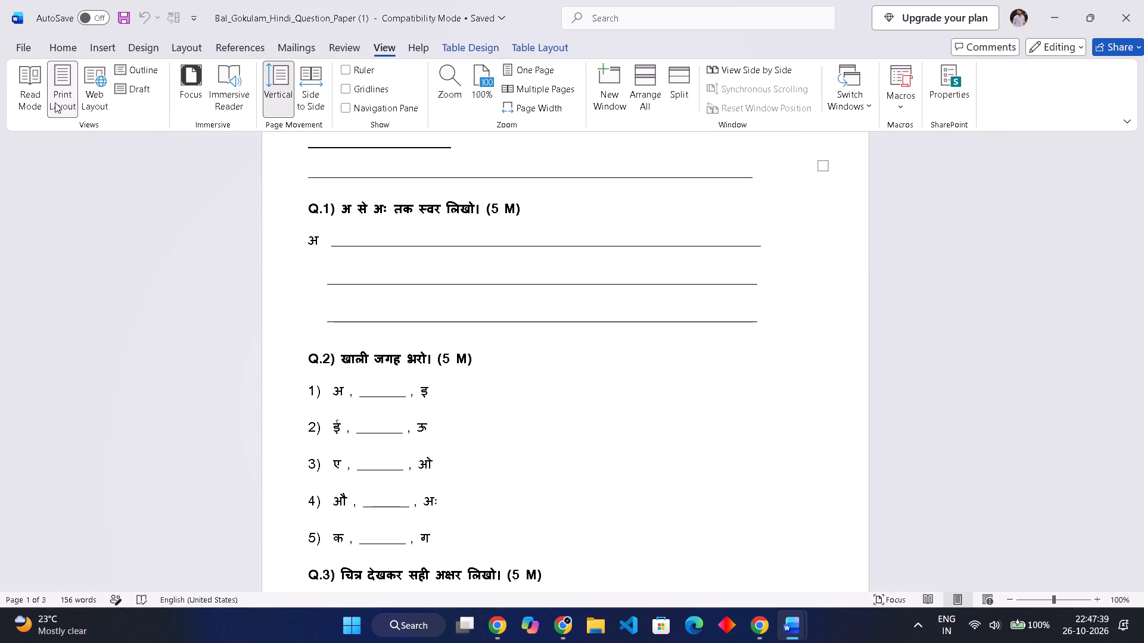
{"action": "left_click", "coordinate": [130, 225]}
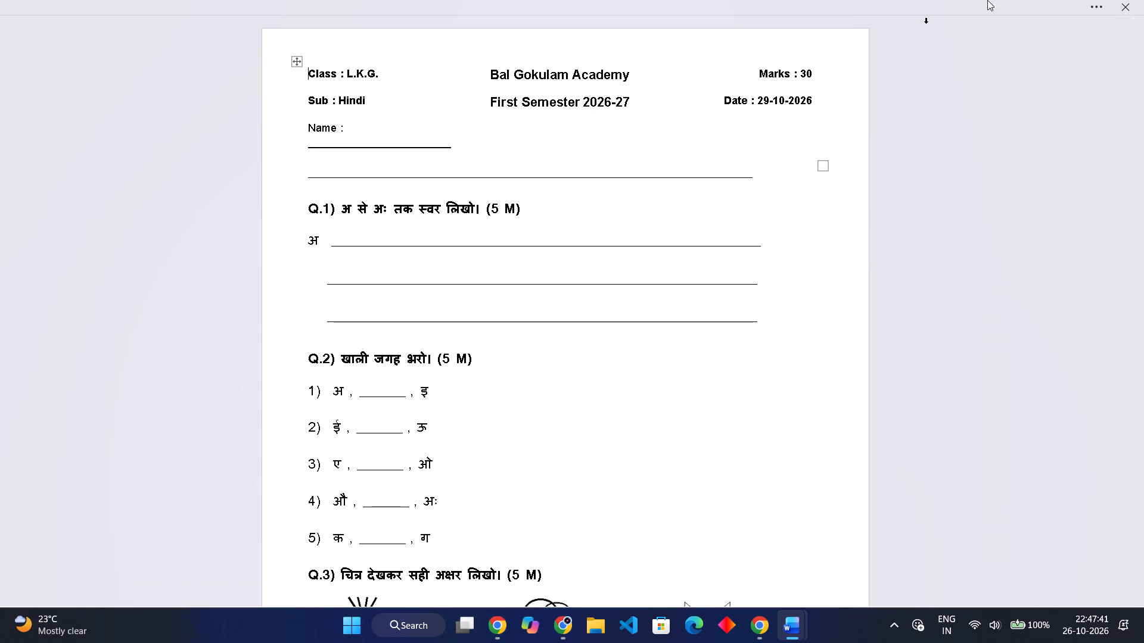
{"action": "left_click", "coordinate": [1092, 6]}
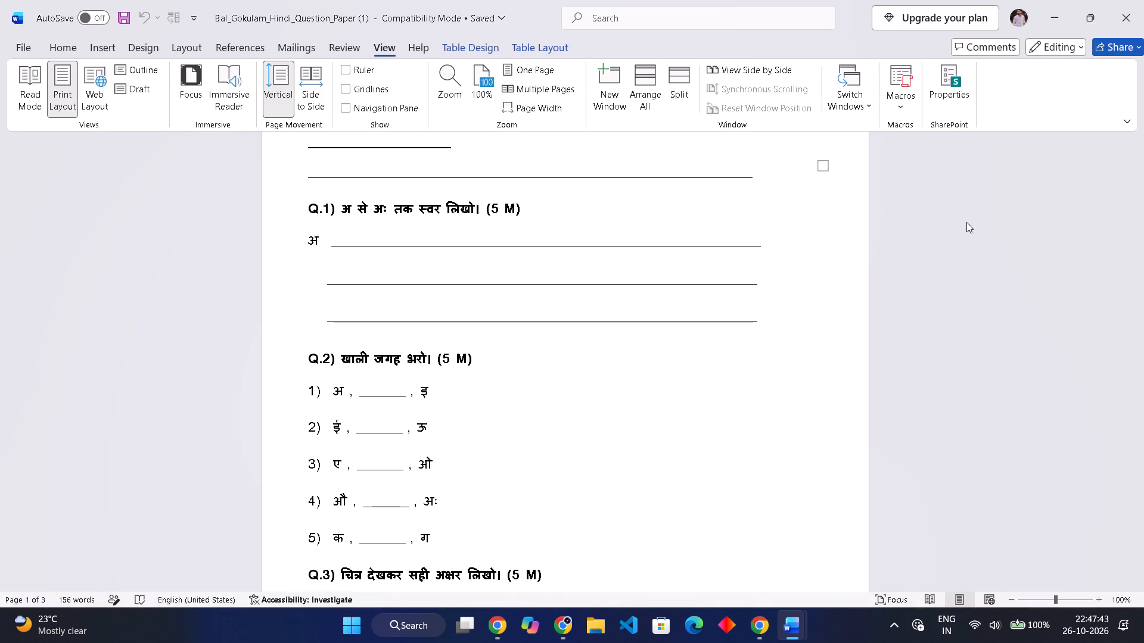
Examine the header and questions of the Option 2 paper, with several pages in view at reduced zoom.
{"action": "scroll", "coordinate": [766, 268], "scroll_direction": "up", "scroll_amount": 2}
{"action": "scroll", "coordinate": [766, 268], "scroll_direction": "down", "scroll_amount": 1}
{"action": "scroll", "coordinate": [766, 268], "scroll_direction": "up", "scroll_amount": 7}
{"action": "scroll", "coordinate": [766, 268], "scroll_direction": "down", "scroll_amount": 5, "text": "ctrl"}
{"action": "scroll", "coordinate": [766, 268], "scroll_direction": "up", "scroll_amount": 3}
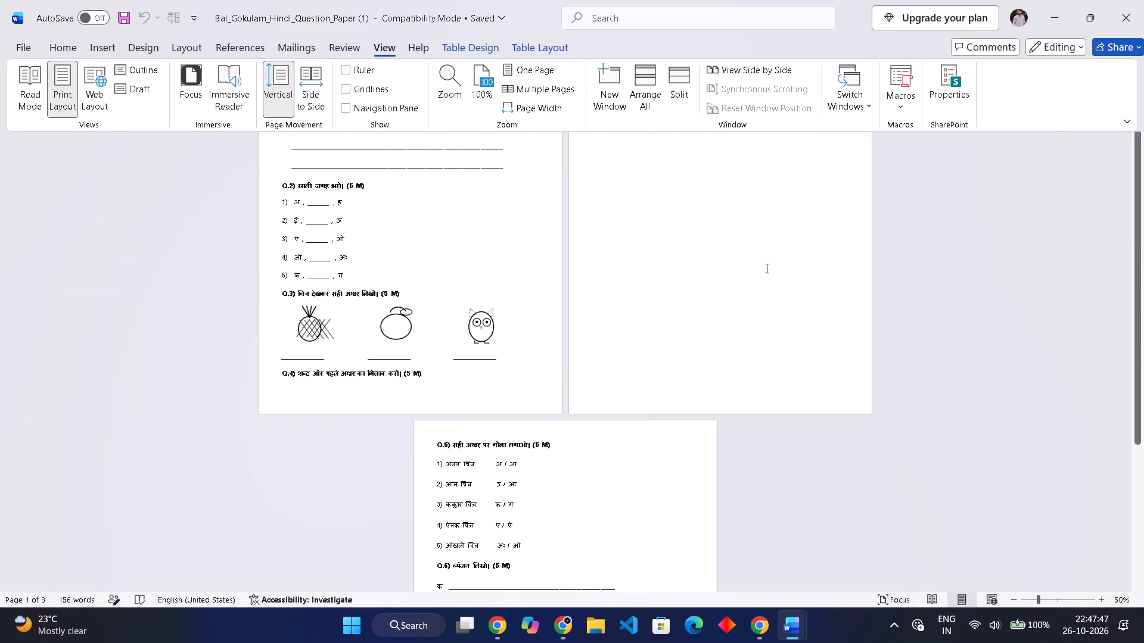
{"action": "scroll", "coordinate": [605, 264], "scroll_direction": "up", "scroll_amount": 3}
{"action": "scroll", "coordinate": [403, 281], "scroll_direction": "up", "scroll_amount": 2}
{"action": "scroll", "coordinate": [403, 281], "scroll_direction": "up", "scroll_amount": 1, "text": "ctrl"}
{"action": "scroll", "coordinate": [403, 281], "scroll_direction": "up", "scroll_amount": 1}
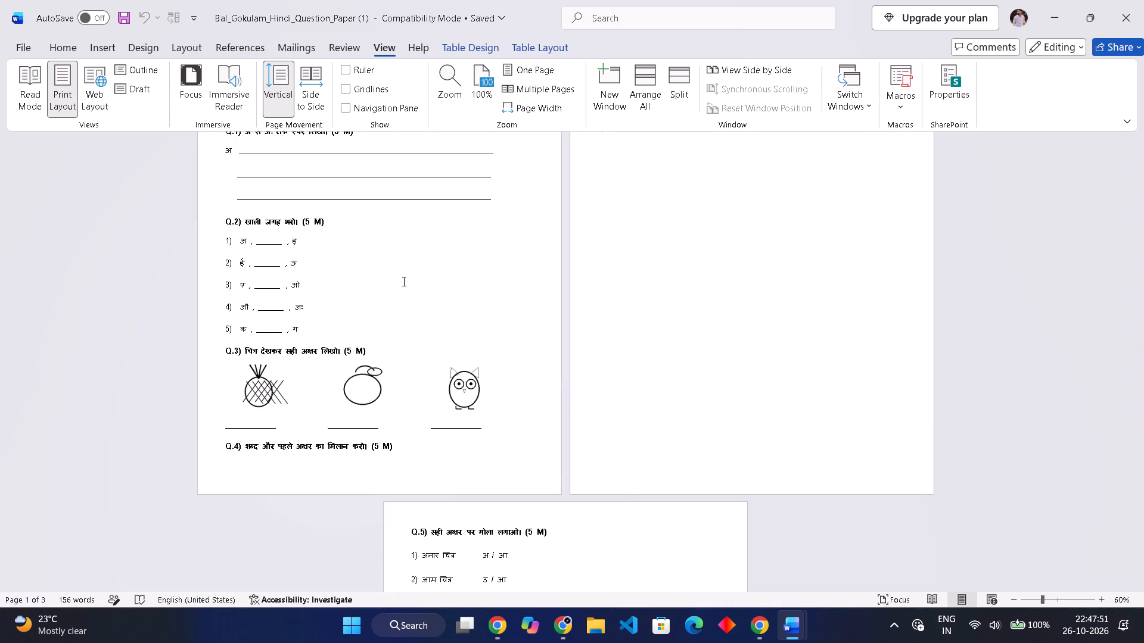
{"action": "scroll", "coordinate": [403, 281], "scroll_direction": "up", "scroll_amount": 3}
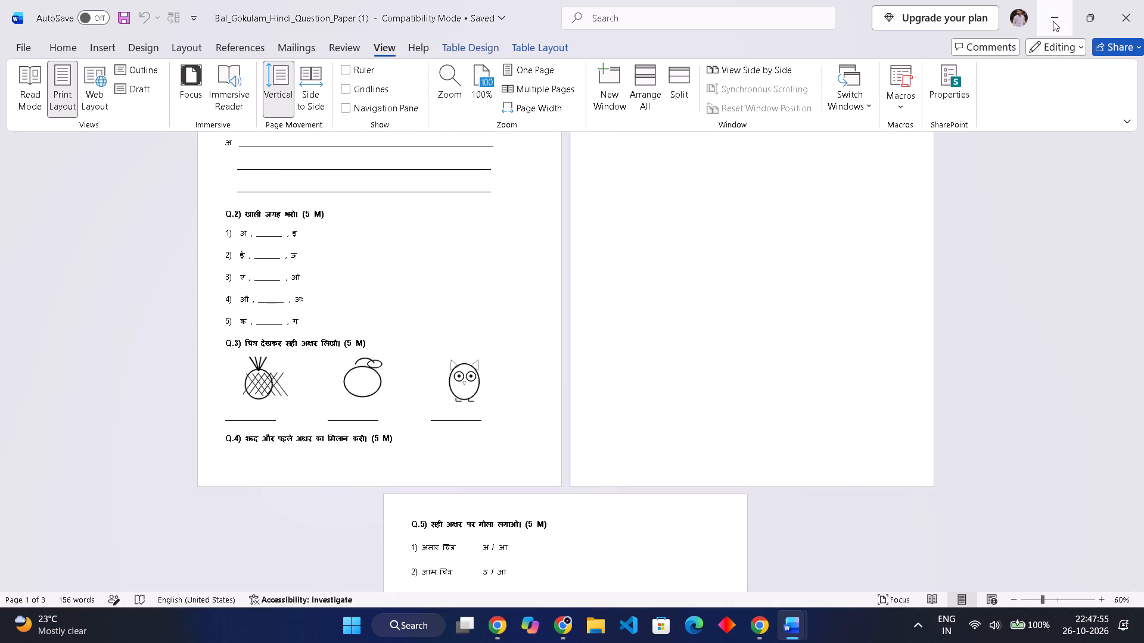
{"action": "left_click", "coordinate": [1004, 240]}
{"action": "scroll", "coordinate": [673, 252], "scroll_direction": "up", "scroll_amount": 1, "text": "ctrl"}
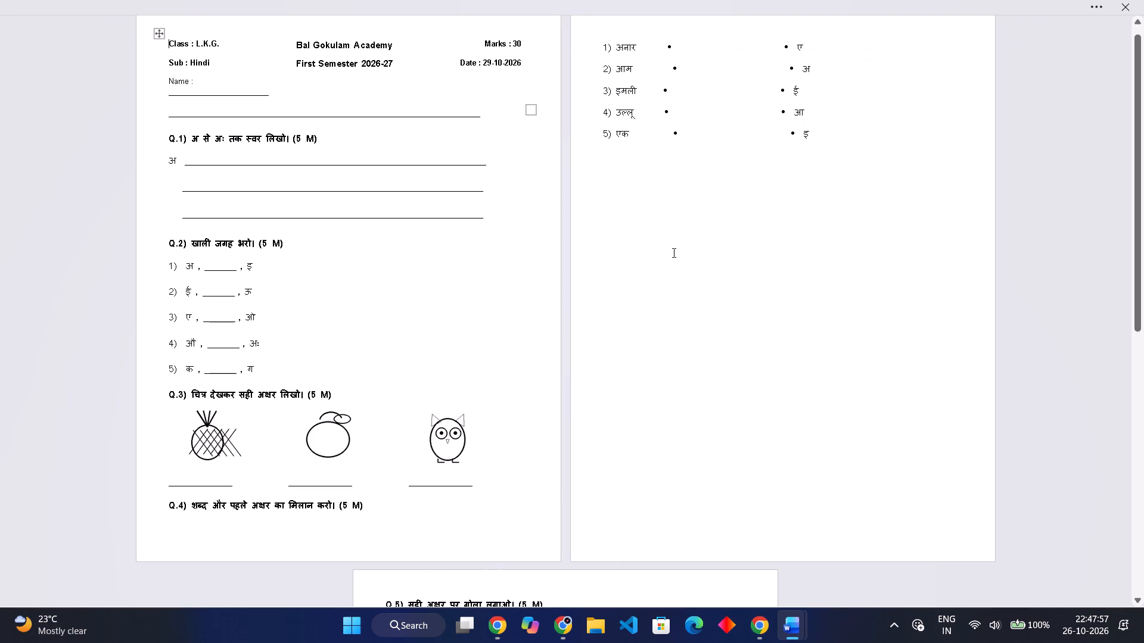
{"action": "scroll", "coordinate": [673, 252], "scroll_direction": "up", "scroll_amount": 2}
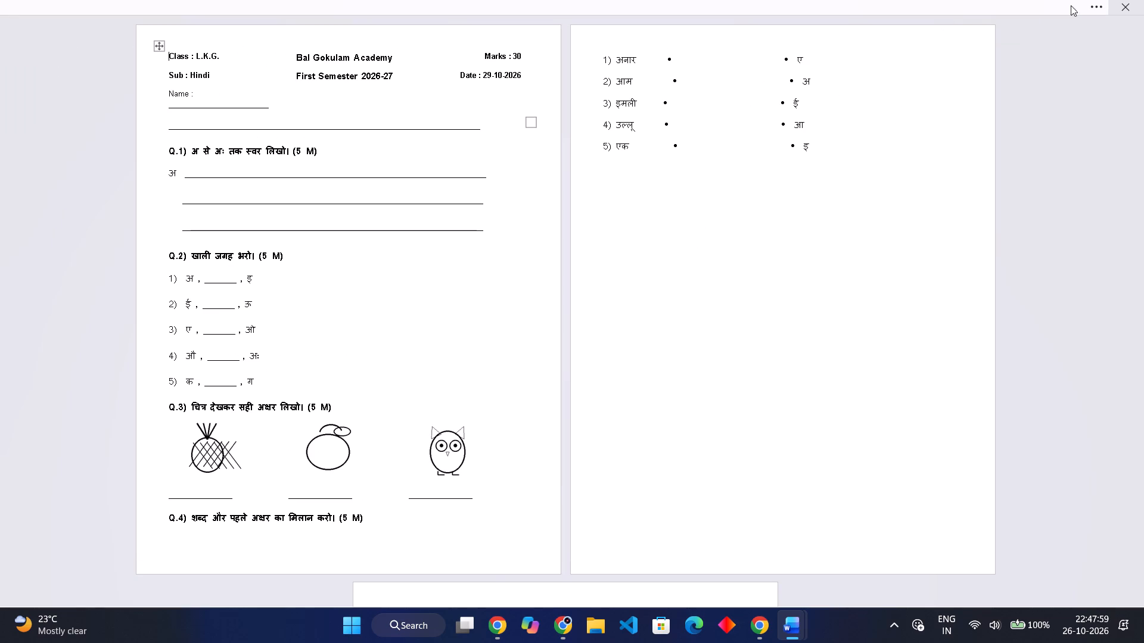
Reveal the hidden editing commands and set the document's page movement to Side to Side.
{"action": "left_click", "coordinate": [1096, 13]}
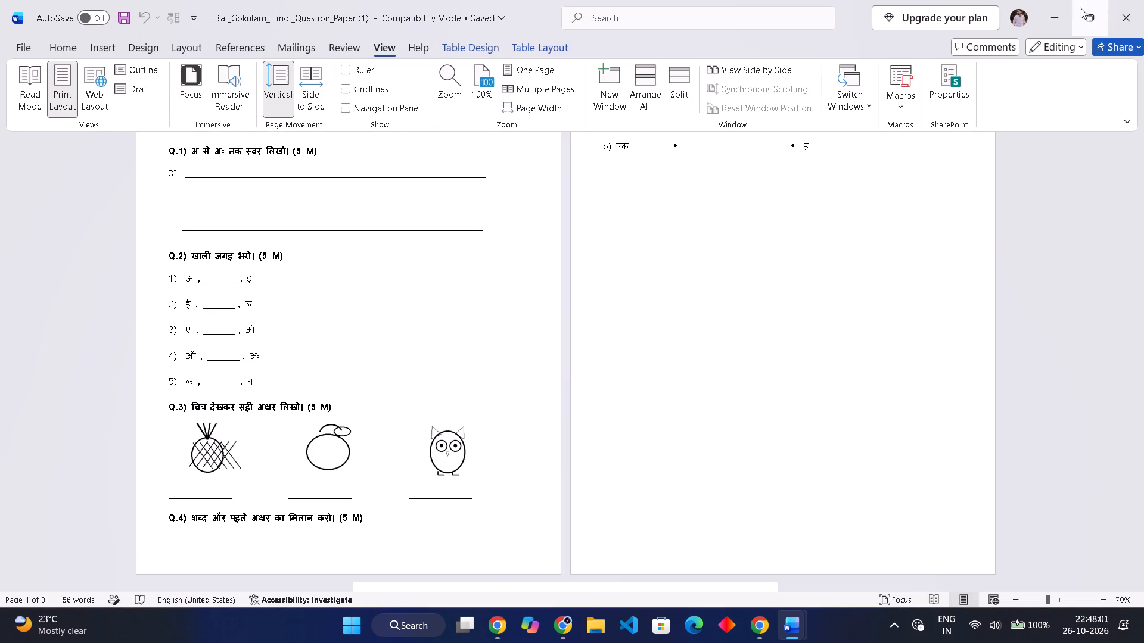
{"action": "left_click", "coordinate": [276, 100]}
{"action": "left_click", "coordinate": [317, 97]}
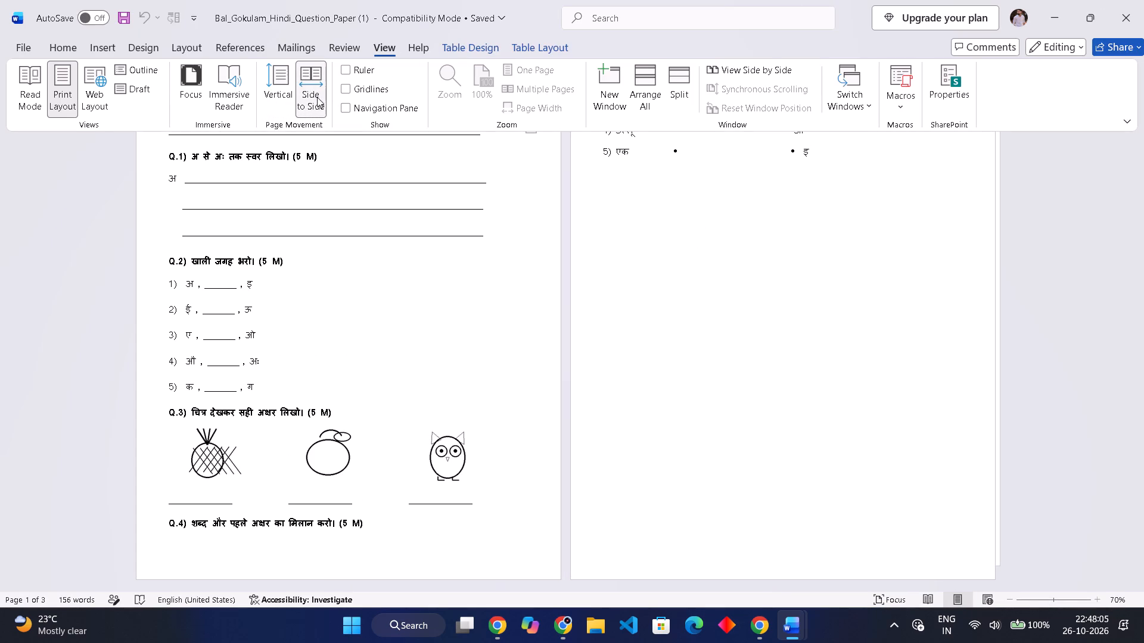
{"action": "scroll", "coordinate": [1083, 198], "scroll_direction": "up", "scroll_amount": 2}
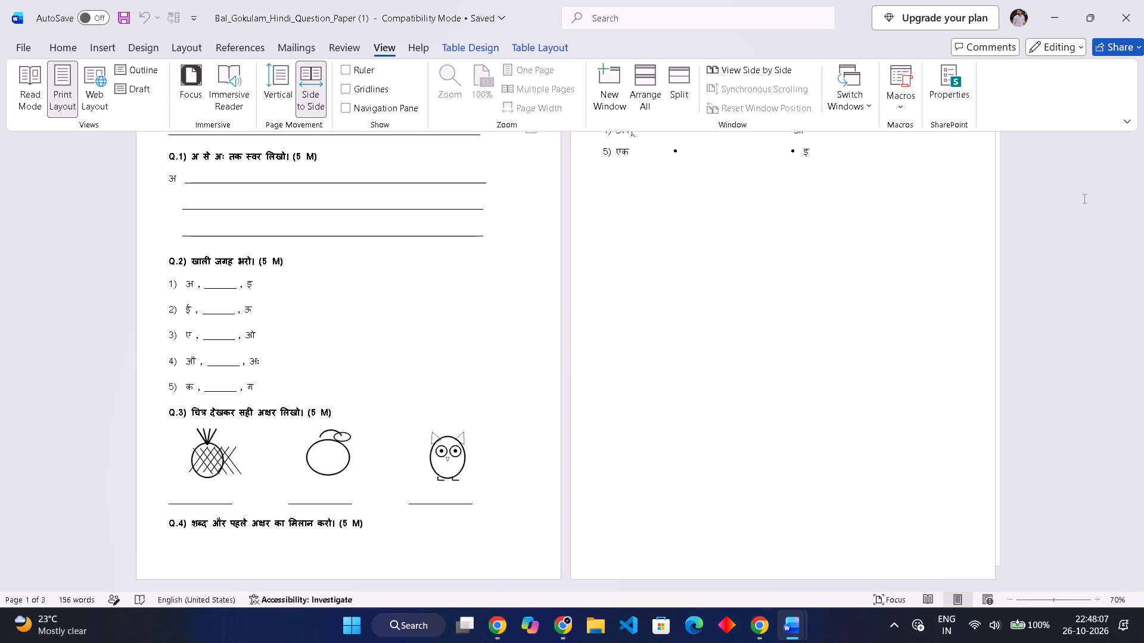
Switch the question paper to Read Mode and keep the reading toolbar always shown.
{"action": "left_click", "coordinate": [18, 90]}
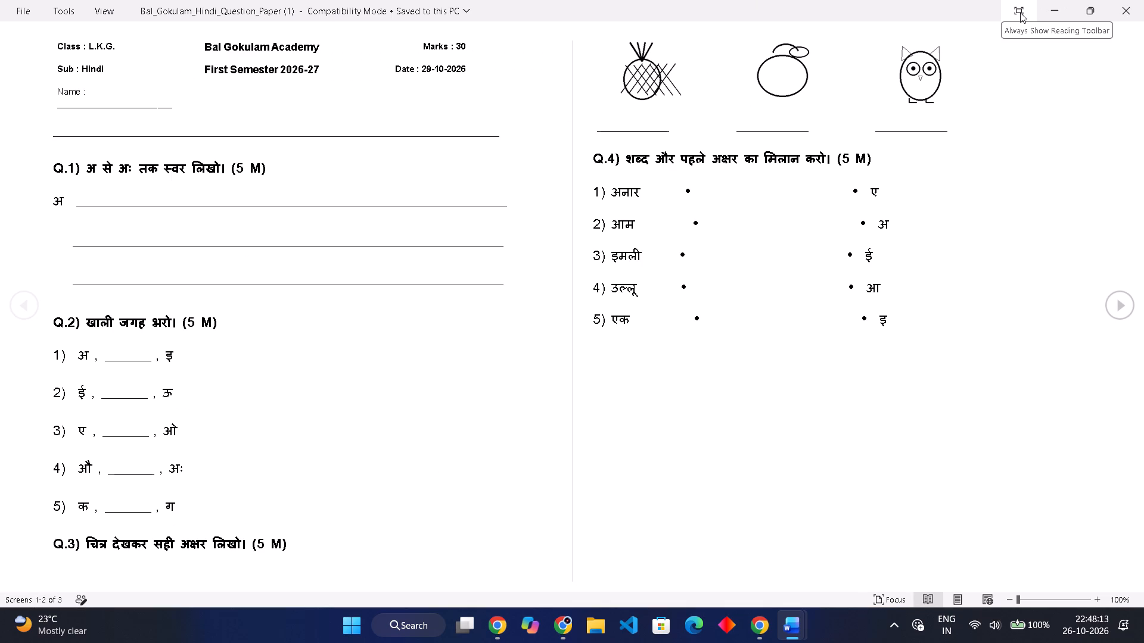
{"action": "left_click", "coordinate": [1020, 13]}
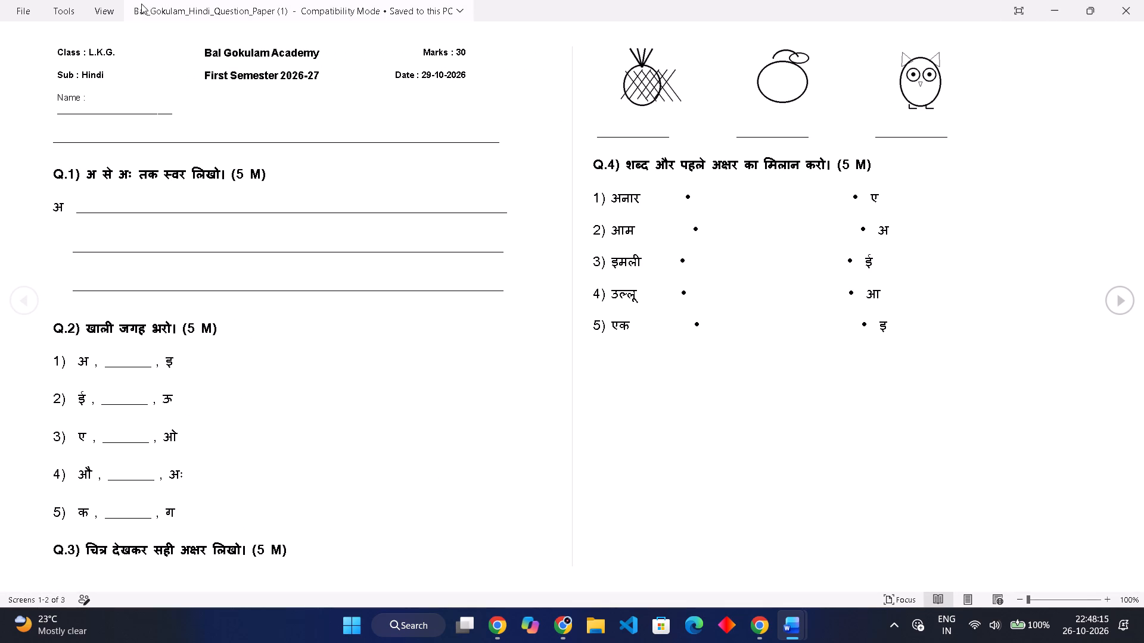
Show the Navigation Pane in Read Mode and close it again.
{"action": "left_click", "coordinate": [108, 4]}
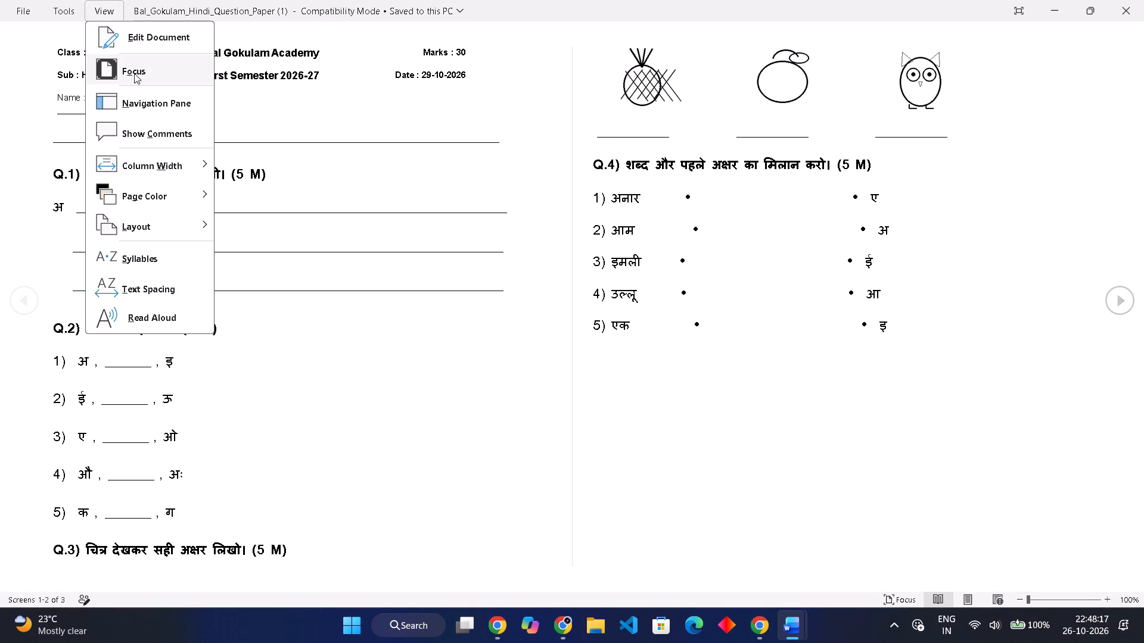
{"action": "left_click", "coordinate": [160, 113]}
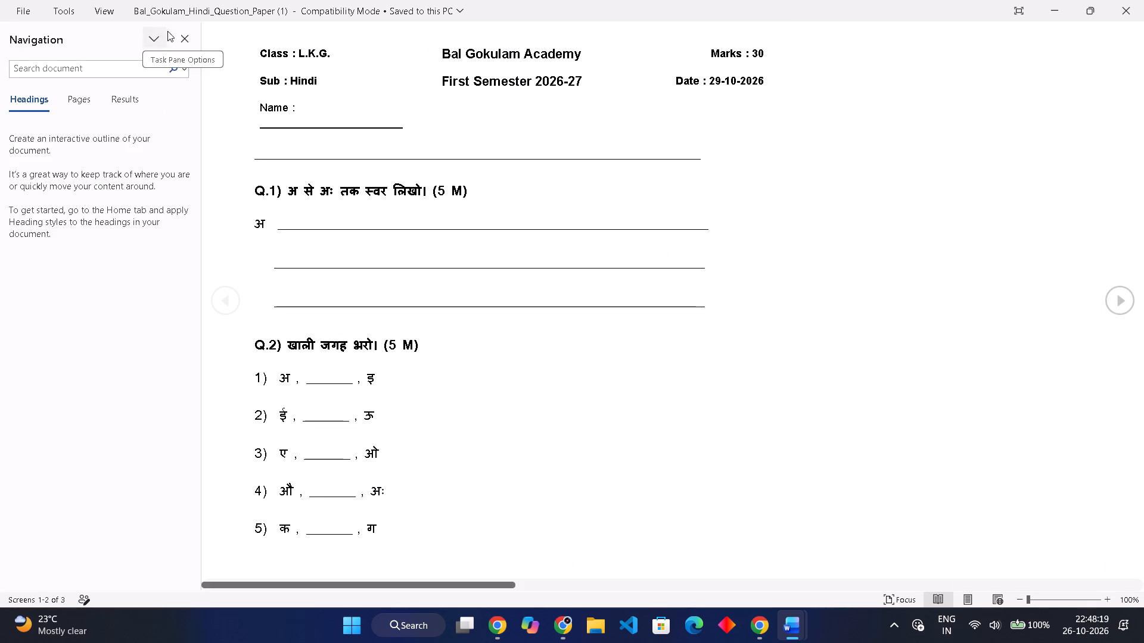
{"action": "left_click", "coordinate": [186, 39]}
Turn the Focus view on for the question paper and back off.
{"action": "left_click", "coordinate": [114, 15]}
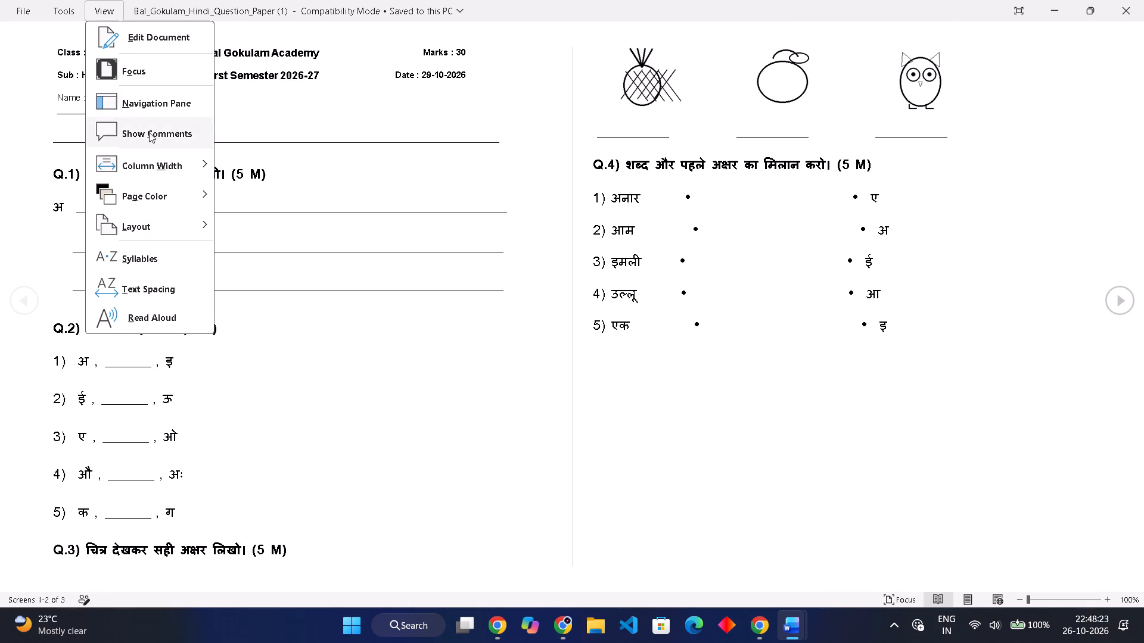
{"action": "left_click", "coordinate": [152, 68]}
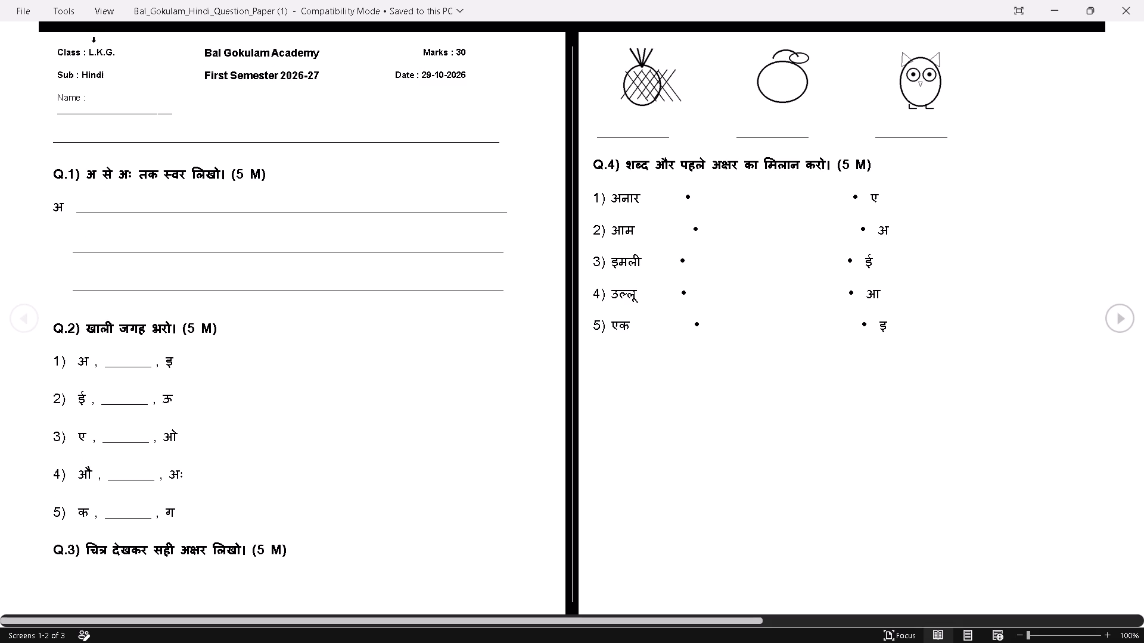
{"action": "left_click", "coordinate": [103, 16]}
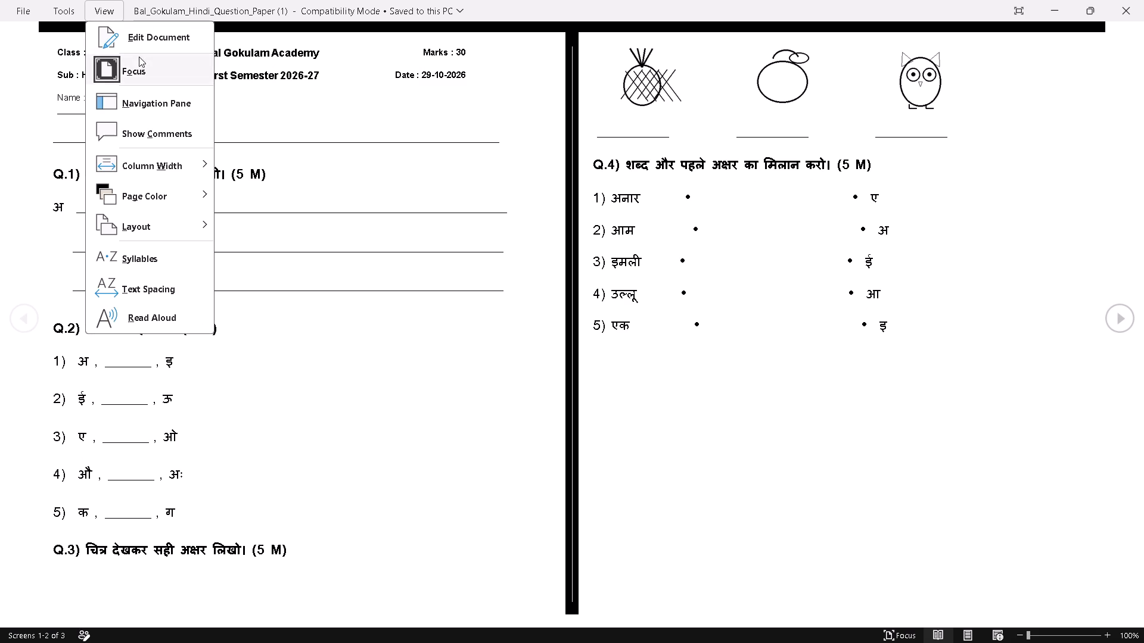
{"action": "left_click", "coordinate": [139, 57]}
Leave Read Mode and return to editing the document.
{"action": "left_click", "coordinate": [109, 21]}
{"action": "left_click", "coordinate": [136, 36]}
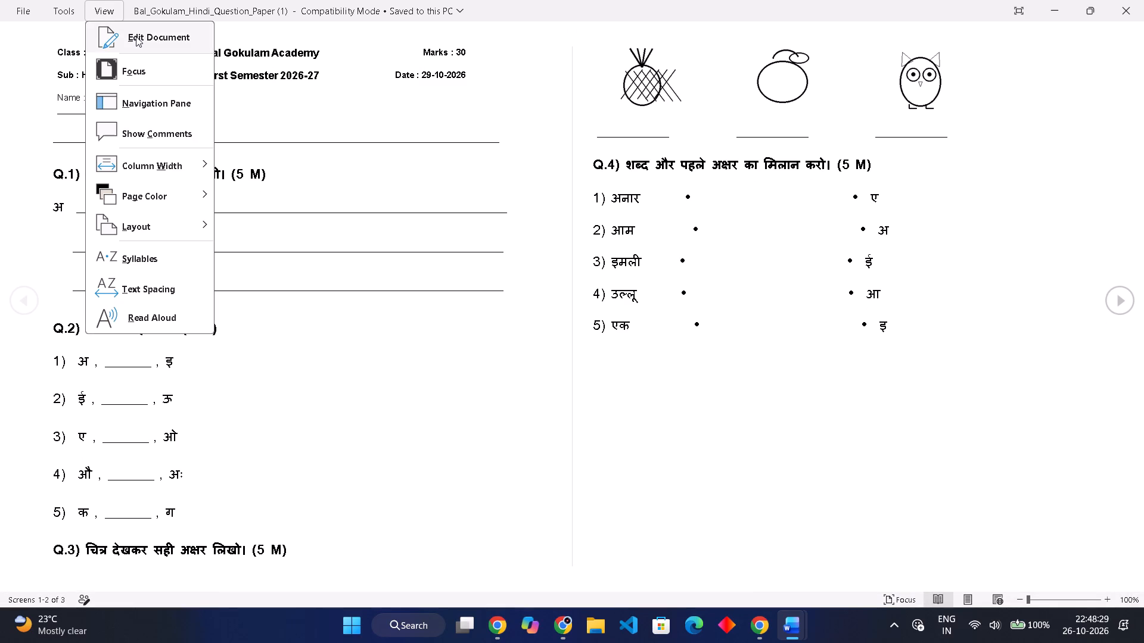
Look through the question paper's pages in the side-to-side Print Layout view.
{"action": "scroll", "coordinate": [351, 218], "scroll_direction": "up", "scroll_amount": 3, "text": "ctrl"}
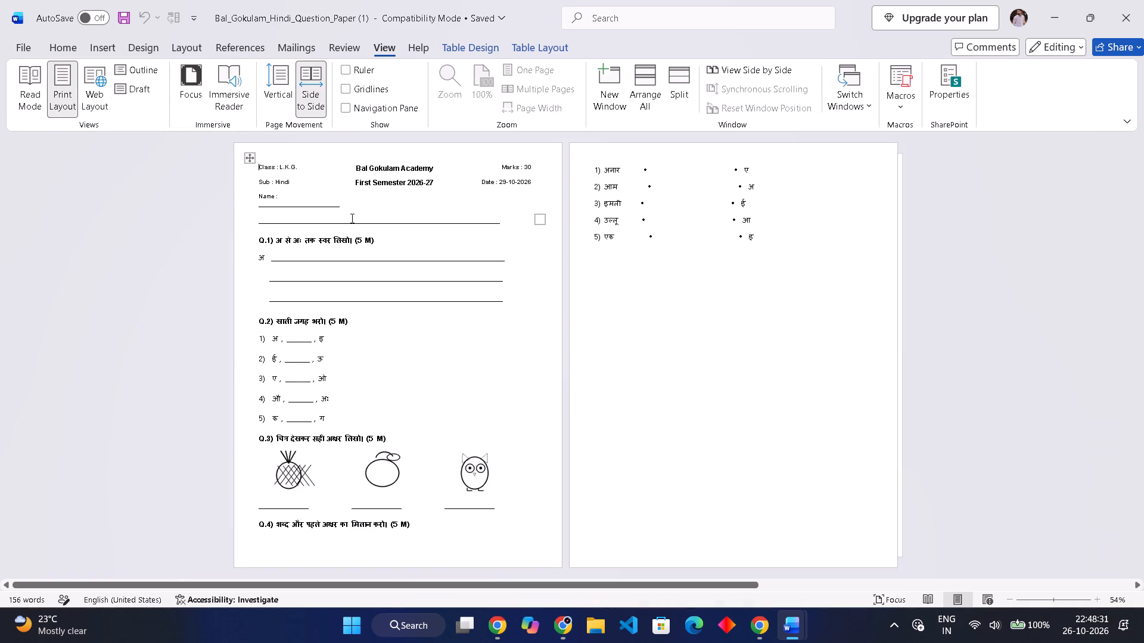
{"action": "scroll", "coordinate": [351, 218], "scroll_direction": "up", "scroll_amount": 6, "text": "ctrl"}
{"action": "scroll", "coordinate": [351, 218], "scroll_direction": "down", "scroll_amount": 4, "text": "ctrl"}
{"action": "scroll", "coordinate": [351, 218], "scroll_direction": "up", "scroll_amount": 3, "text": "ctrl"}
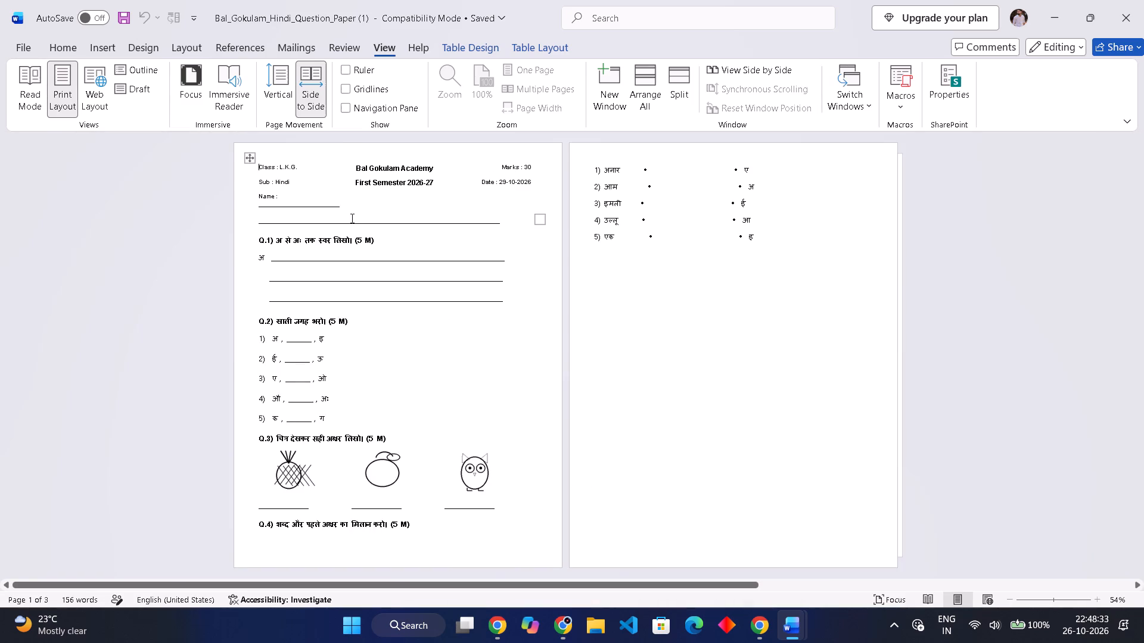
{"action": "scroll", "coordinate": [351, 218], "scroll_direction": "right", "scroll_amount": 2}
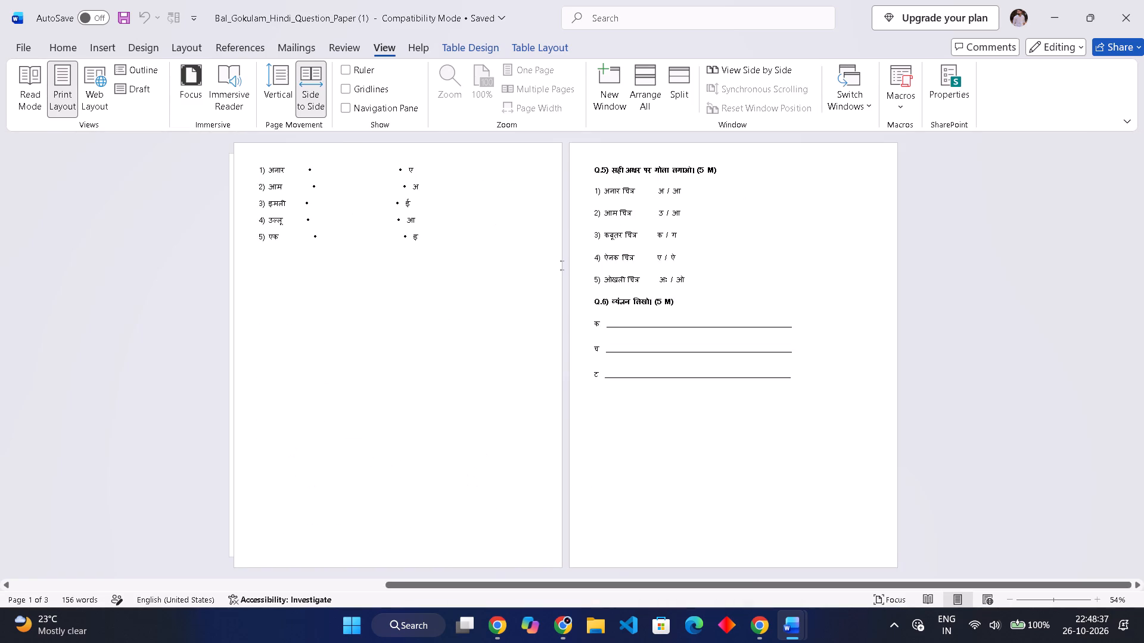
{"action": "scroll", "coordinate": [561, 265], "scroll_direction": "up", "scroll_amount": 4, "text": "ctrl"}
{"action": "scroll", "coordinate": [561, 265], "scroll_direction": "down", "scroll_amount": 5, "text": "ctrl"}
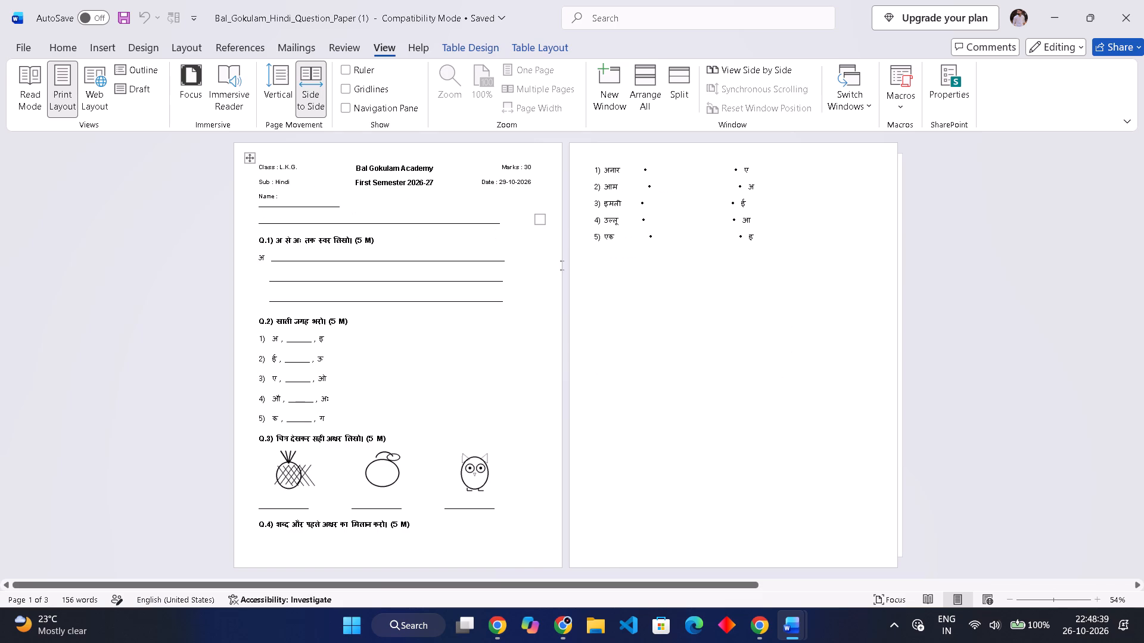
{"action": "scroll", "coordinate": [561, 265], "scroll_direction": "up", "scroll_amount": 5, "text": "ctrl"}
{"action": "scroll", "coordinate": [561, 265], "scroll_direction": "down", "scroll_amount": 7, "text": "ctrl"}
{"action": "scroll", "coordinate": [561, 265], "scroll_direction": "up", "scroll_amount": 5, "text": "ctrl"}
{"action": "scroll", "coordinate": [561, 265], "scroll_direction": "down", "scroll_amount": 4, "text": "ctrl"}
{"action": "scroll", "coordinate": [561, 265], "scroll_direction": "up", "scroll_amount": 4, "text": "ctrl"}
{"action": "scroll", "coordinate": [561, 265], "scroll_direction": "down", "scroll_amount": 5, "text": "ctrl"}
{"action": "scroll", "coordinate": [561, 265], "scroll_direction": "up", "scroll_amount": 4, "text": "ctrl"}
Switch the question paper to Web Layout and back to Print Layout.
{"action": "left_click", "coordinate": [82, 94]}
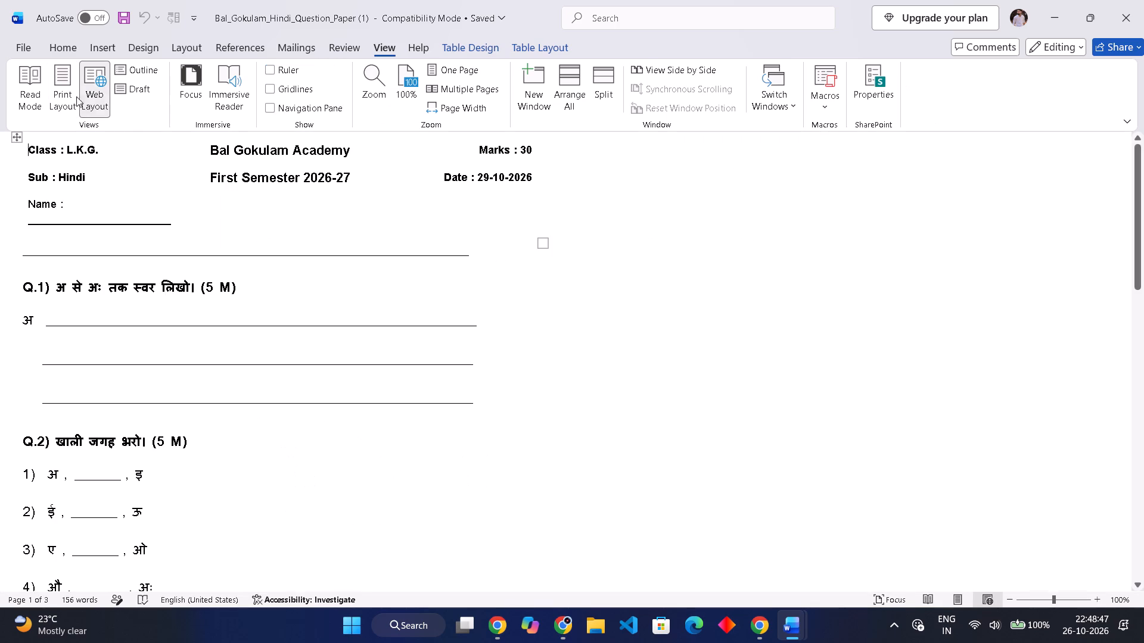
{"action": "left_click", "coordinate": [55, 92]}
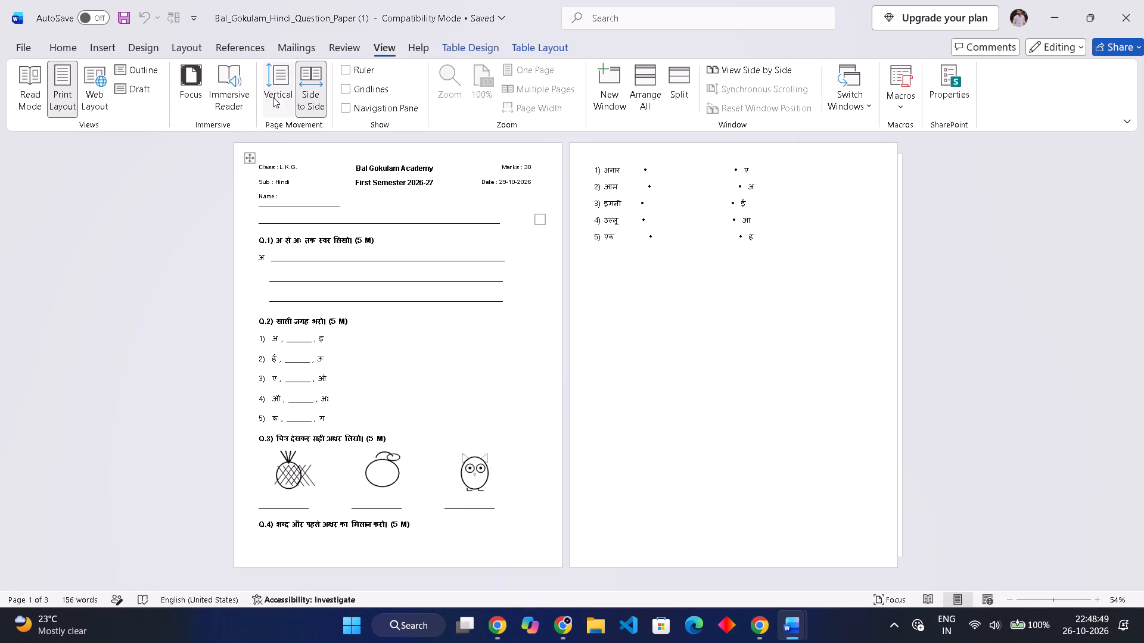
Set the page movement of the question paper to Vertical.
{"action": "left_click", "coordinate": [273, 97]}
Review the question paper from the header through Q.5 in the vertical page view at 100% zoom.
{"action": "scroll", "coordinate": [376, 241], "scroll_direction": "up", "scroll_amount": 1}
{"action": "scroll", "coordinate": [376, 241], "scroll_direction": "up", "scroll_amount": 2, "text": "ctrl"}
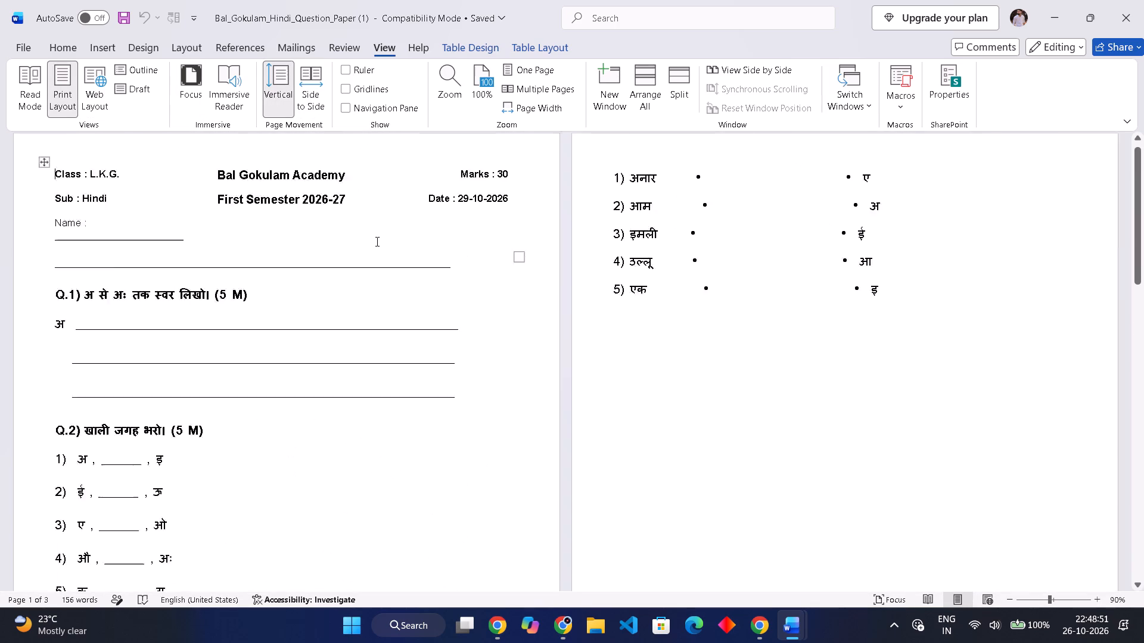
{"action": "scroll", "coordinate": [376, 241], "scroll_direction": "up", "scroll_amount": 1, "text": "ctrl"}
{"action": "scroll", "coordinate": [376, 241], "scroll_direction": "up", "scroll_amount": 1}
{"action": "scroll", "coordinate": [376, 241], "scroll_direction": "up", "scroll_amount": 2, "text": "ctrl"}
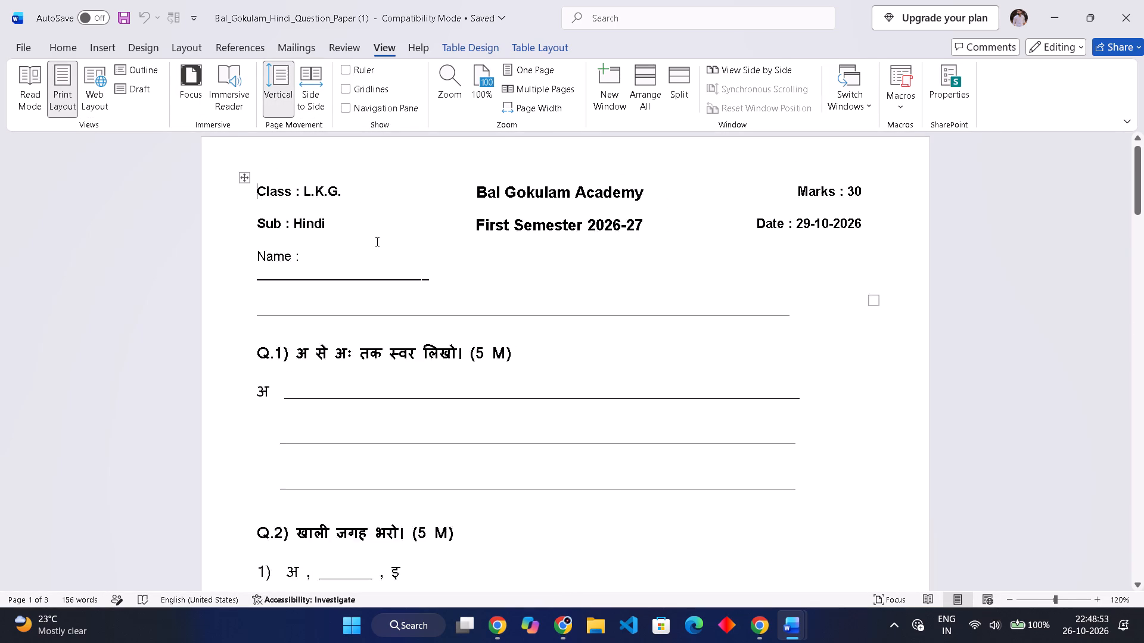
{"action": "scroll", "coordinate": [376, 241], "scroll_direction": "up", "scroll_amount": 1, "text": "ctrl"}
{"action": "scroll", "coordinate": [376, 241], "scroll_direction": "down", "scroll_amount": 3, "text": "ctrl"}
{"action": "scroll", "coordinate": [376, 241], "scroll_direction": "down", "scroll_amount": 1}
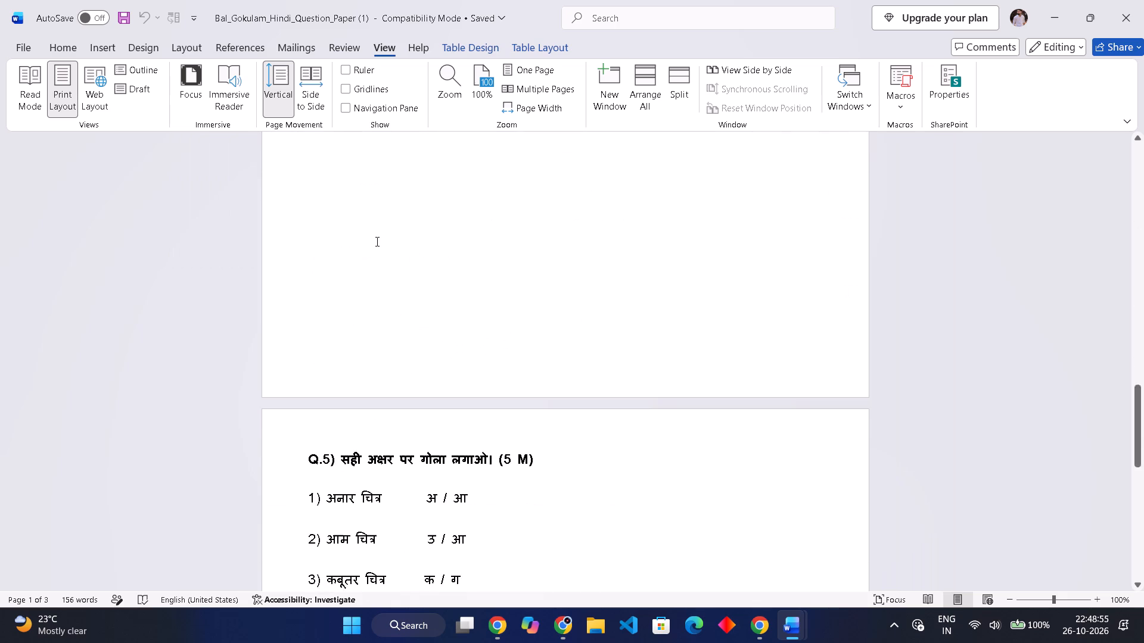
{"action": "scroll", "coordinate": [376, 241], "scroll_direction": "up", "scroll_amount": 1}
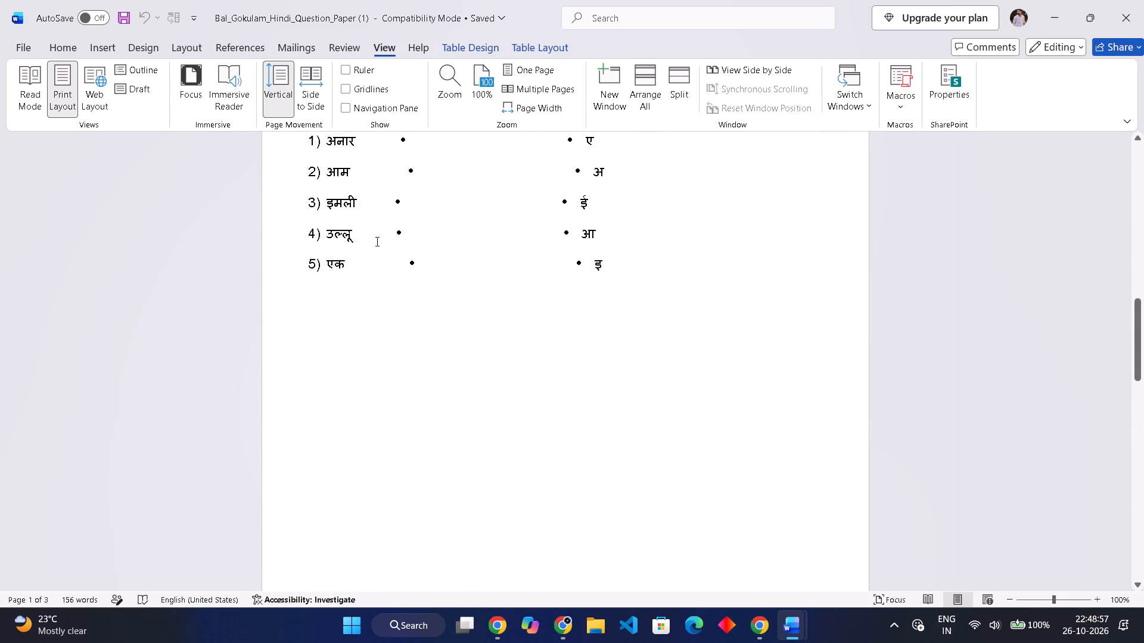
{"action": "scroll", "coordinate": [376, 241], "scroll_direction": "up", "scroll_amount": 2}
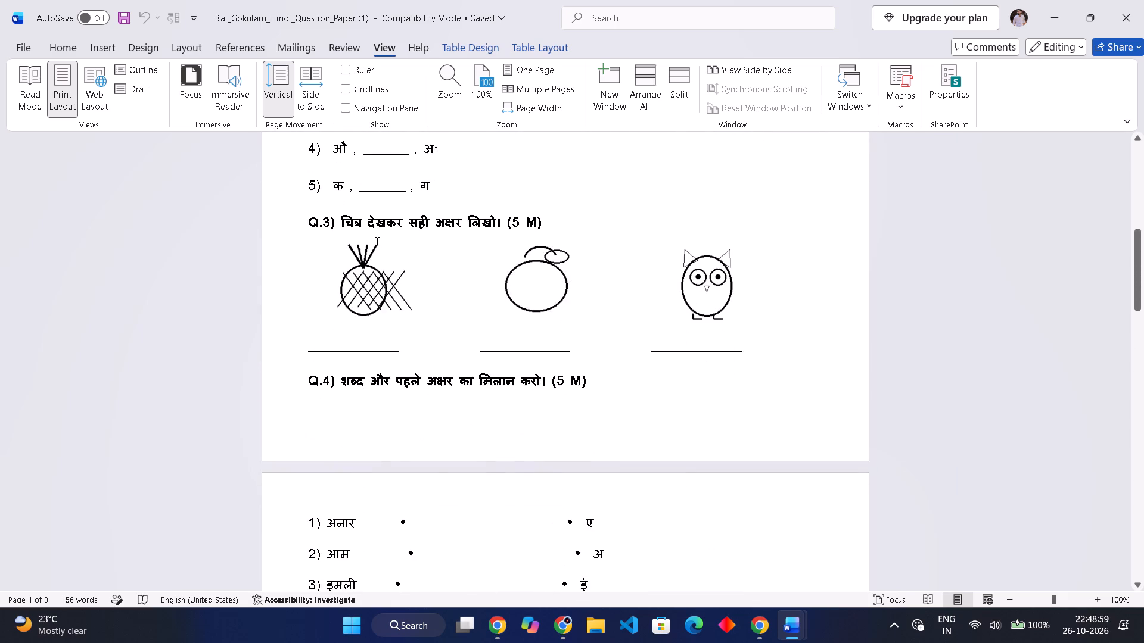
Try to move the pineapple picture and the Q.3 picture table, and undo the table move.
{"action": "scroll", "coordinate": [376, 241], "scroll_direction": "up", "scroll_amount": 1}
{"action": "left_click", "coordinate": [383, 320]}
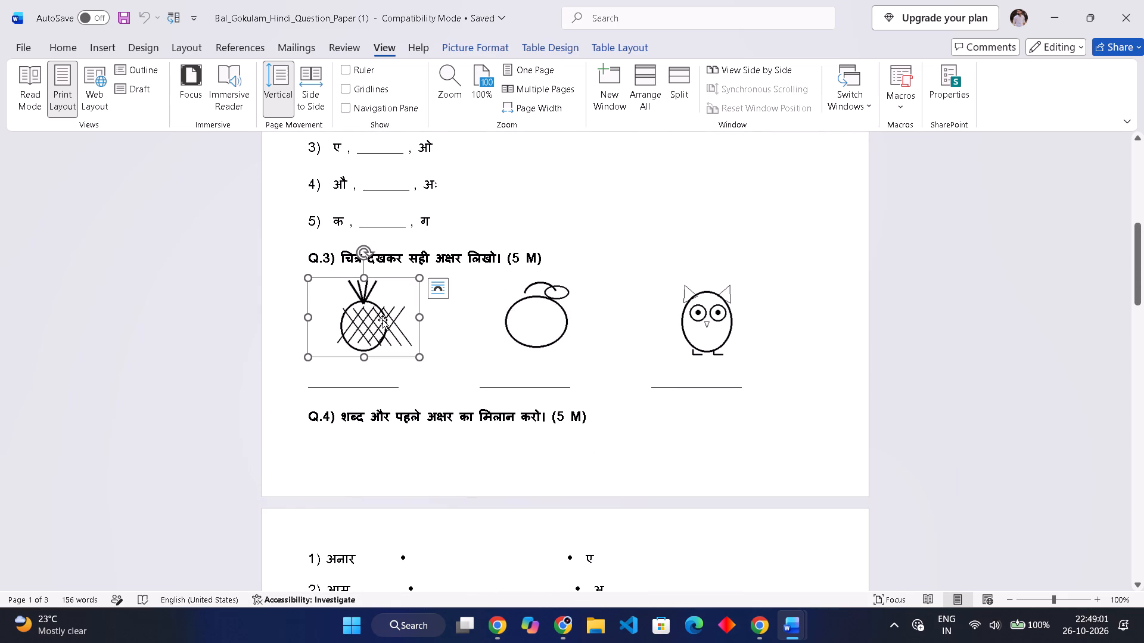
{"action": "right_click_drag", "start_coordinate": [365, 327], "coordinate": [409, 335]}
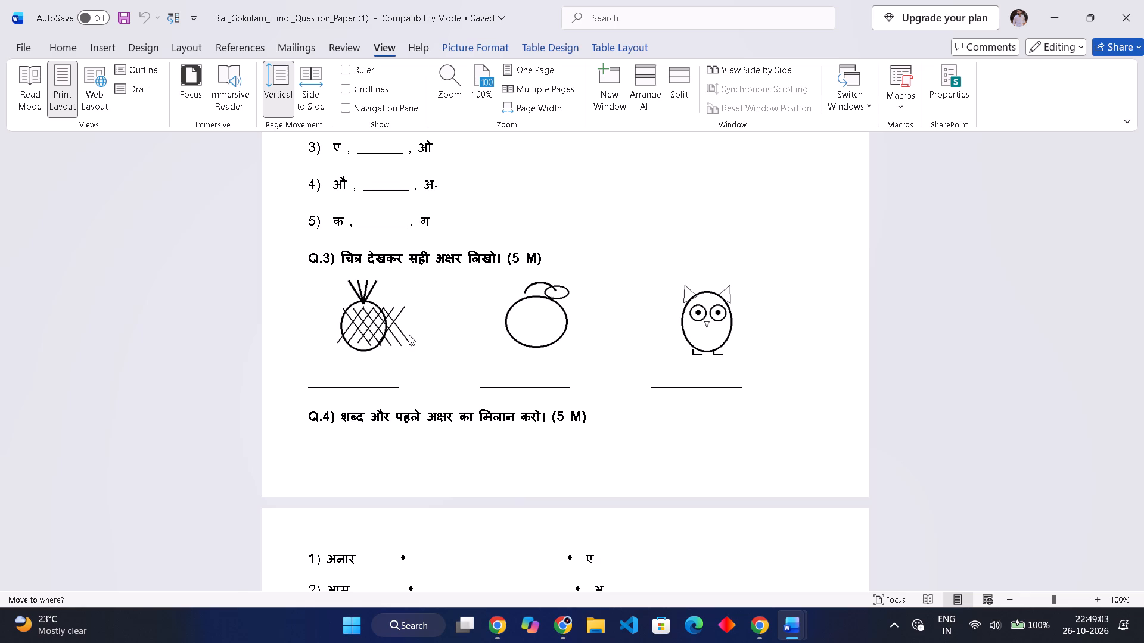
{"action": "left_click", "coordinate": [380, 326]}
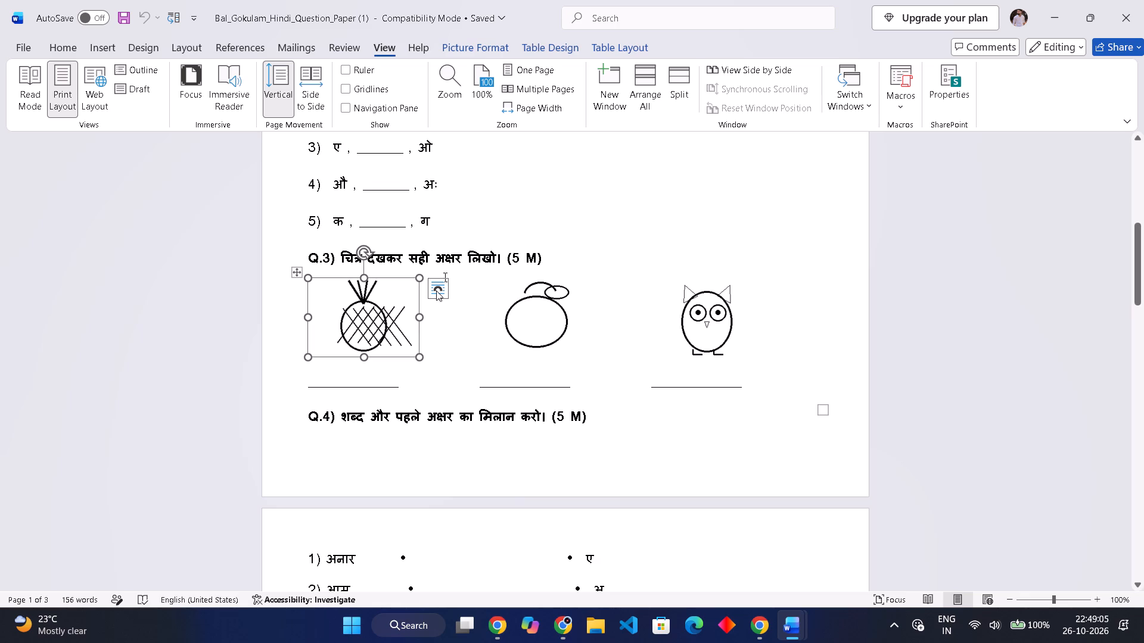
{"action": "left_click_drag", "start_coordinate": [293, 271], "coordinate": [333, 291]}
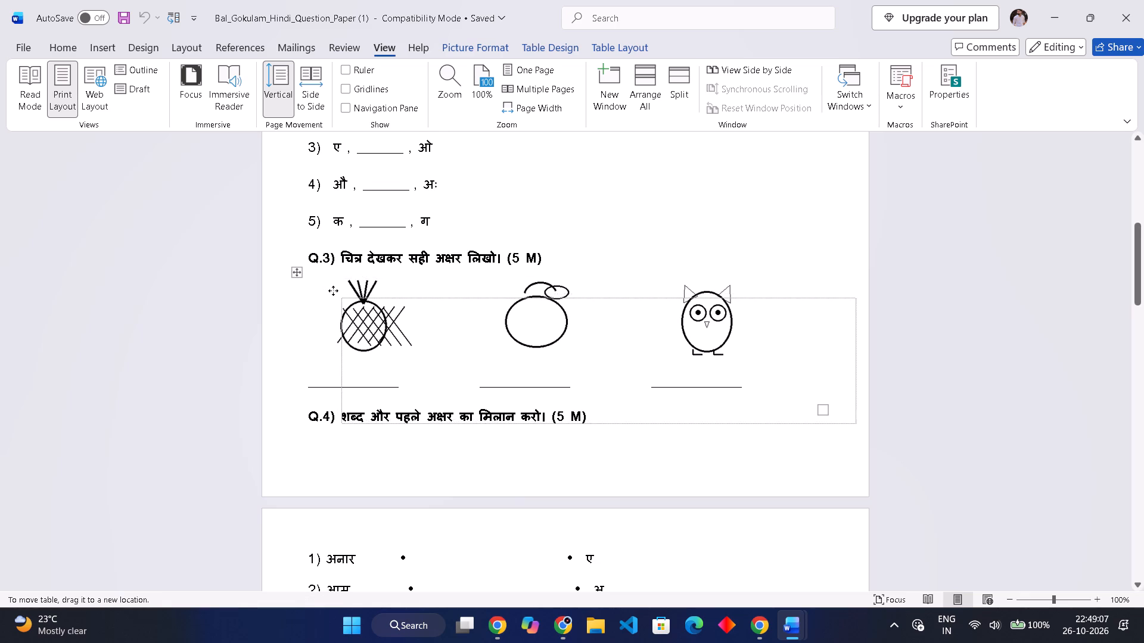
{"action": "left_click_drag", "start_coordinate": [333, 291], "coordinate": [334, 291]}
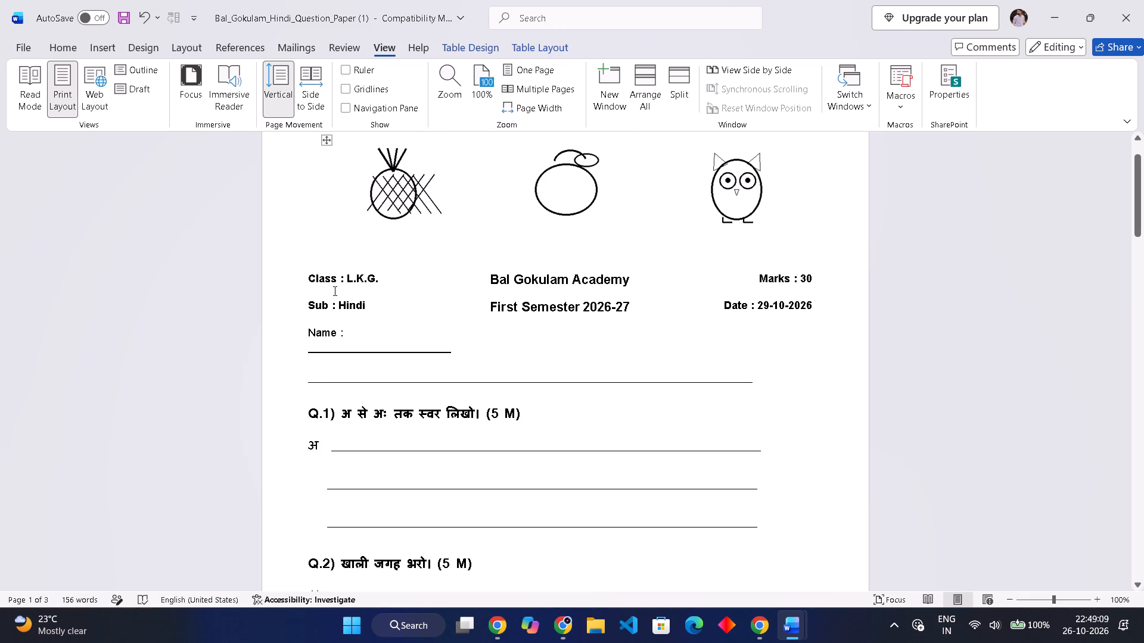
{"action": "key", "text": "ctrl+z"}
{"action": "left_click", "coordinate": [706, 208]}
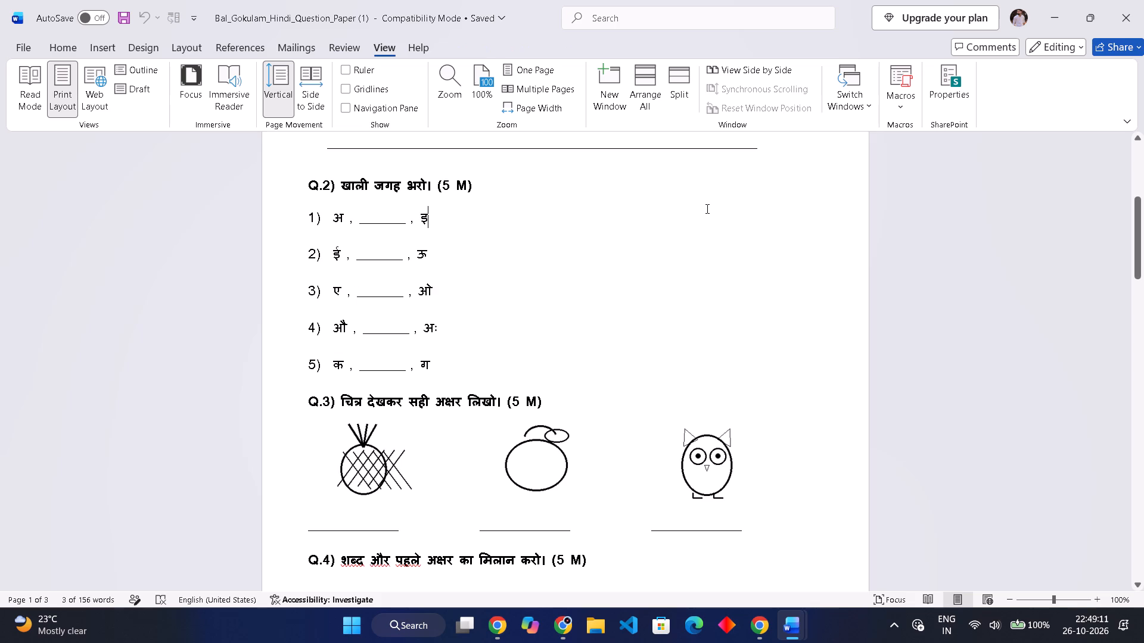
Review the question paper from the header through the Q.4 word-matching list.
{"action": "scroll", "coordinate": [738, 382], "scroll_direction": "up", "scroll_amount": 3}
{"action": "scroll", "coordinate": [738, 382], "scroll_direction": "down", "scroll_amount": 5}
{"action": "scroll", "coordinate": [738, 382], "scroll_direction": "up", "scroll_amount": 3}
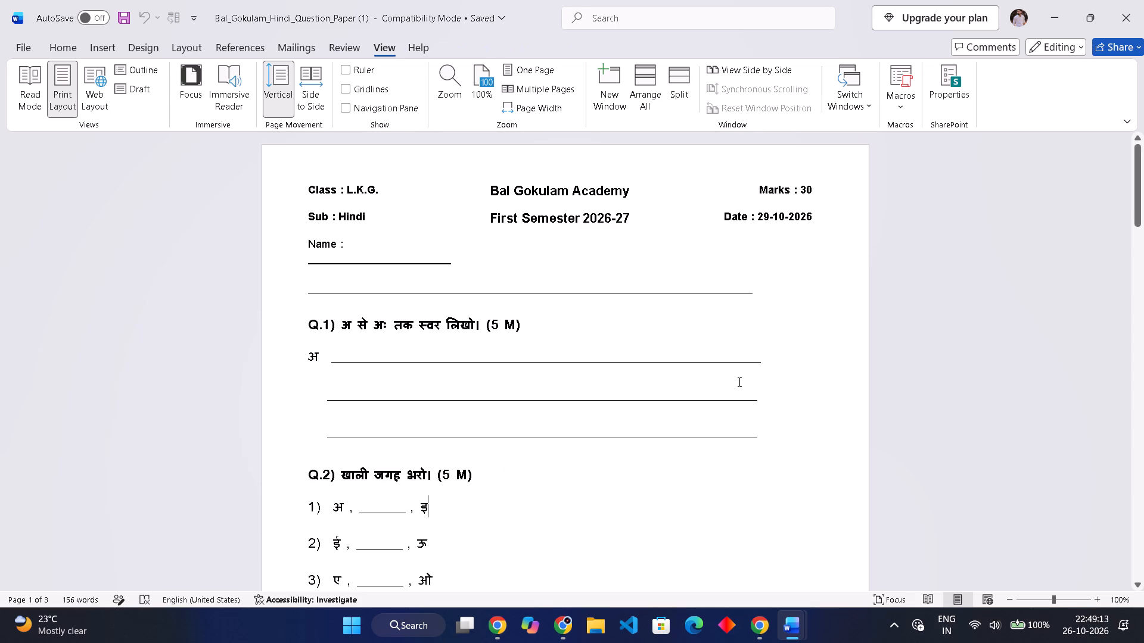
{"action": "scroll", "coordinate": [614, 397], "scroll_direction": "down", "scroll_amount": 1}
{"action": "scroll", "coordinate": [614, 397], "scroll_direction": "up", "scroll_amount": 1}
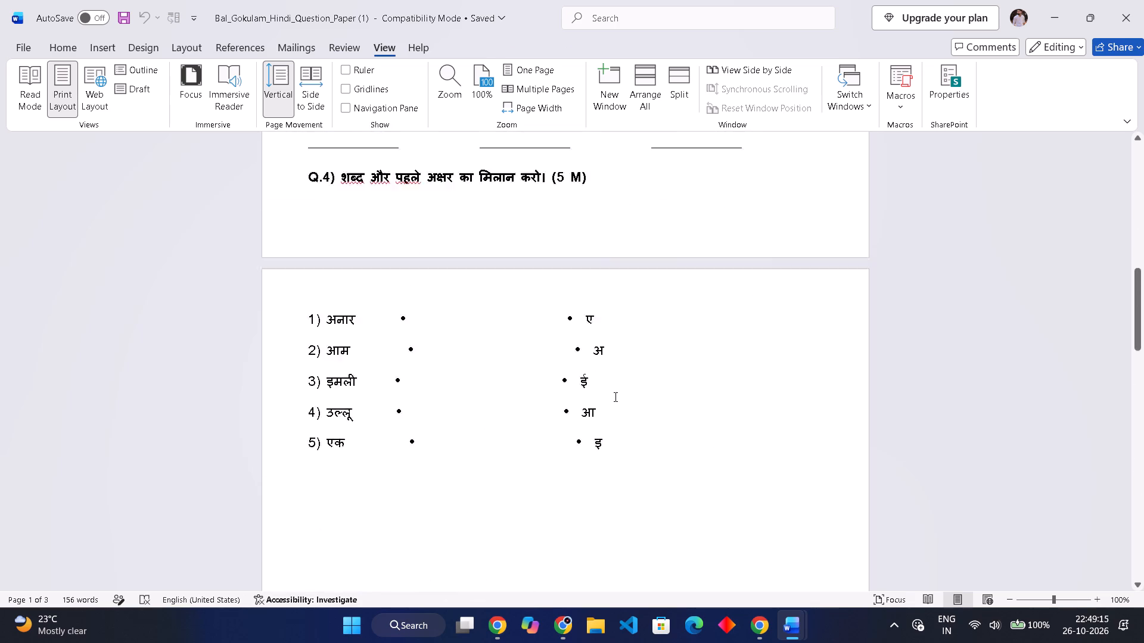
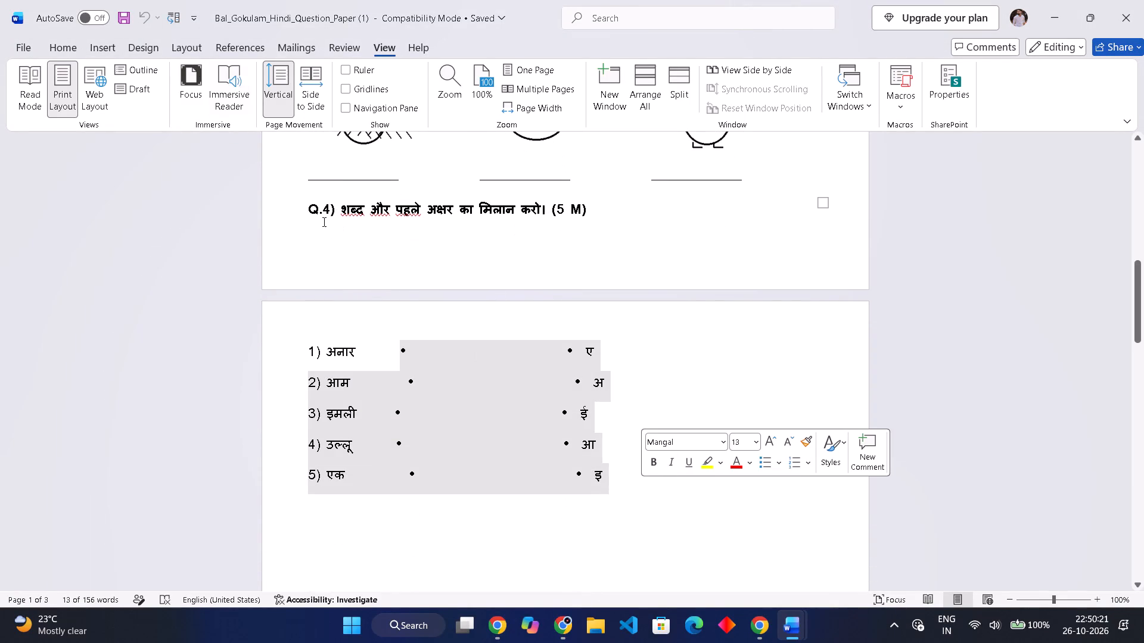
Remove one space before the first dot of item 2) आम in the Q.4 matching list to line its dots up with item 1.
{"action": "left_click", "coordinate": [416, 343]}
{"action": "left_click", "coordinate": [321, 358]}
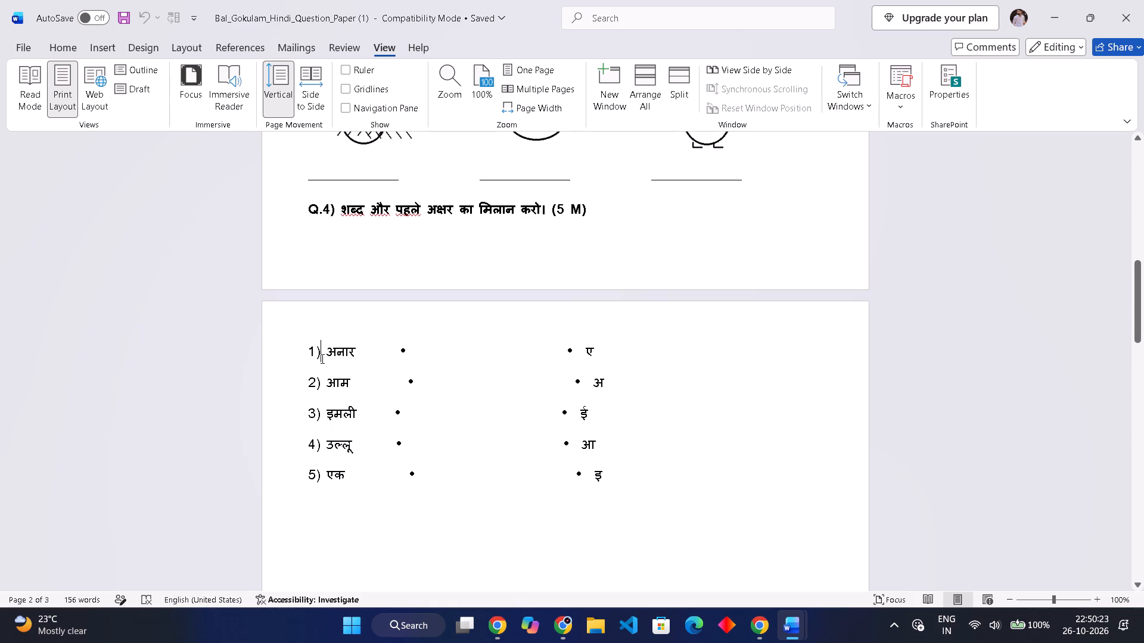
{"action": "left_click", "coordinate": [399, 375]}
{"action": "key", "text": "BackSpace"}
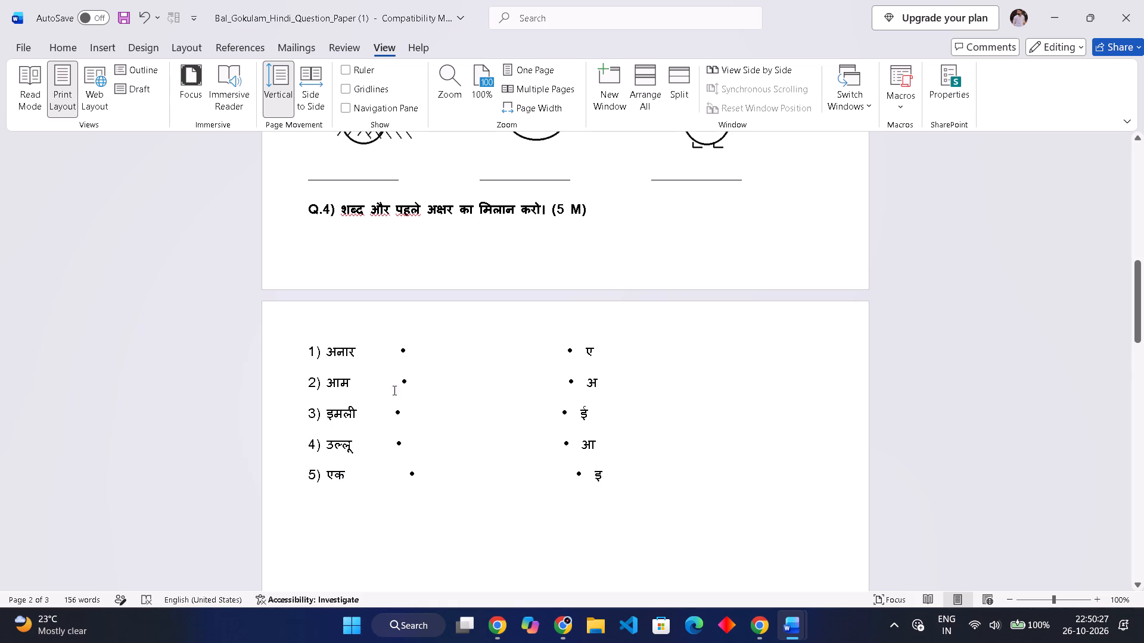
Align the dots after the words in Q.4's matching list, adding one space in row 3 and removing two in row 5.
{"action": "left_click", "coordinate": [387, 411]}
{"action": "key", "text": "space"}
{"action": "left_click", "coordinate": [384, 448]}
{"action": "key", "text": "space"}
{"action": "key", "text": "space"}
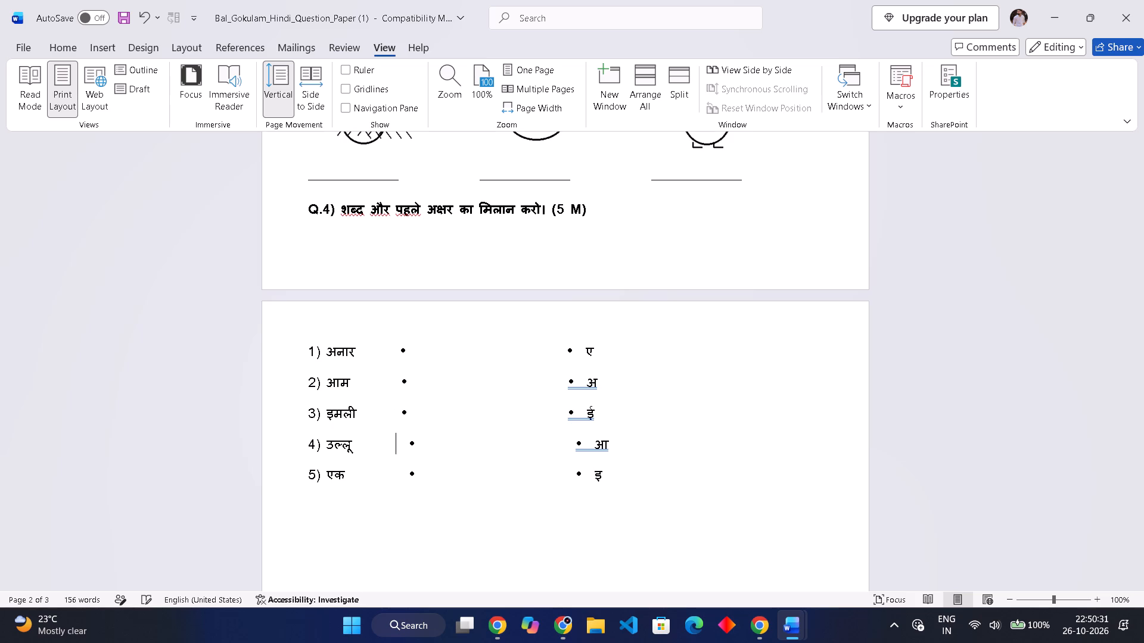
{"action": "key", "text": "BackSpace"}
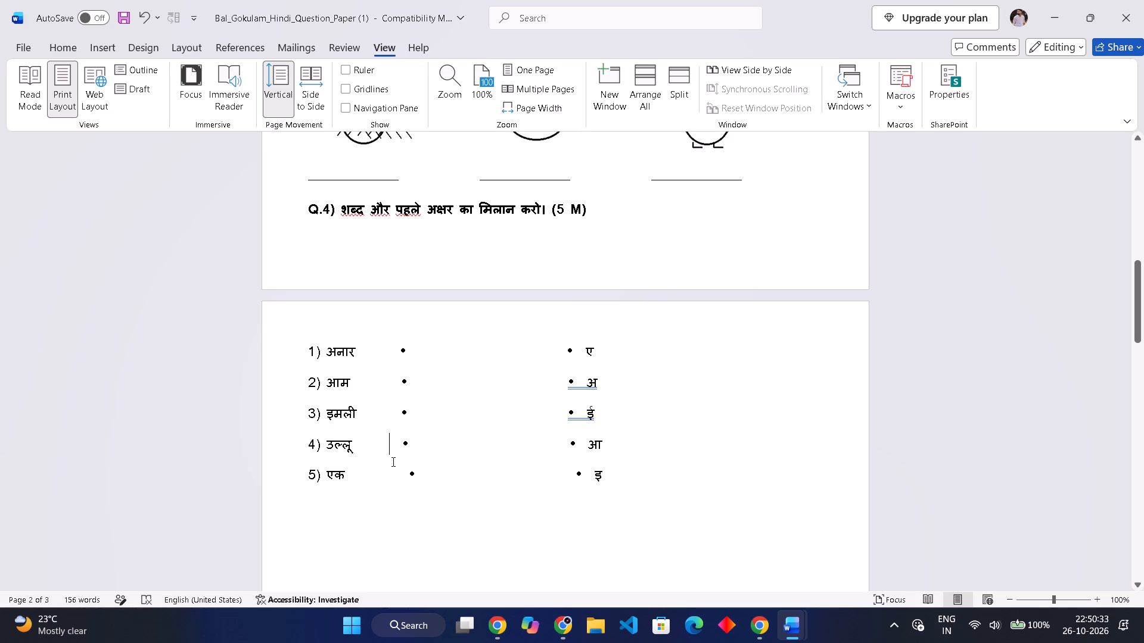
{"action": "key", "text": "BackSpace"}
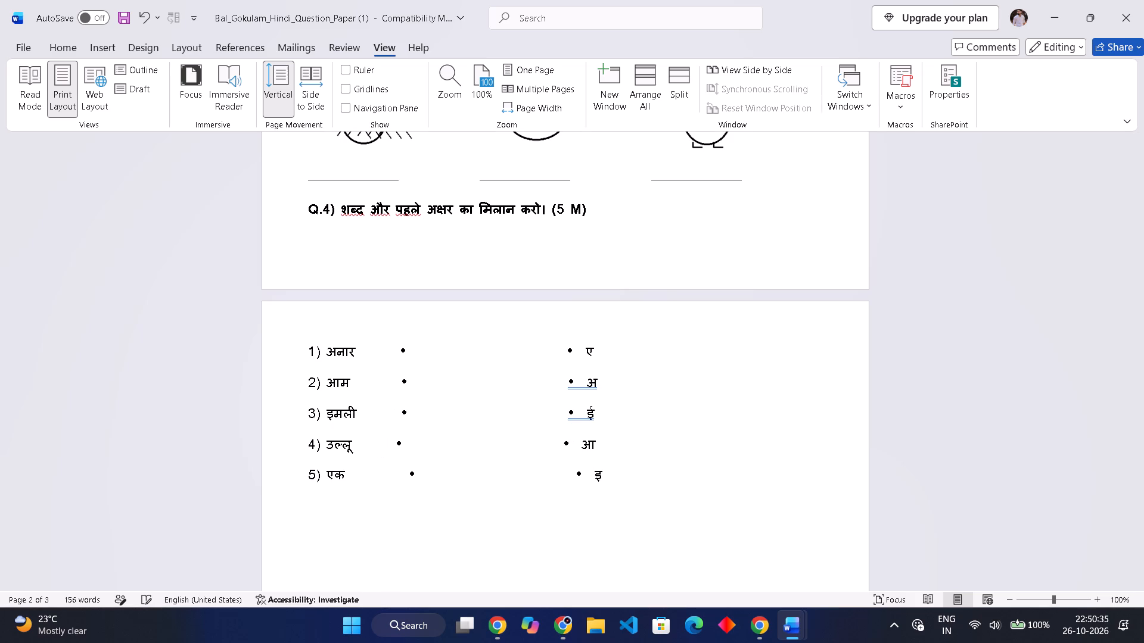
{"action": "left_click", "coordinate": [384, 480]}
{"action": "key", "text": "BackSpace"}
{"action": "key", "text": "BackSpace"}
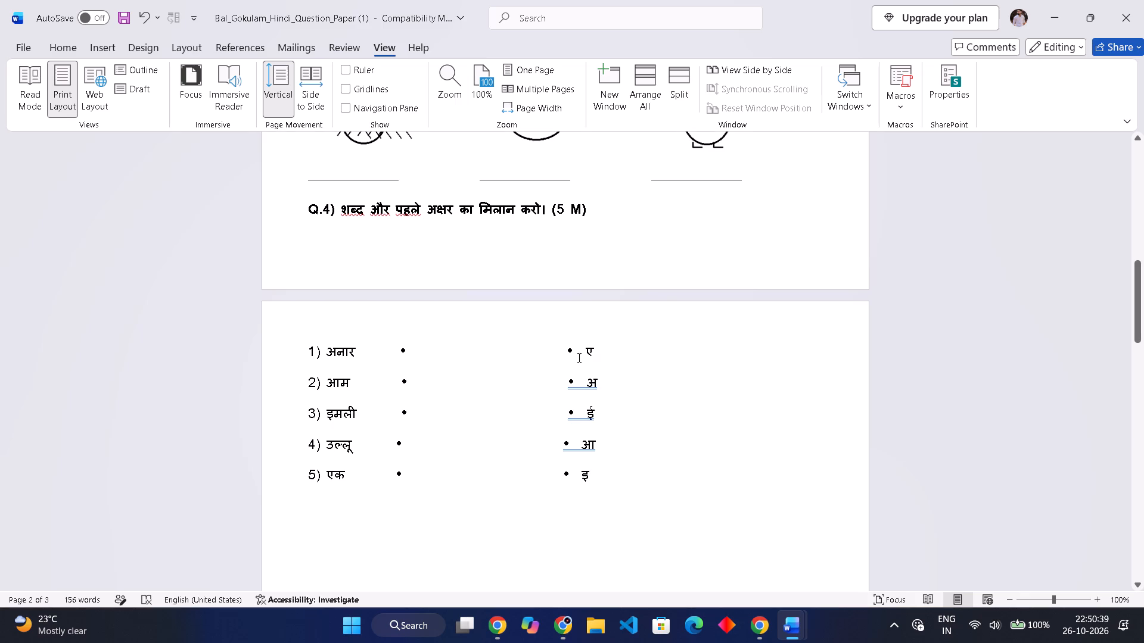
Apply the solid round bullet style to all five rows of the Q.4 matching list.
{"action": "right_click_drag", "start_coordinate": [562, 346], "coordinate": [654, 454]}
{"action": "left_click", "coordinate": [654, 454]}
{"action": "right_click_drag", "start_coordinate": [301, 346], "coordinate": [485, 498]}
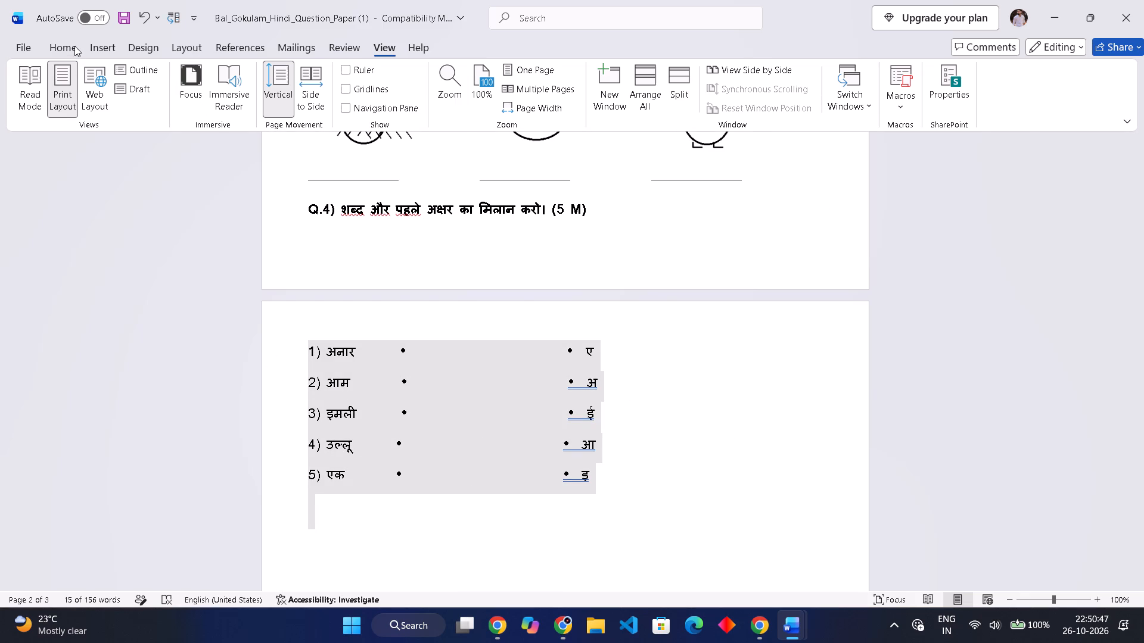
{"action": "left_click", "coordinate": [74, 46]}
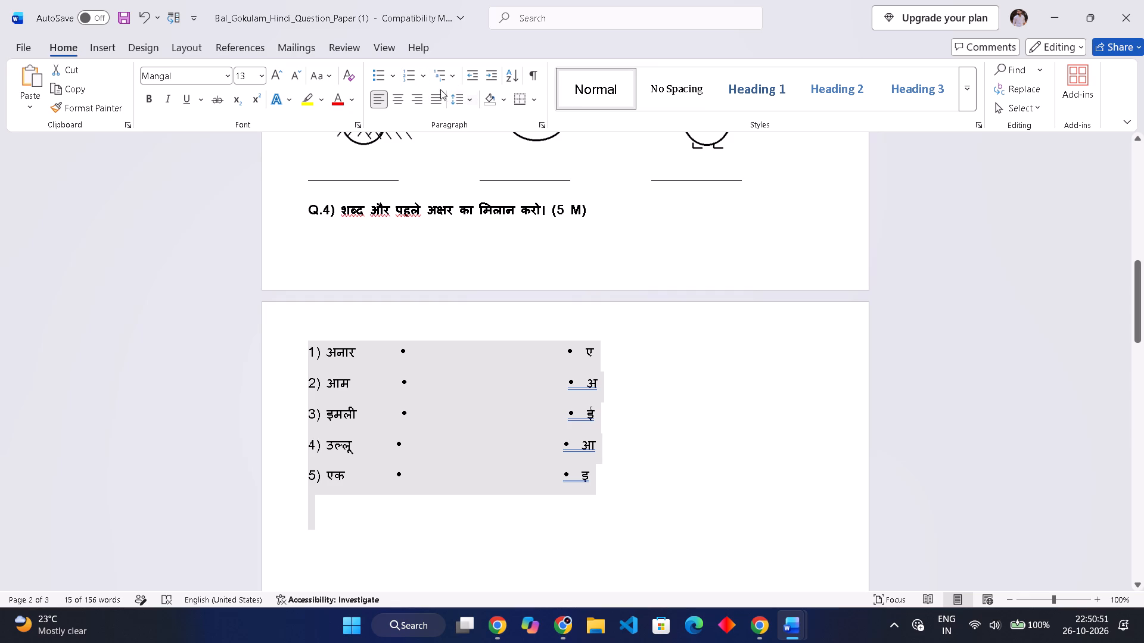
{"action": "left_click", "coordinate": [388, 73]}
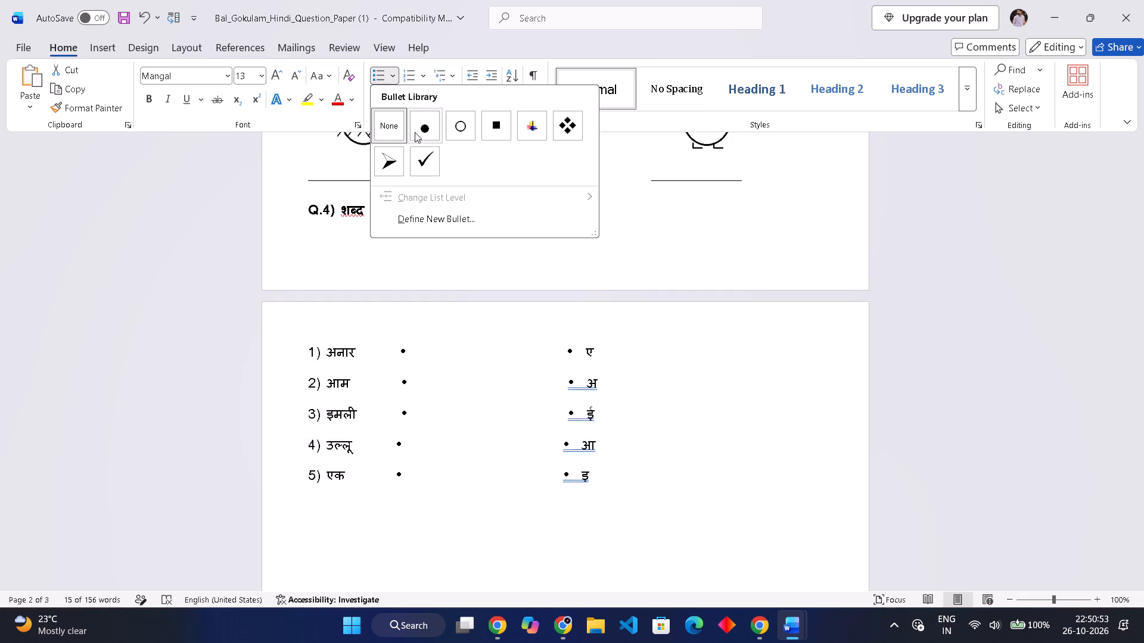
{"action": "left_click", "coordinate": [424, 130]}
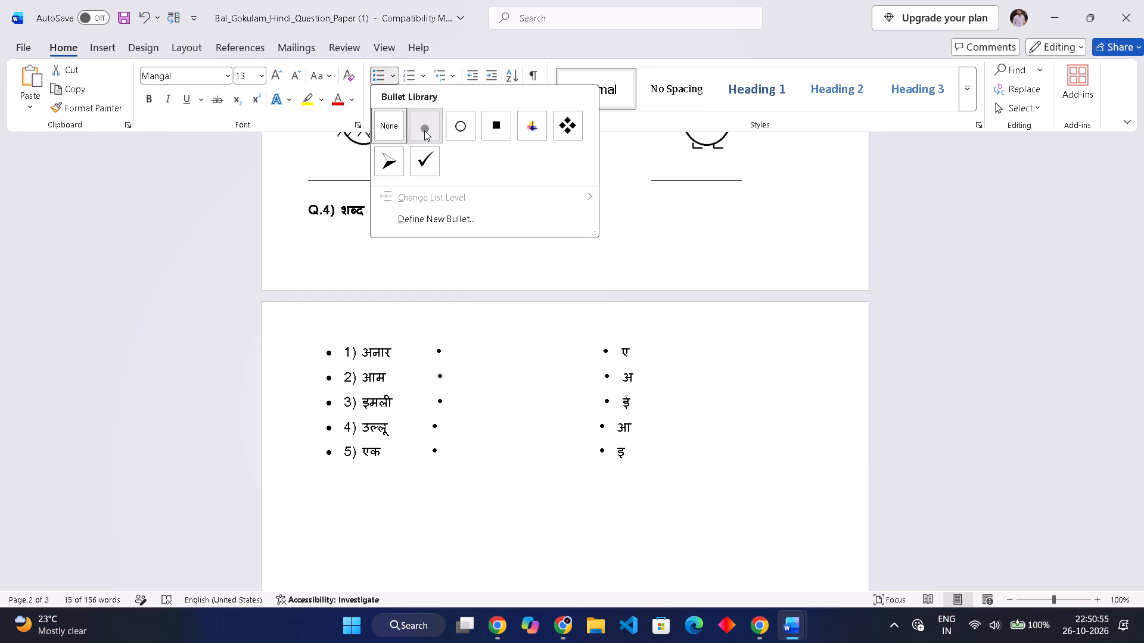
Delete the inline dot after the word in each of the five Q.4 rows, keeping the dots before the answer letters.
{"action": "left_click", "coordinate": [439, 352]}
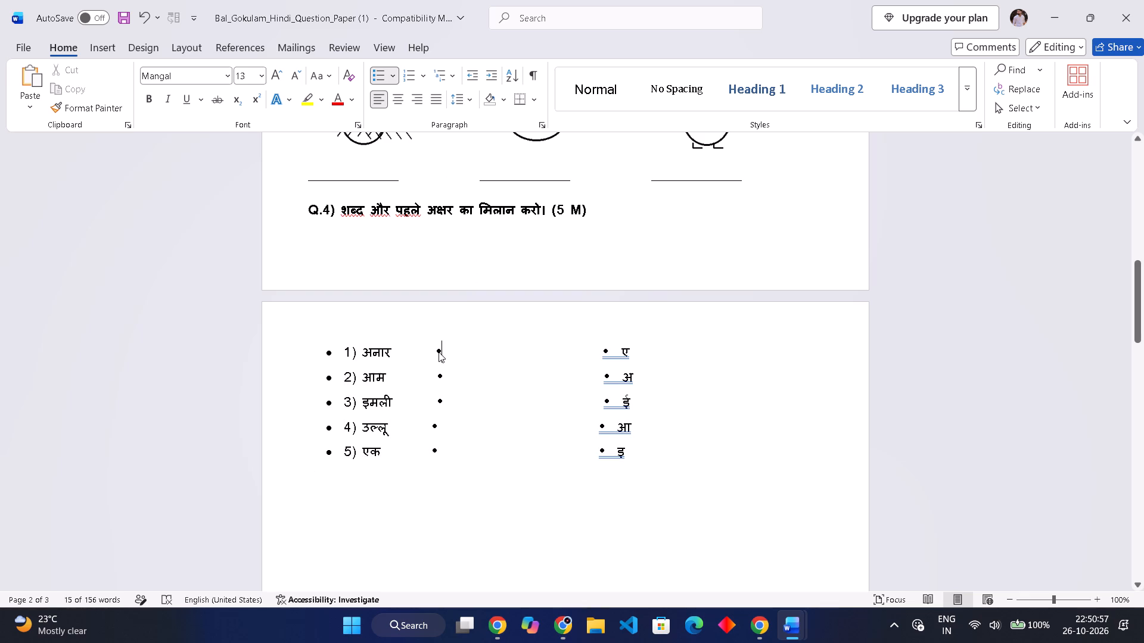
{"action": "right_click_drag", "start_coordinate": [436, 349], "coordinate": [496, 468]}
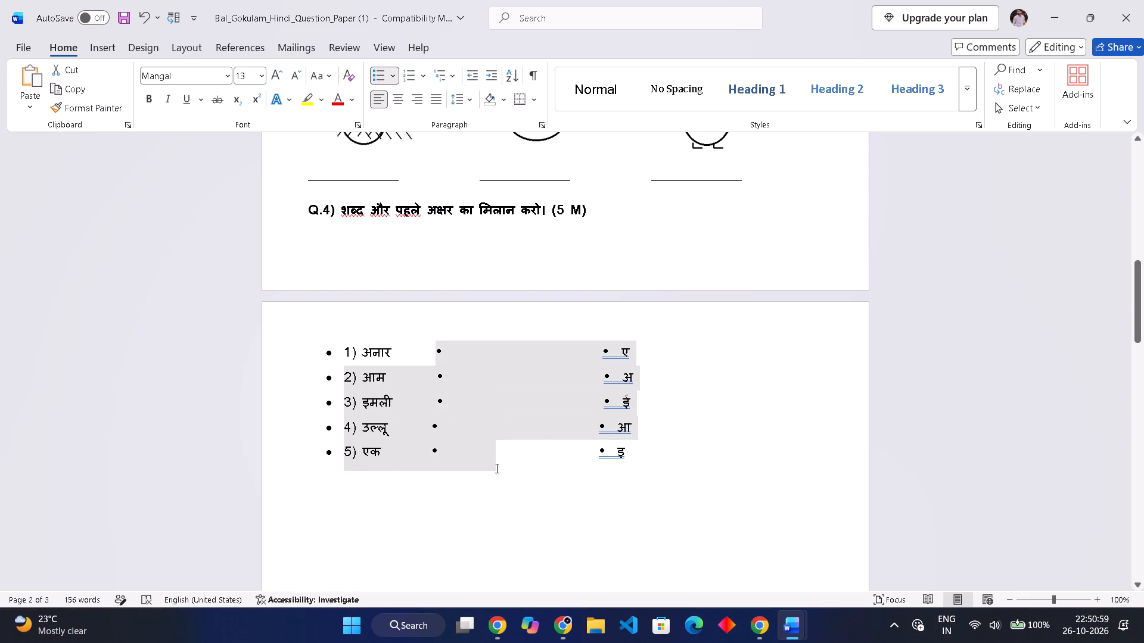
{"action": "left_click", "coordinate": [496, 468]}
{"action": "left_click", "coordinate": [449, 451]}
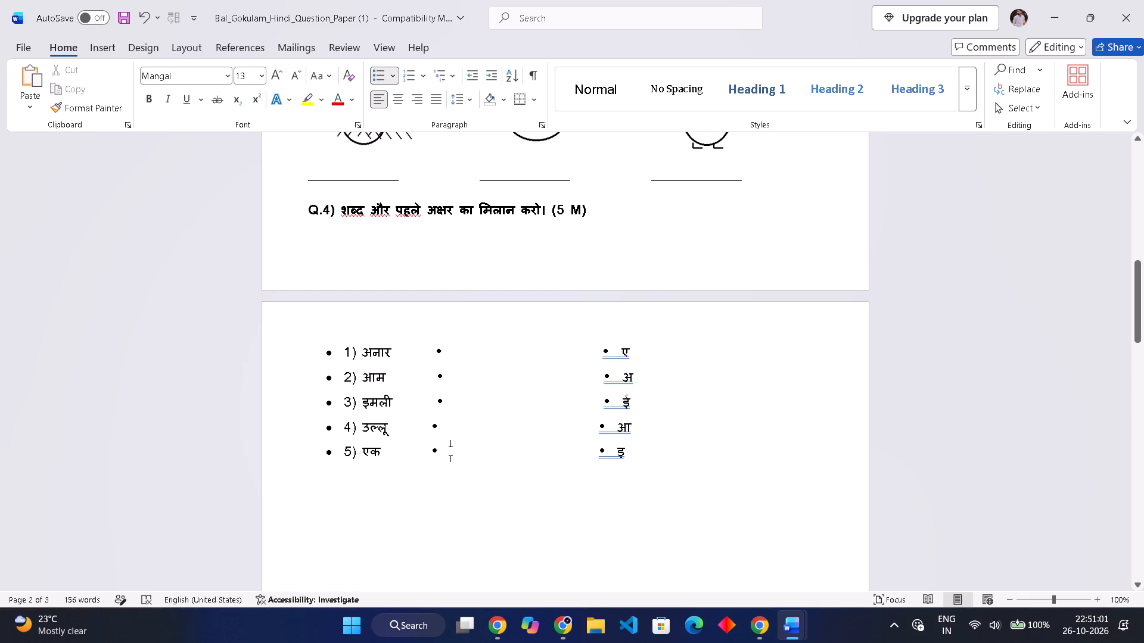
{"action": "key", "text": "BackSpace"}
{"action": "key", "text": "BackSpace"}
{"action": "key", "text": "BackSpace"}
{"action": "left_click", "coordinate": [449, 430]}
{"action": "key", "text": "BackSpace"}
{"action": "key", "text": "BackSpace"}
{"action": "key", "text": "BackSpace"}
{"action": "left_click", "coordinate": [455, 376]}
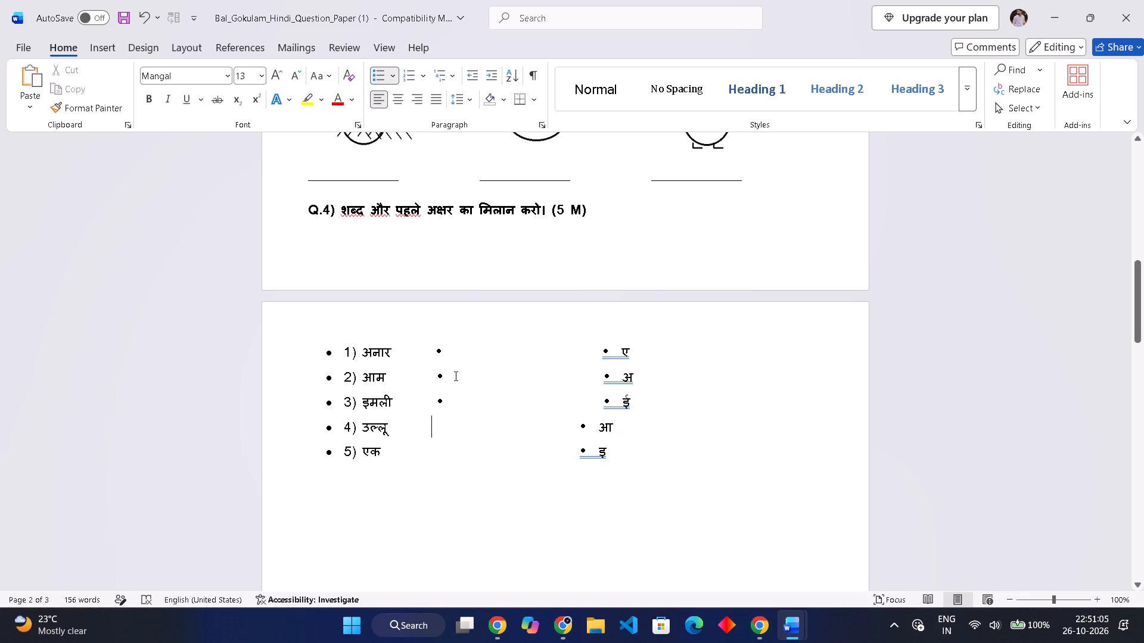
{"action": "key", "text": "BackSpace"}
{"action": "key", "text": "BackSpace"}
{"action": "key", "text": "BackSpace"}
{"action": "left_click", "coordinate": [447, 356]}
{"action": "key", "text": "BackSpace"}
{"action": "key", "text": "BackSpace"}
{"action": "left_click", "coordinate": [452, 399]}
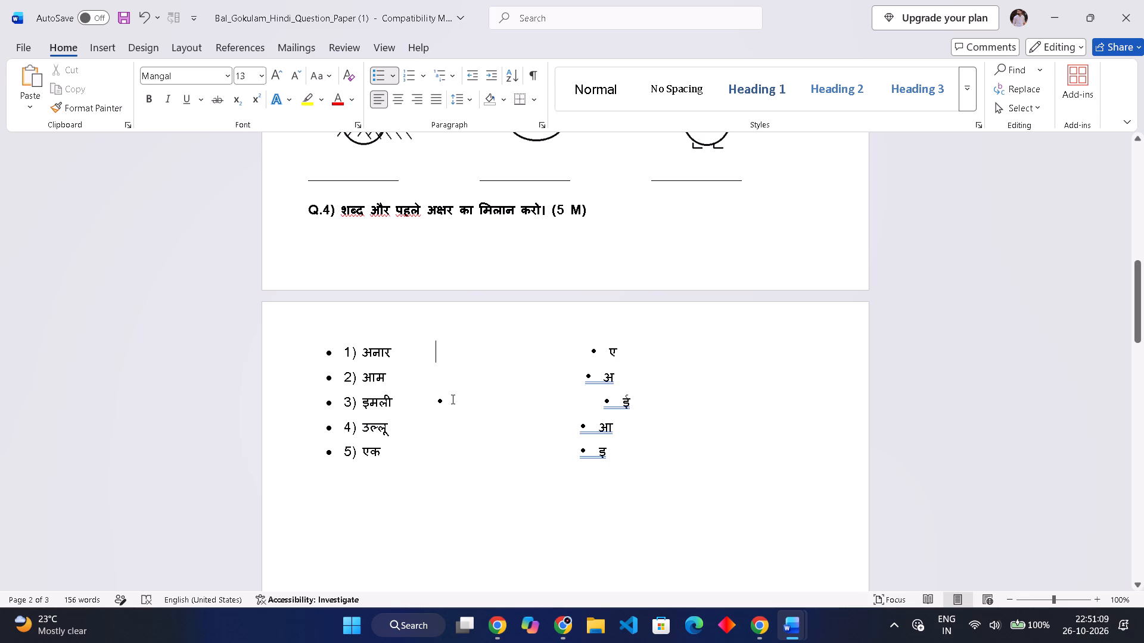
{"action": "key", "text": "BackSpace"}
{"action": "key", "text": "BackSpace"}
{"action": "right_click_drag", "start_coordinate": [601, 347], "coordinate": [608, 485]}
{"action": "left_click", "coordinate": [608, 485]}
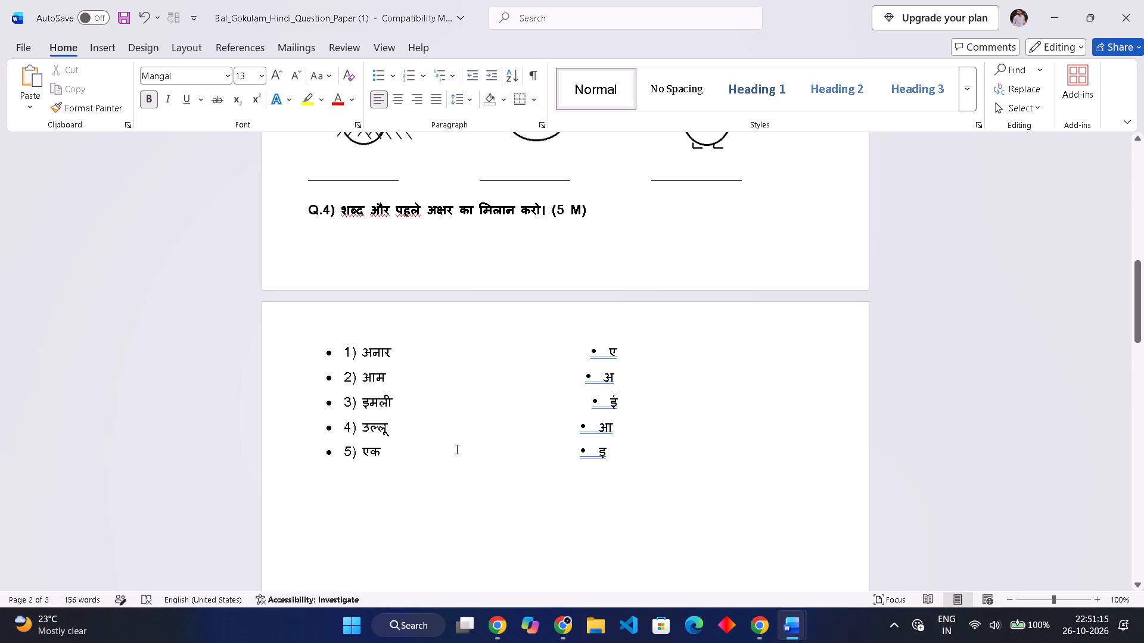
Review the whole question paper from the header through Q.6, including the edited Q.4 list.
{"action": "scroll", "coordinate": [573, 400], "scroll_direction": "down", "scroll_amount": 7}
{"action": "scroll", "coordinate": [573, 400], "scroll_direction": "up", "scroll_amount": 8}
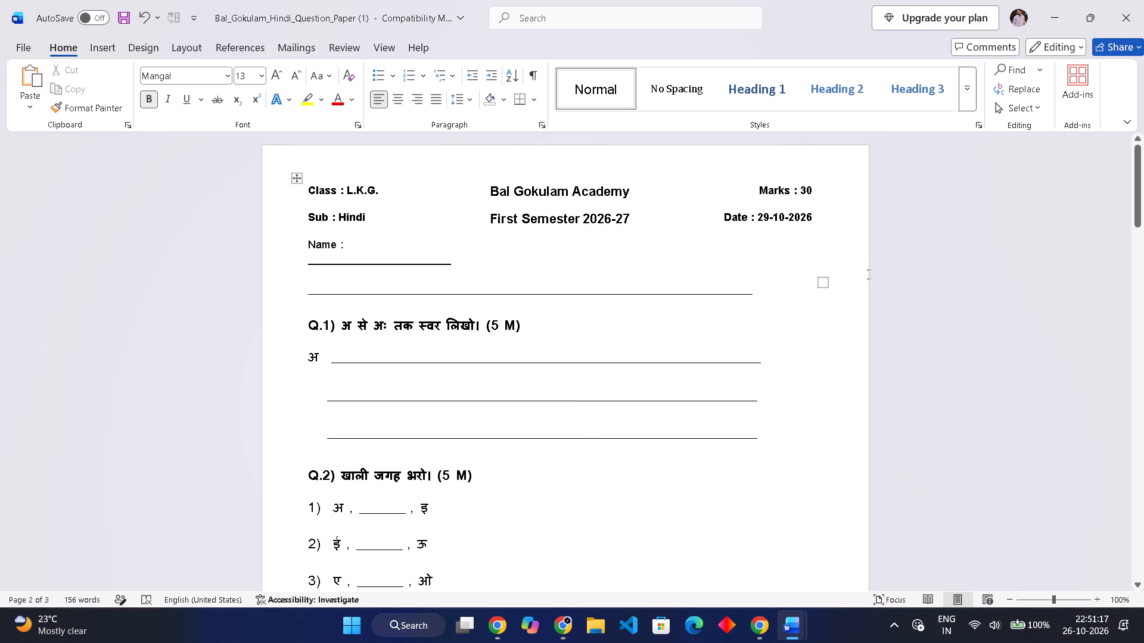
{"action": "scroll", "coordinate": [550, 461], "scroll_direction": "up", "scroll_amount": 2}
{"action": "scroll", "coordinate": [550, 461], "scroll_direction": "down", "scroll_amount": 5}
{"action": "scroll", "coordinate": [550, 461], "scroll_direction": "up", "scroll_amount": 2}
{"action": "scroll", "coordinate": [550, 461], "scroll_direction": "down", "scroll_amount": 1}
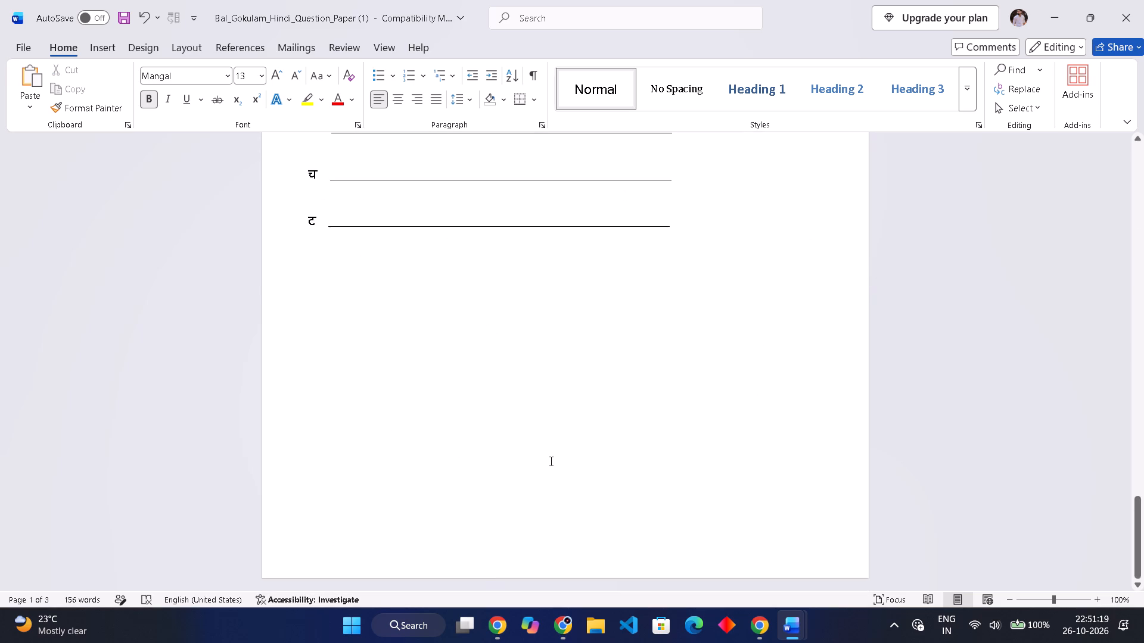
{"action": "scroll", "coordinate": [550, 461], "scroll_direction": "down", "scroll_amount": 1}
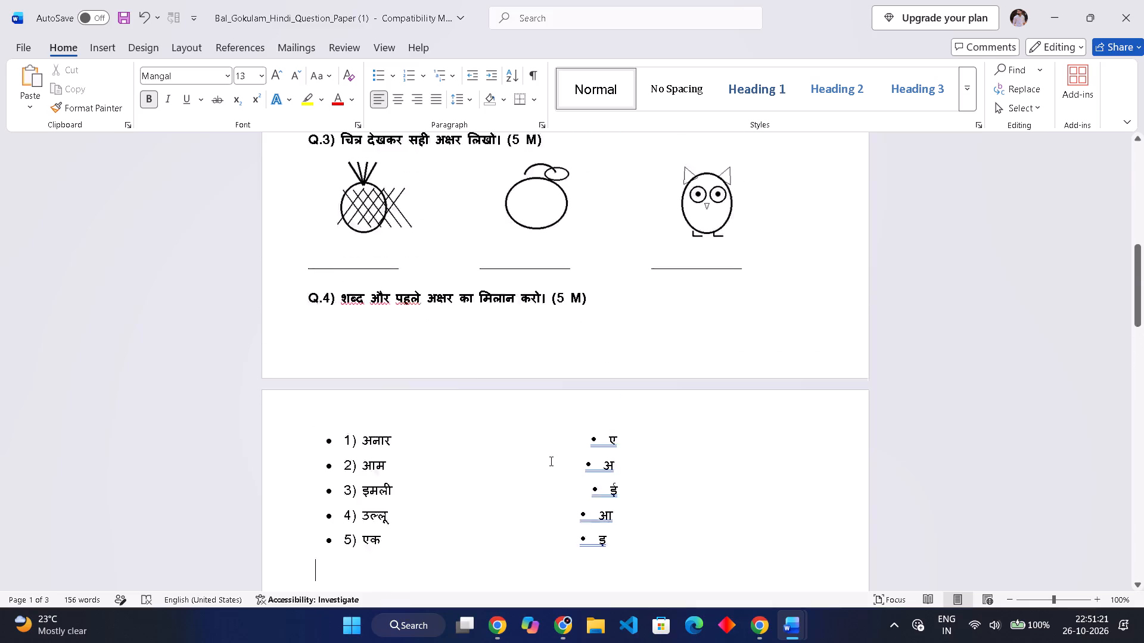
{"action": "scroll", "coordinate": [550, 461], "scroll_direction": "down", "scroll_amount": 1}
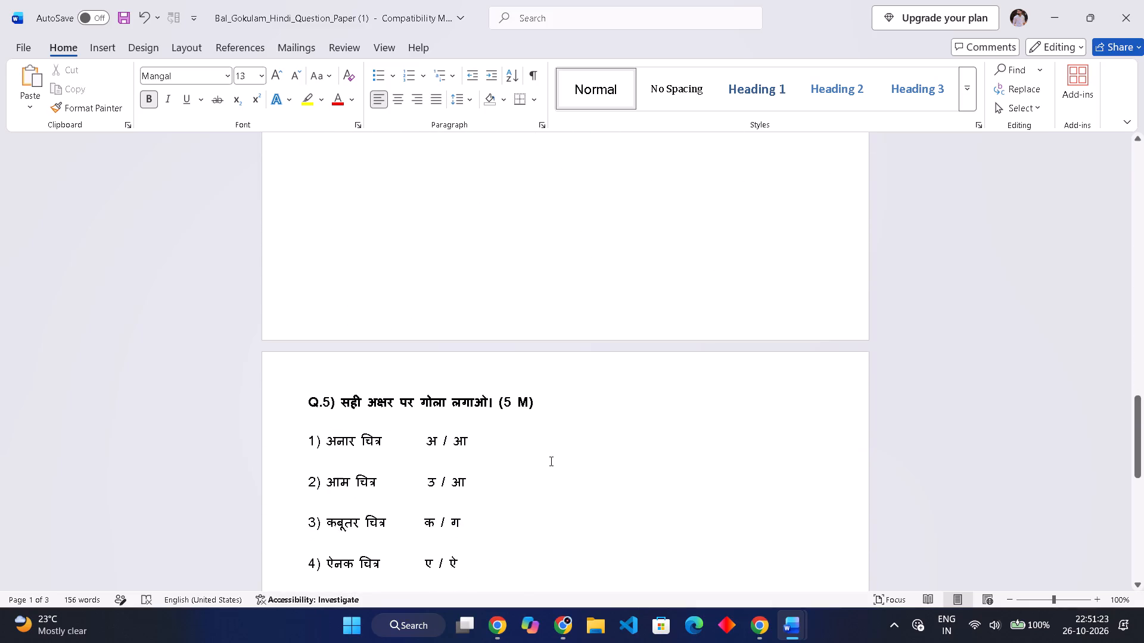
{"action": "scroll", "coordinate": [550, 461], "scroll_direction": "down", "scroll_amount": 1}
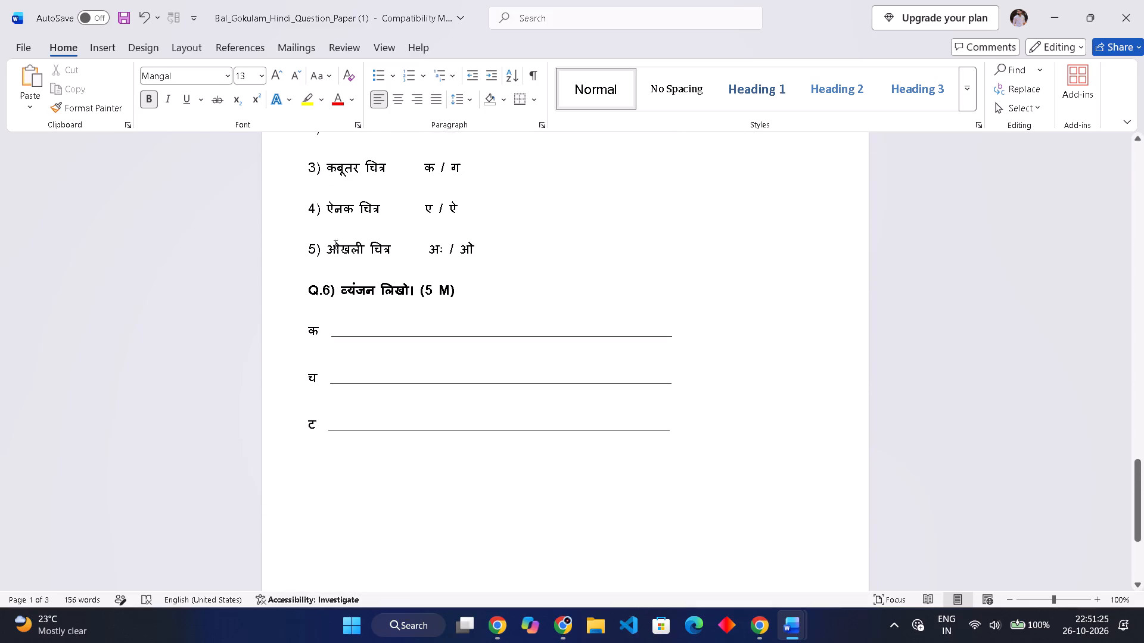
Open the file management page for the question paper.
{"action": "left_click", "coordinate": [35, 49]}
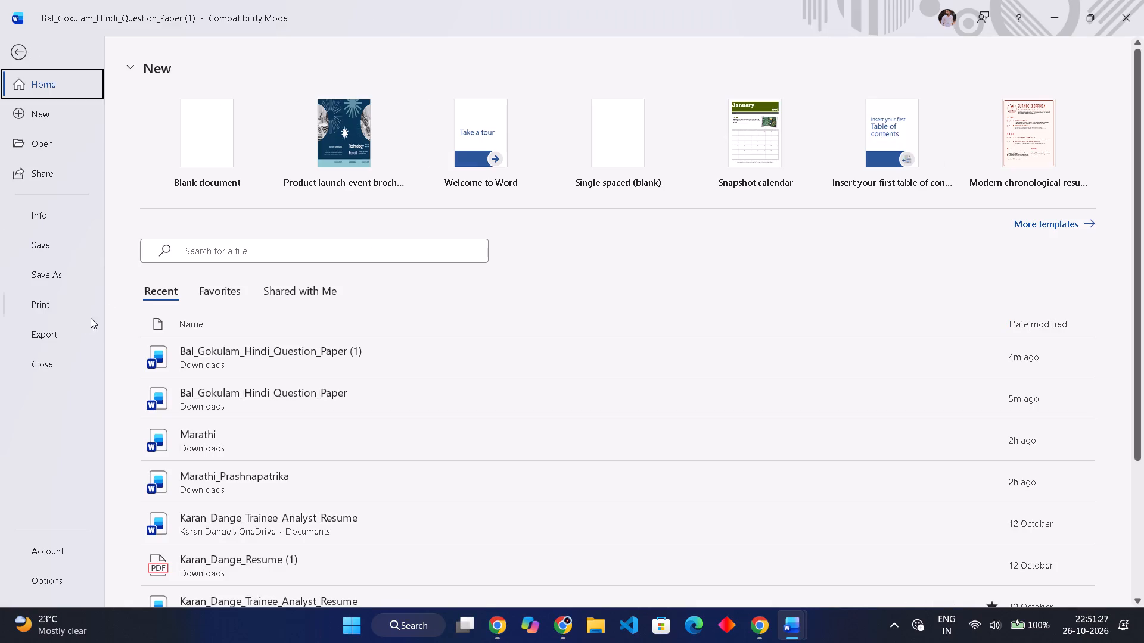
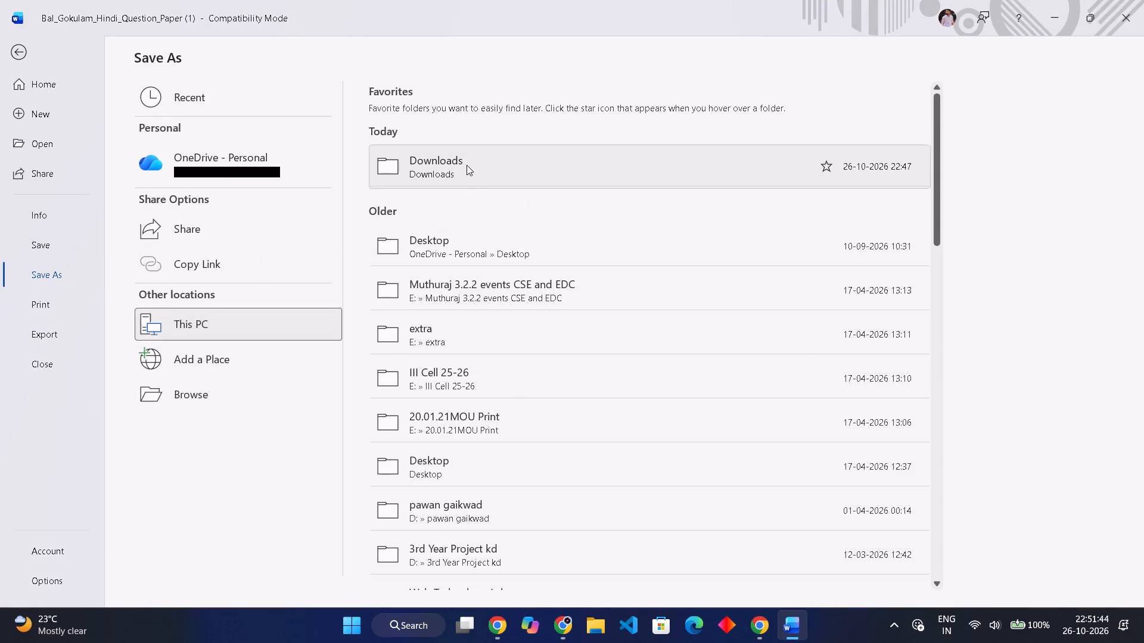
Save the question paper in Downloads as the Word Document Bal_Gokulam_Hindi_Question_Paper (1), and close it.
{"action": "left_click", "coordinate": [467, 165]}
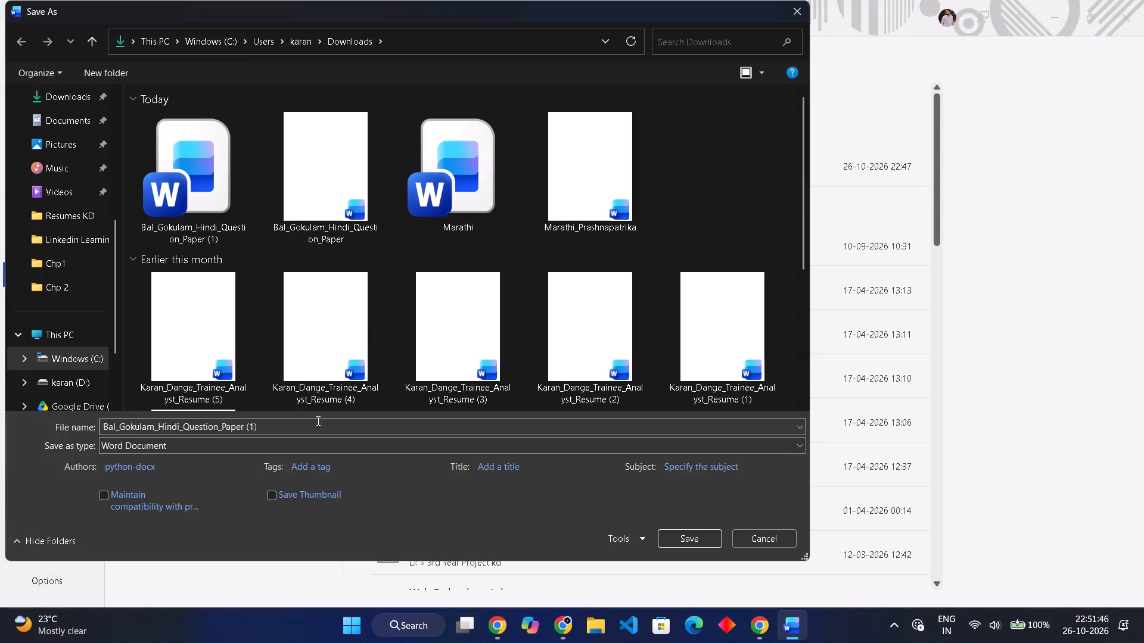
{"action": "left_click", "coordinate": [688, 544]}
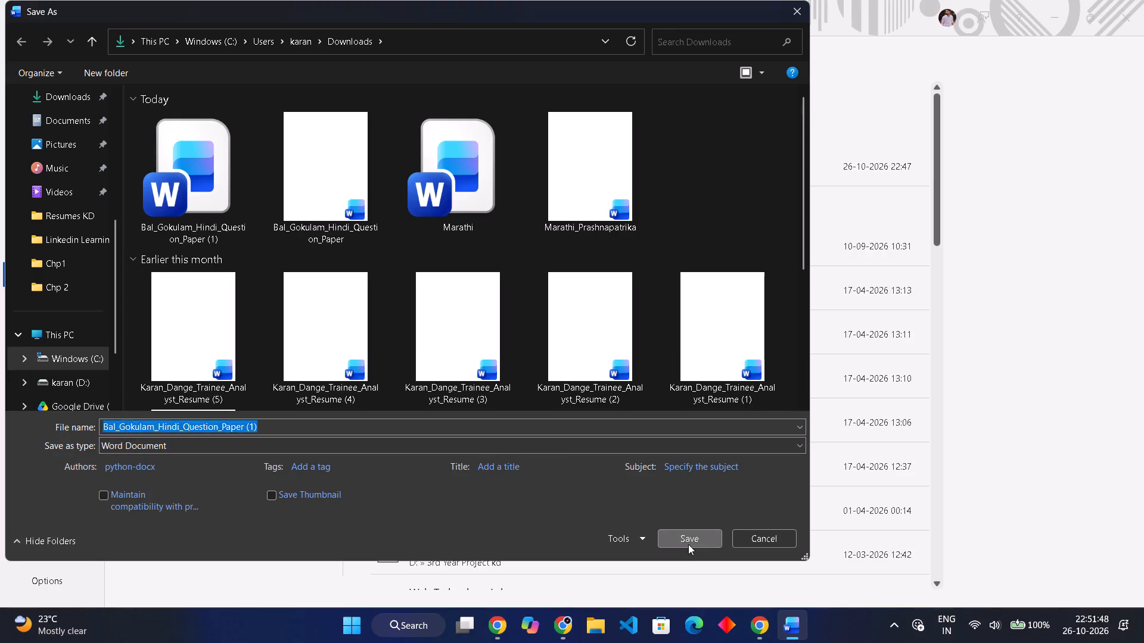
{"action": "left_click_drag", "start_coordinate": [1022, 20], "coordinate": [1031, 14]}
{"action": "left_click", "coordinate": [1118, 15]}
{"action": "left_click", "coordinate": [1118, 15]}
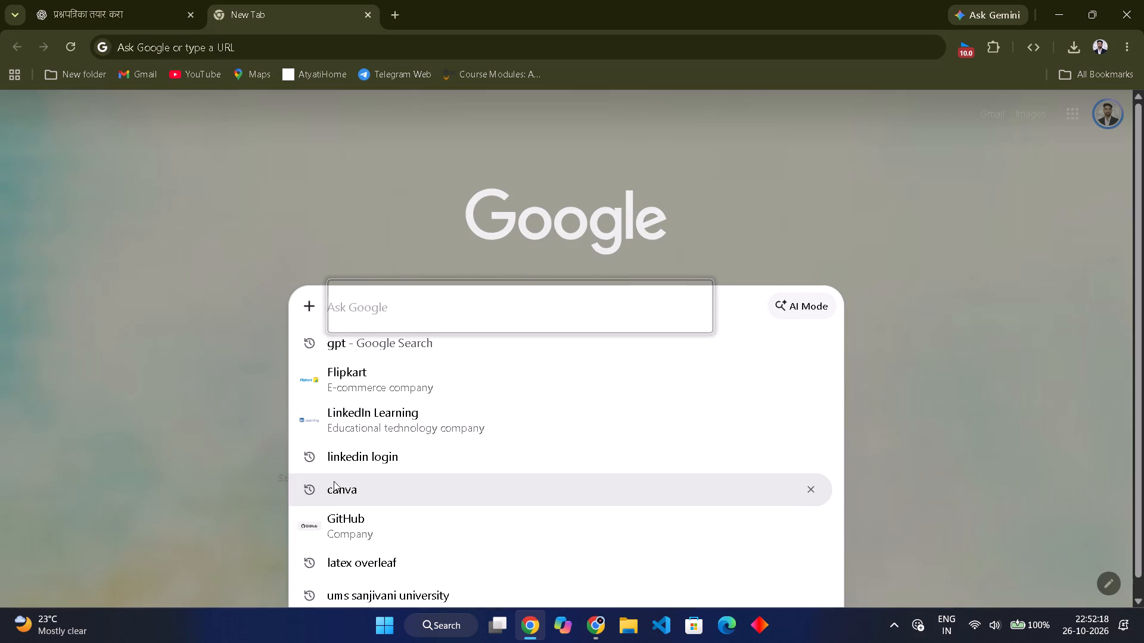
{"action": "type", "text": "canva"}
{"action": "key", "text": "Return"}
{"action": "left_click", "coordinate": [334, 481]}
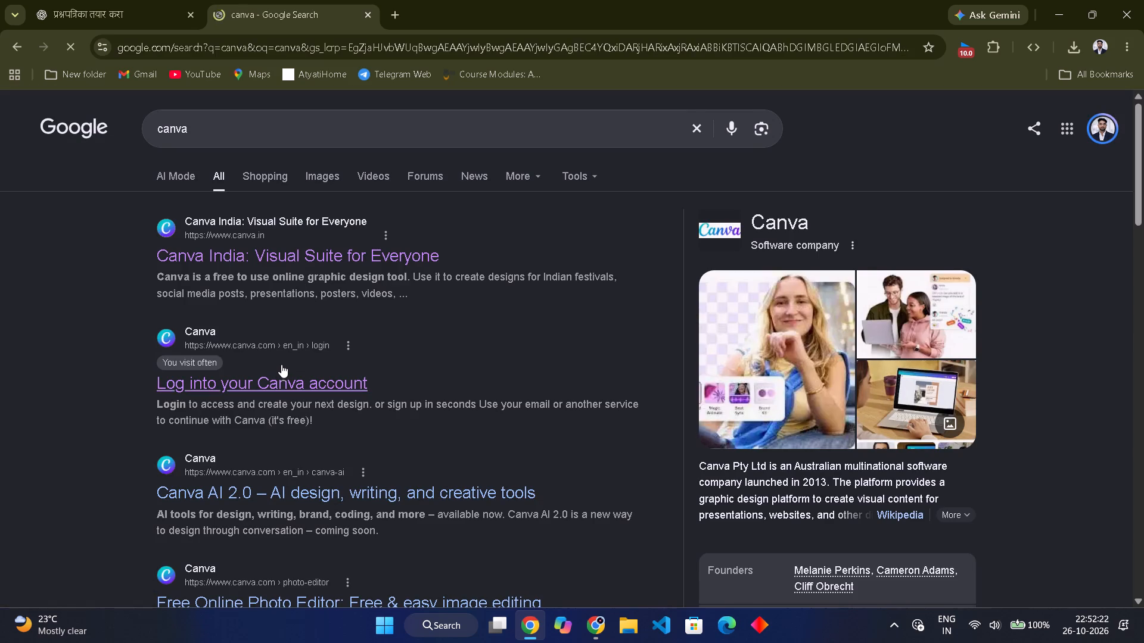
{"action": "left_click", "coordinate": [283, 363]}
{"action": "left_click", "coordinate": [281, 393]}
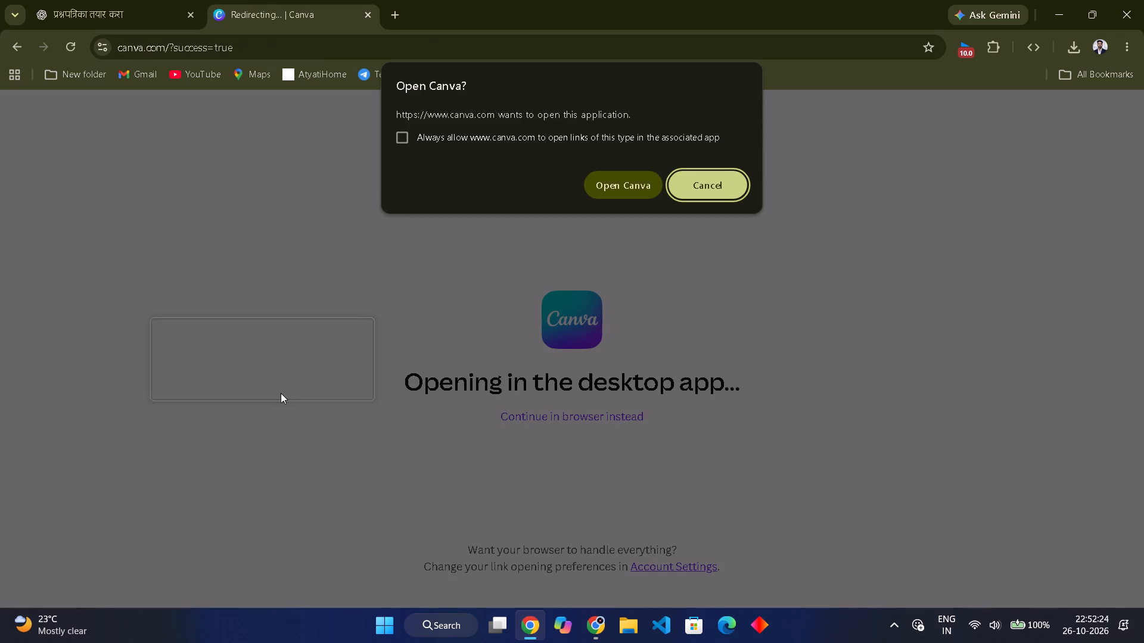
{"action": "left_click", "coordinate": [596, 185]}
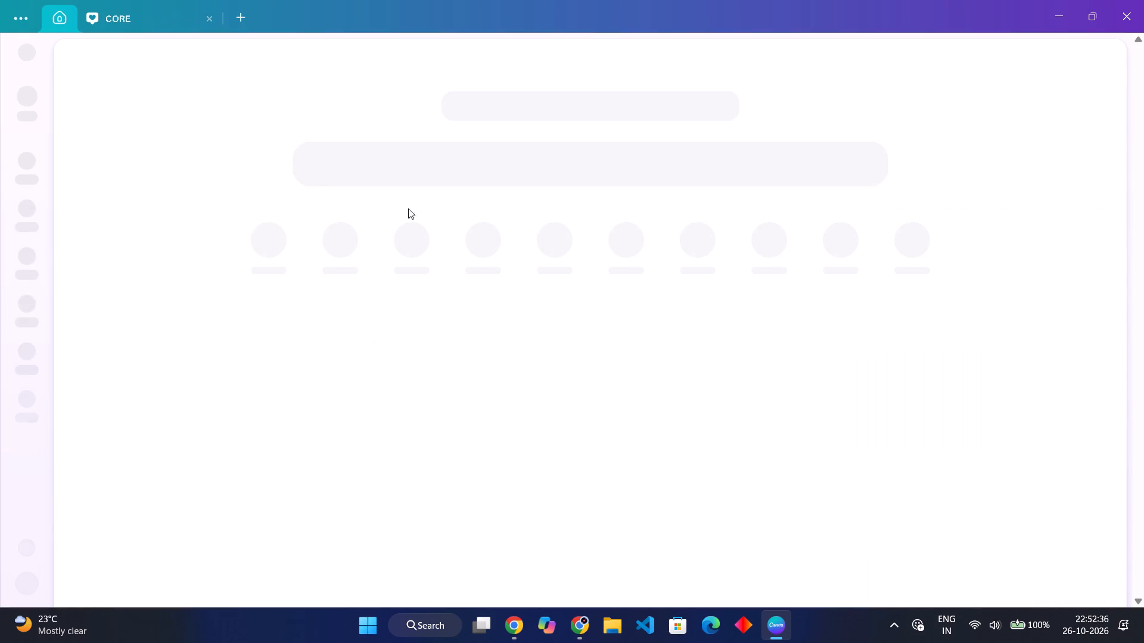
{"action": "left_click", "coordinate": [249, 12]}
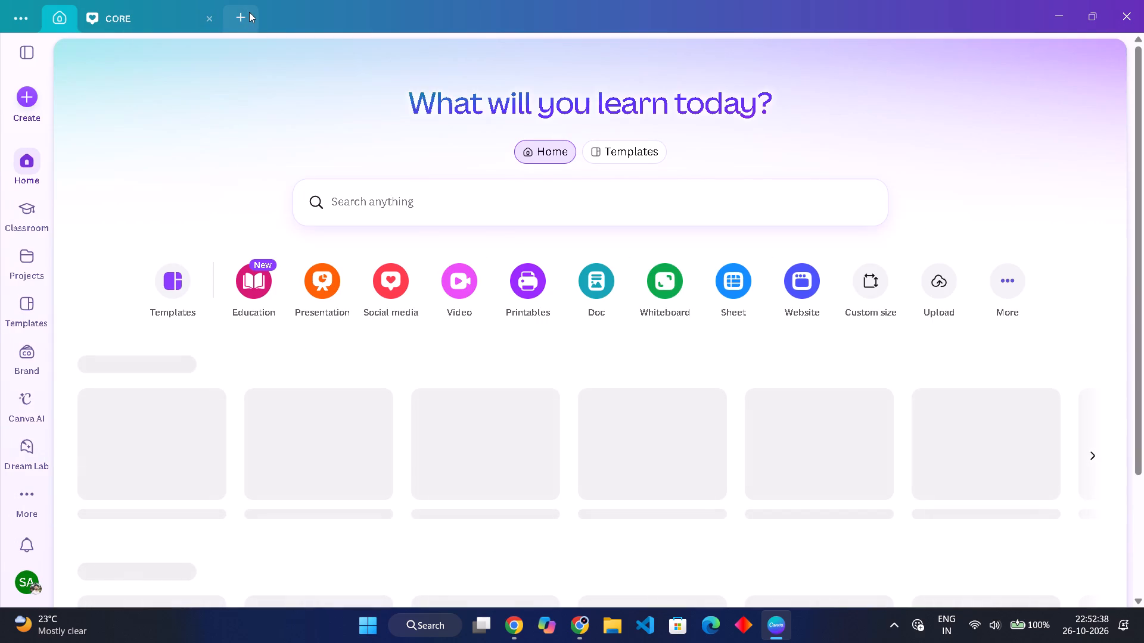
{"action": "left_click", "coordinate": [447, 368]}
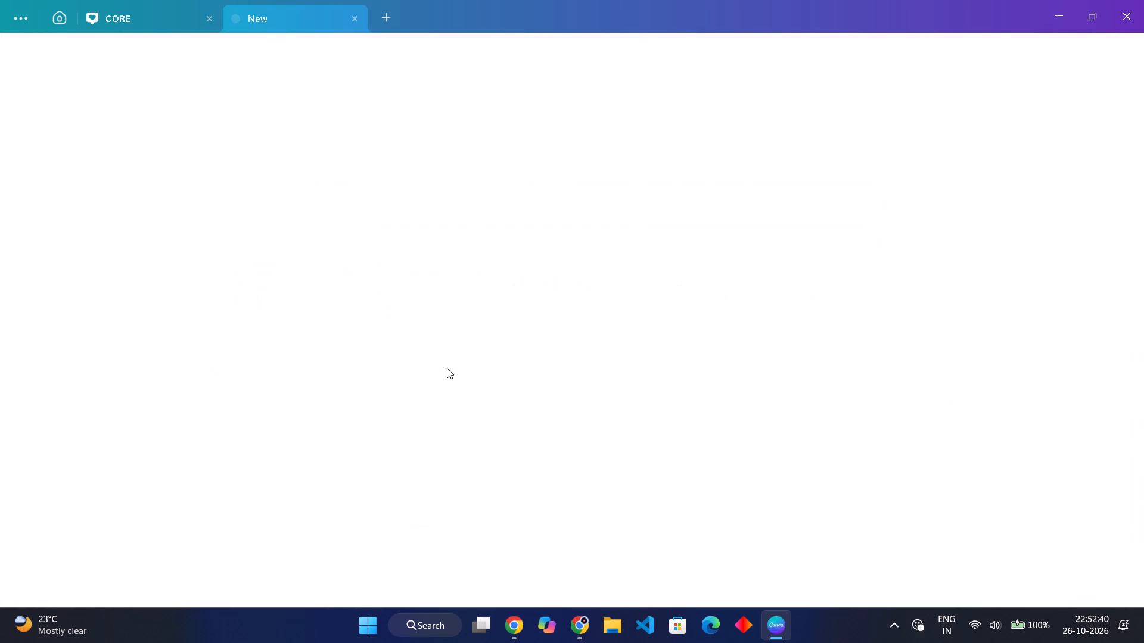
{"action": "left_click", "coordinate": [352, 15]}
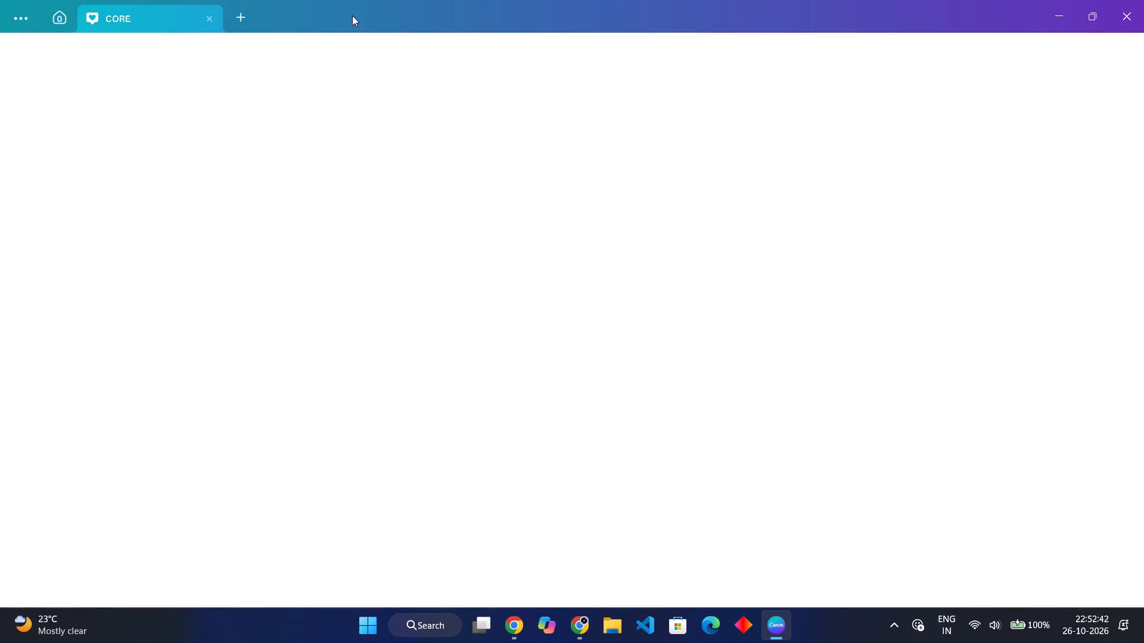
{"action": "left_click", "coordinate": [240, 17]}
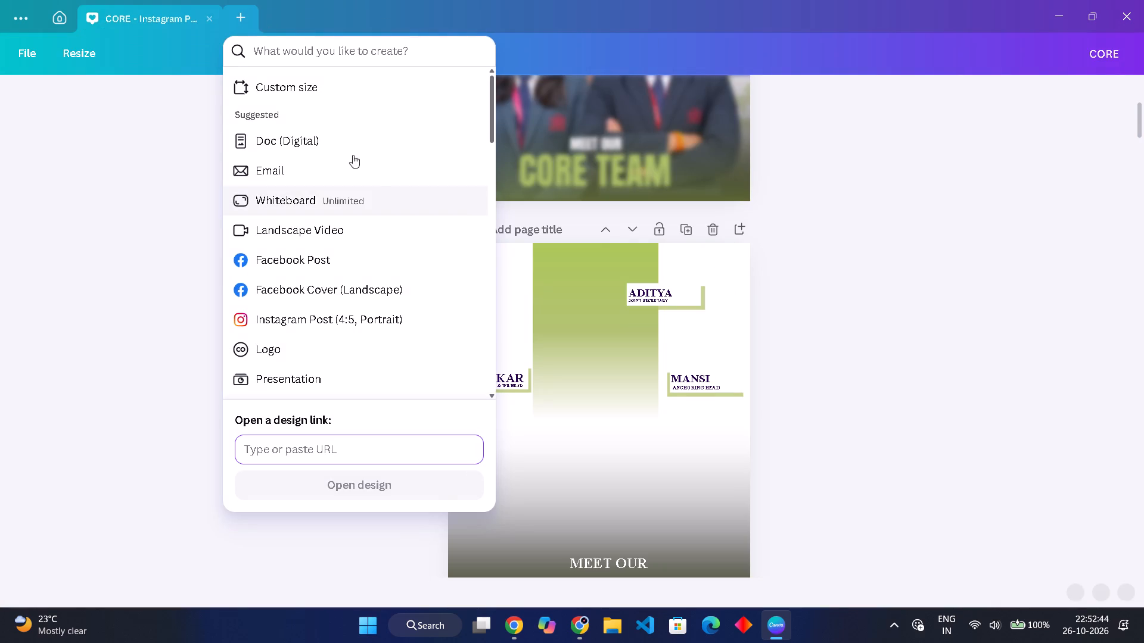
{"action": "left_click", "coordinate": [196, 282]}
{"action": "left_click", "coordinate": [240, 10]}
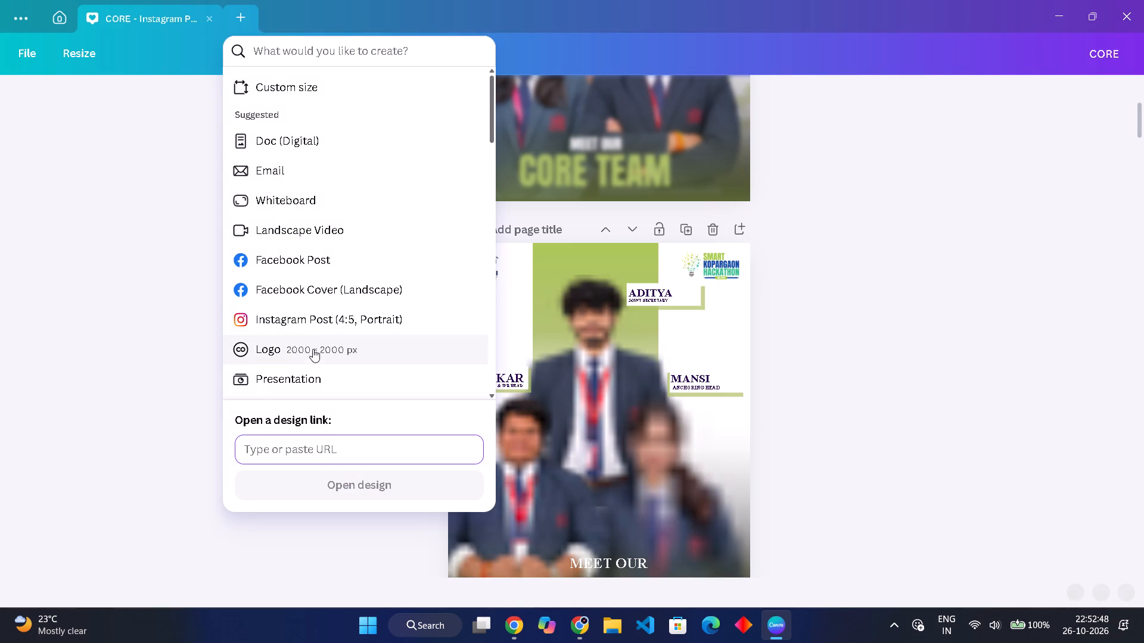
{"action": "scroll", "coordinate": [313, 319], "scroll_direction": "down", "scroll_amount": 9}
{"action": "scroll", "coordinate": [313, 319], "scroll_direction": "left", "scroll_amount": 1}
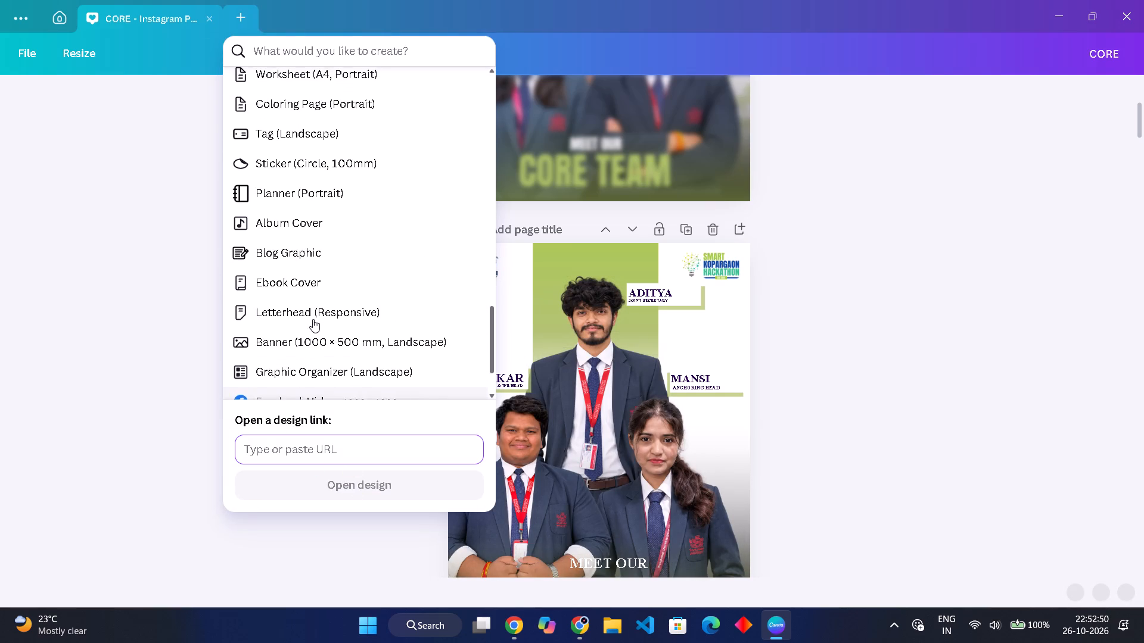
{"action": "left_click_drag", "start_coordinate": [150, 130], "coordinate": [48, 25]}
From Canva's home page, upload Bal_Gokulam_Hindi_Question_Paper (1) from Downloads and open it for editing.
{"action": "left_click", "coordinate": [48, 25]}
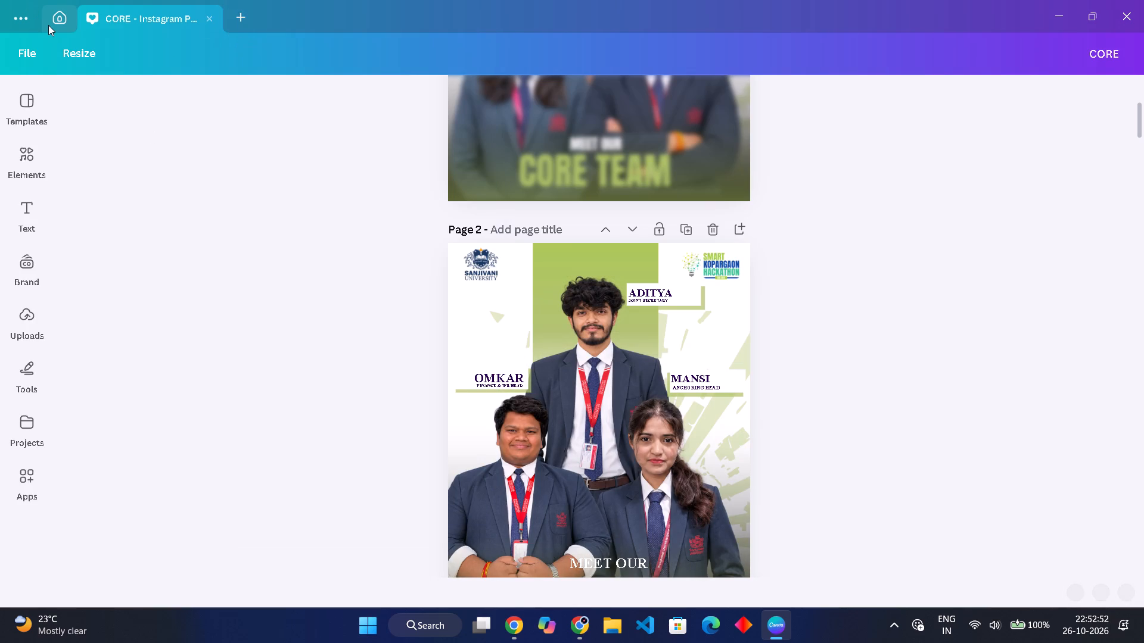
{"action": "left_click", "coordinate": [943, 298]}
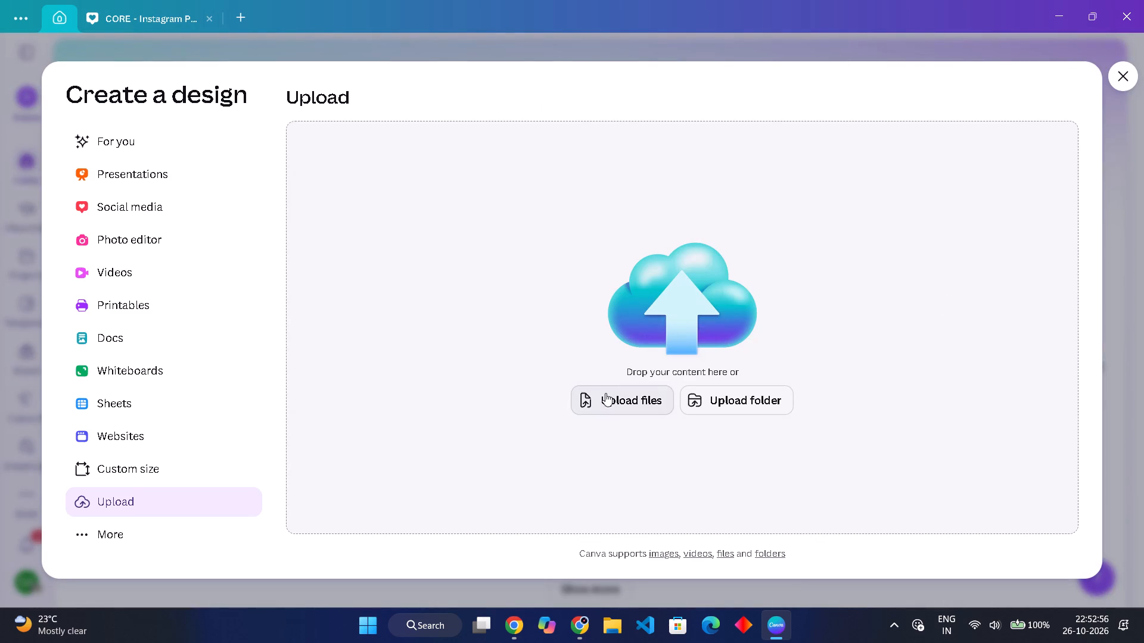
{"action": "left_click", "coordinate": [605, 393]}
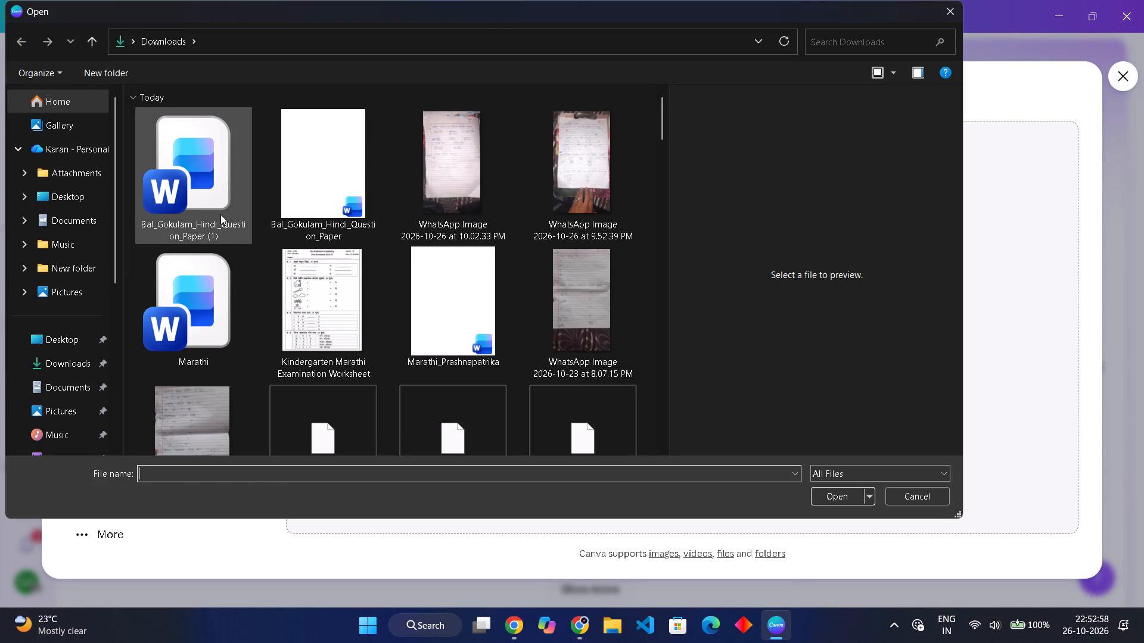
{"action": "left_click", "coordinate": [220, 214]}
{"action": "left_click", "coordinate": [837, 504]}
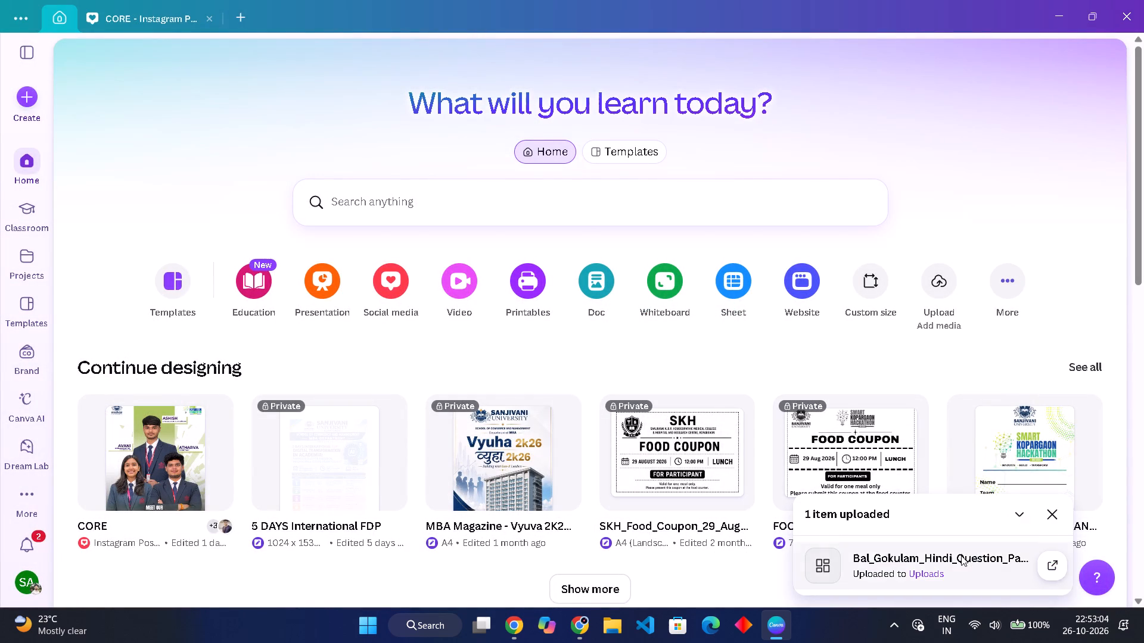
{"action": "left_click", "coordinate": [1055, 558]}
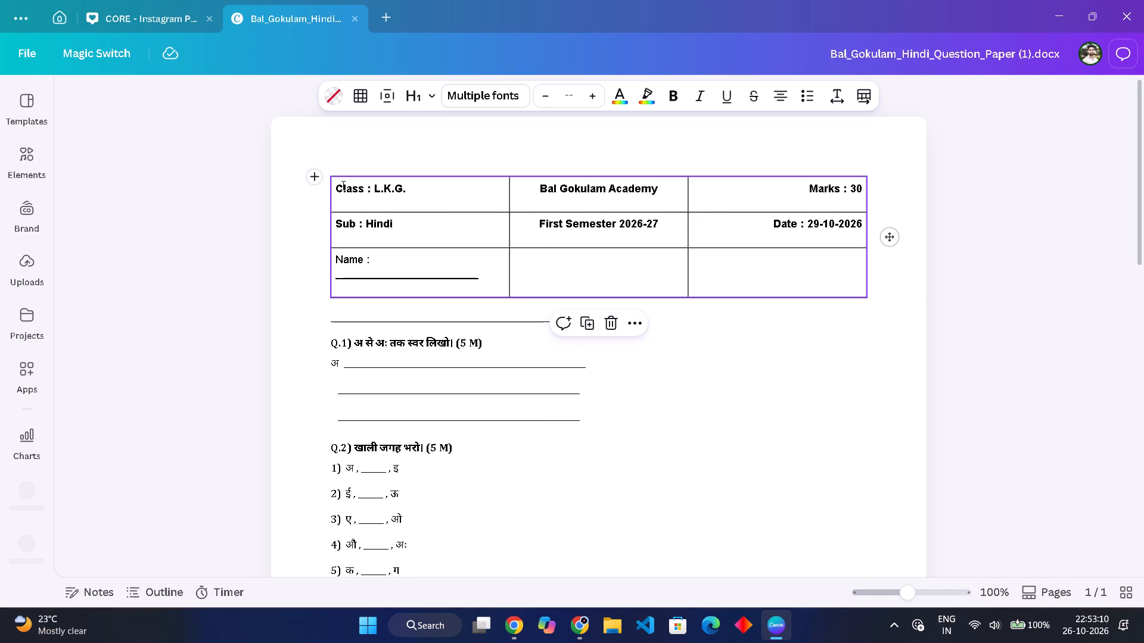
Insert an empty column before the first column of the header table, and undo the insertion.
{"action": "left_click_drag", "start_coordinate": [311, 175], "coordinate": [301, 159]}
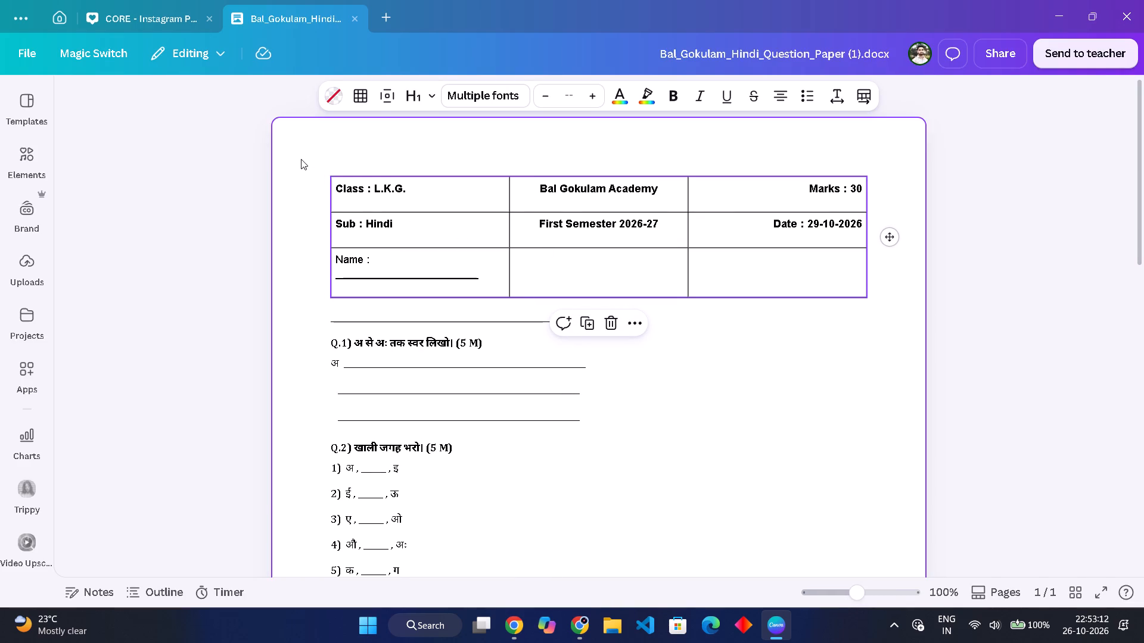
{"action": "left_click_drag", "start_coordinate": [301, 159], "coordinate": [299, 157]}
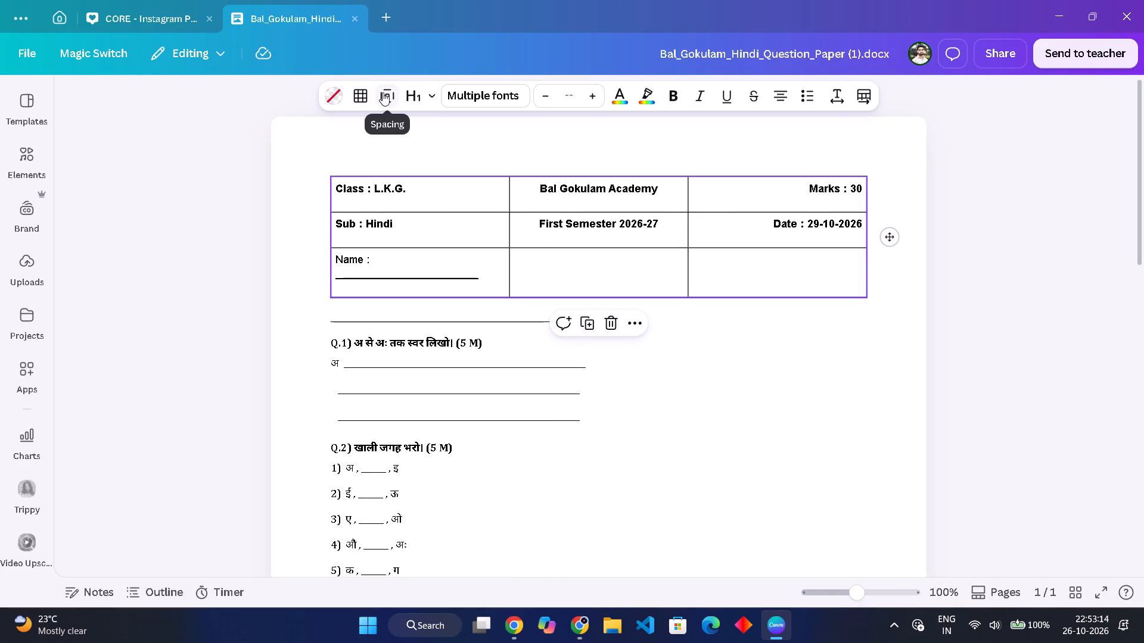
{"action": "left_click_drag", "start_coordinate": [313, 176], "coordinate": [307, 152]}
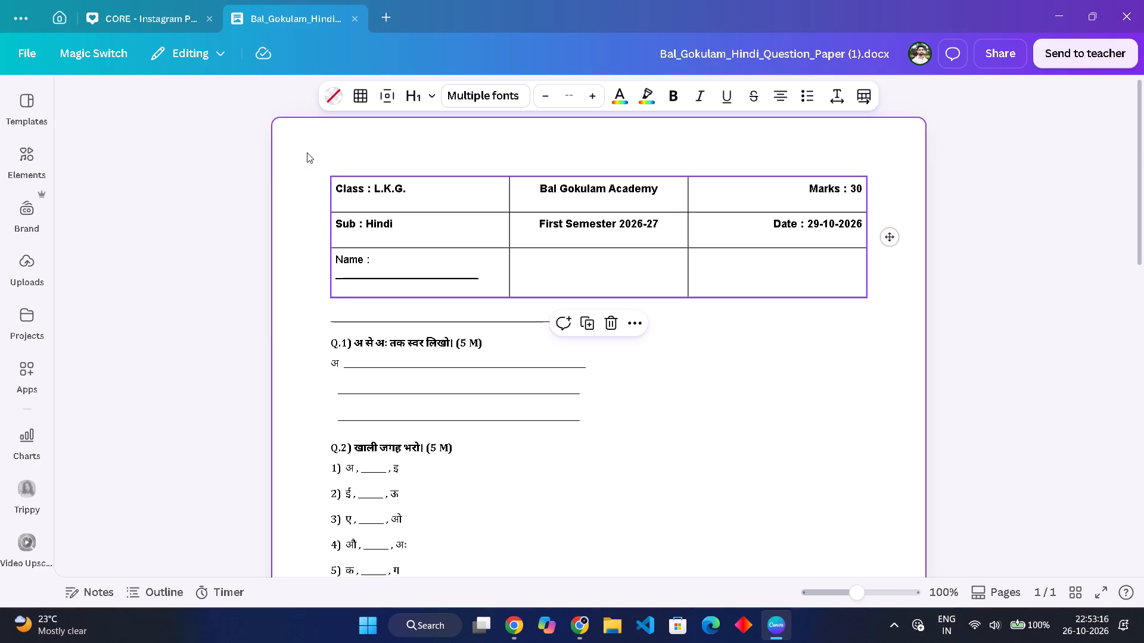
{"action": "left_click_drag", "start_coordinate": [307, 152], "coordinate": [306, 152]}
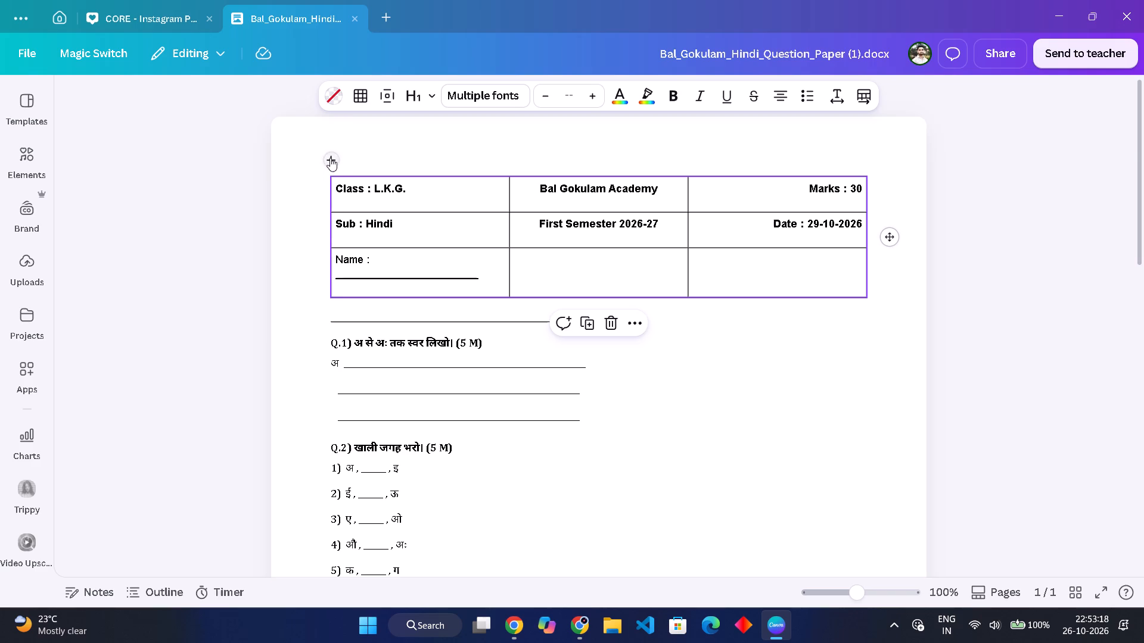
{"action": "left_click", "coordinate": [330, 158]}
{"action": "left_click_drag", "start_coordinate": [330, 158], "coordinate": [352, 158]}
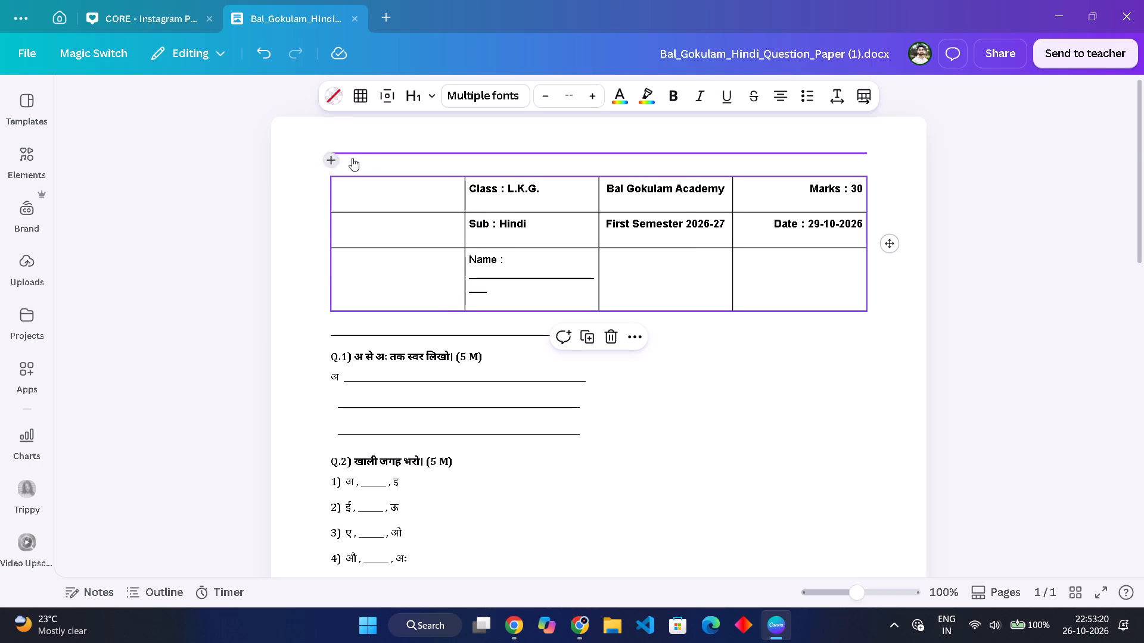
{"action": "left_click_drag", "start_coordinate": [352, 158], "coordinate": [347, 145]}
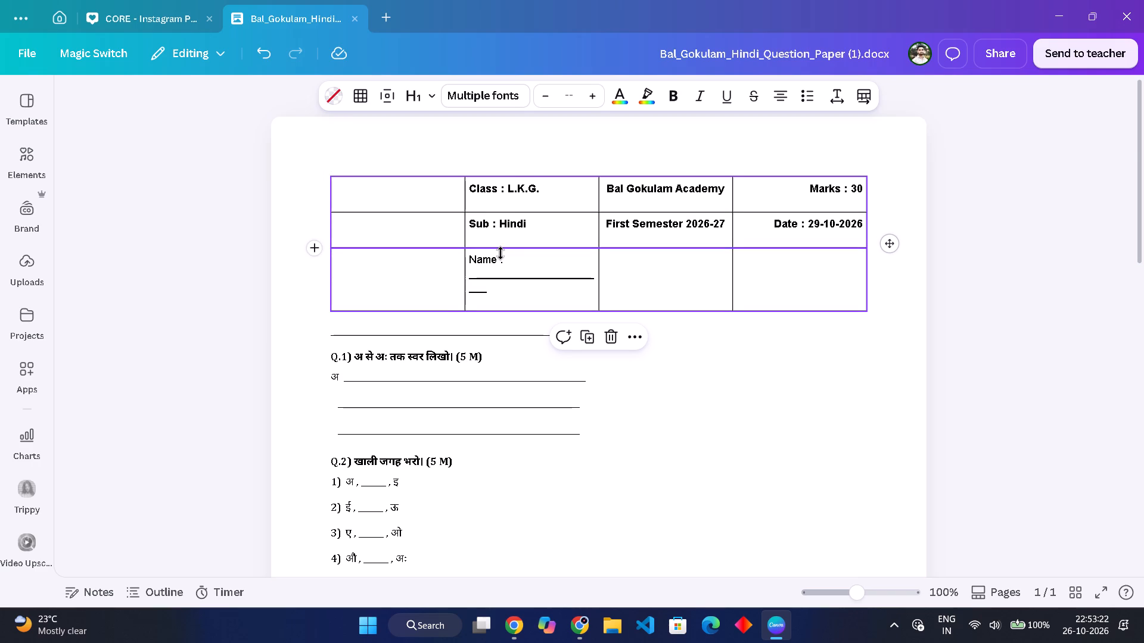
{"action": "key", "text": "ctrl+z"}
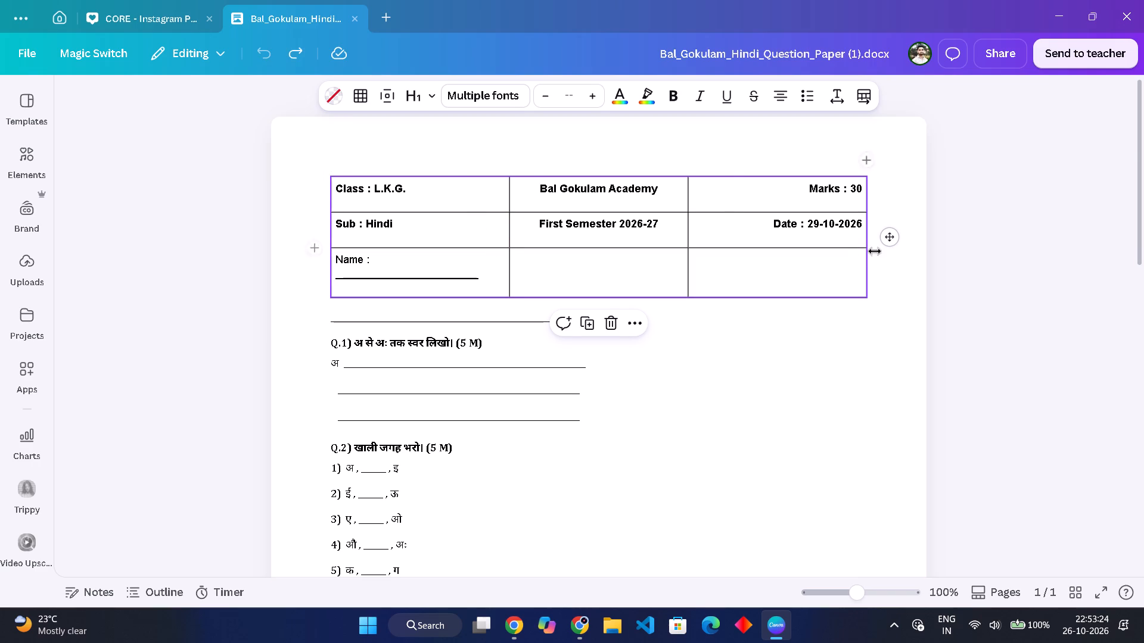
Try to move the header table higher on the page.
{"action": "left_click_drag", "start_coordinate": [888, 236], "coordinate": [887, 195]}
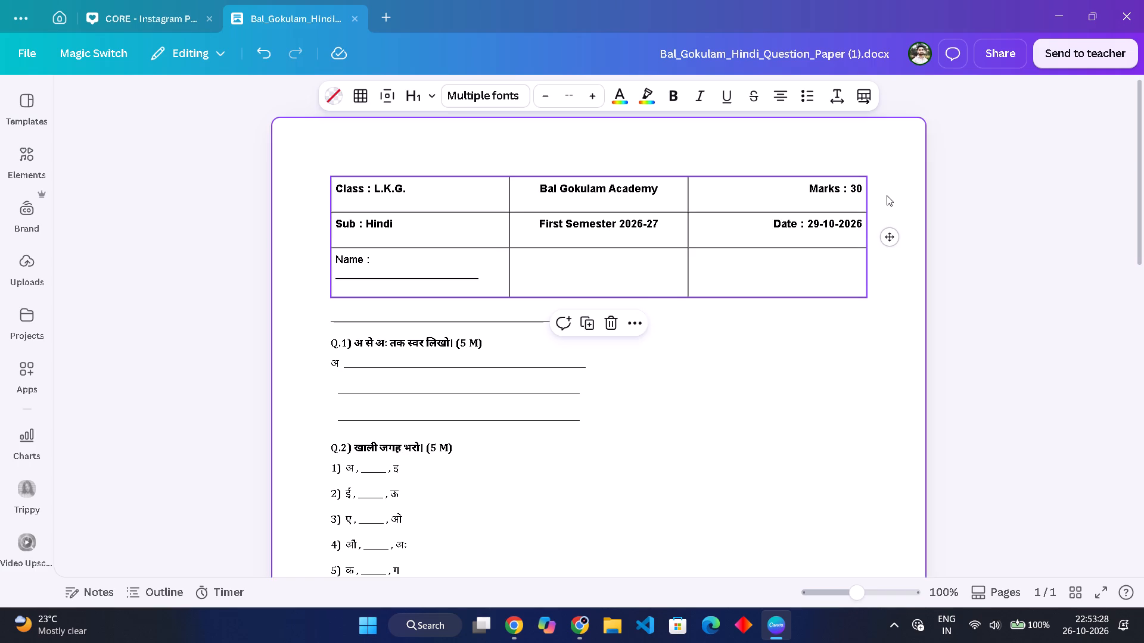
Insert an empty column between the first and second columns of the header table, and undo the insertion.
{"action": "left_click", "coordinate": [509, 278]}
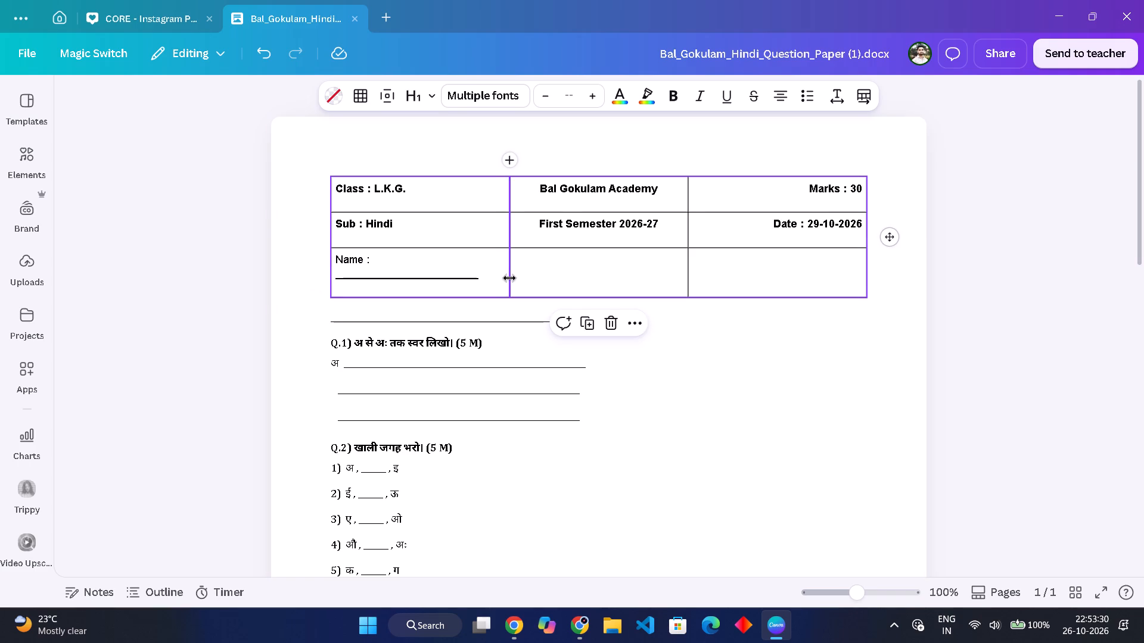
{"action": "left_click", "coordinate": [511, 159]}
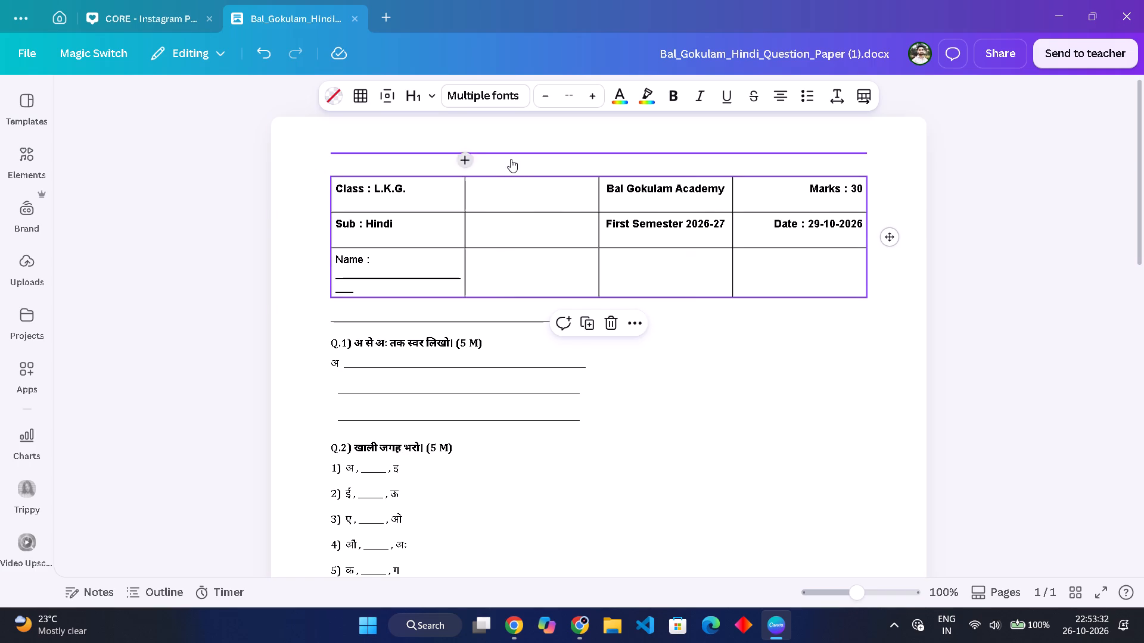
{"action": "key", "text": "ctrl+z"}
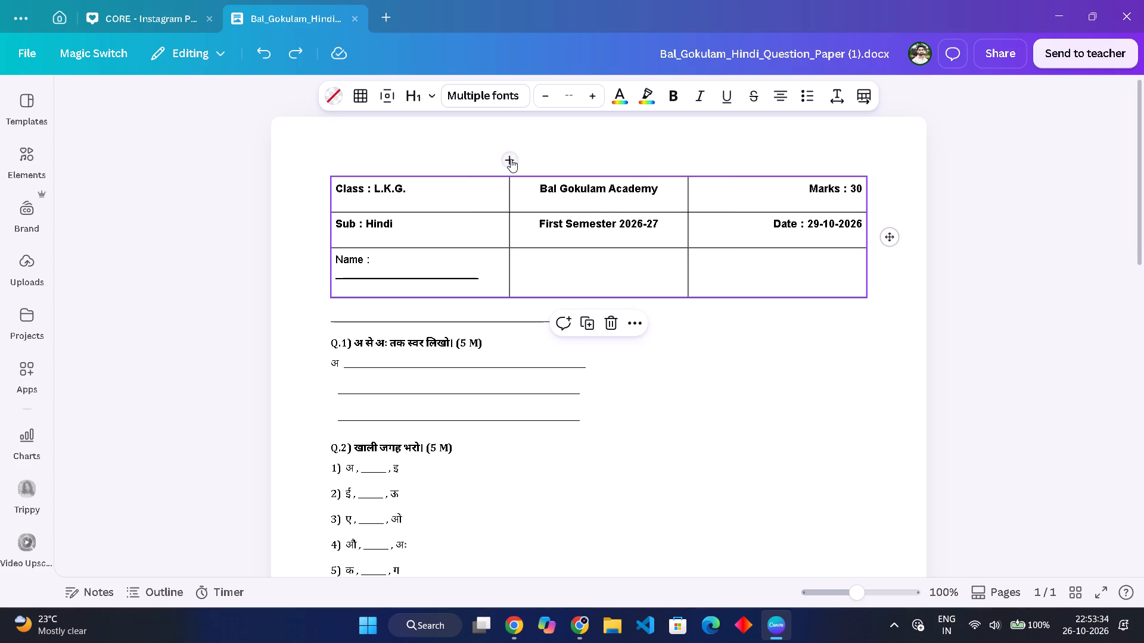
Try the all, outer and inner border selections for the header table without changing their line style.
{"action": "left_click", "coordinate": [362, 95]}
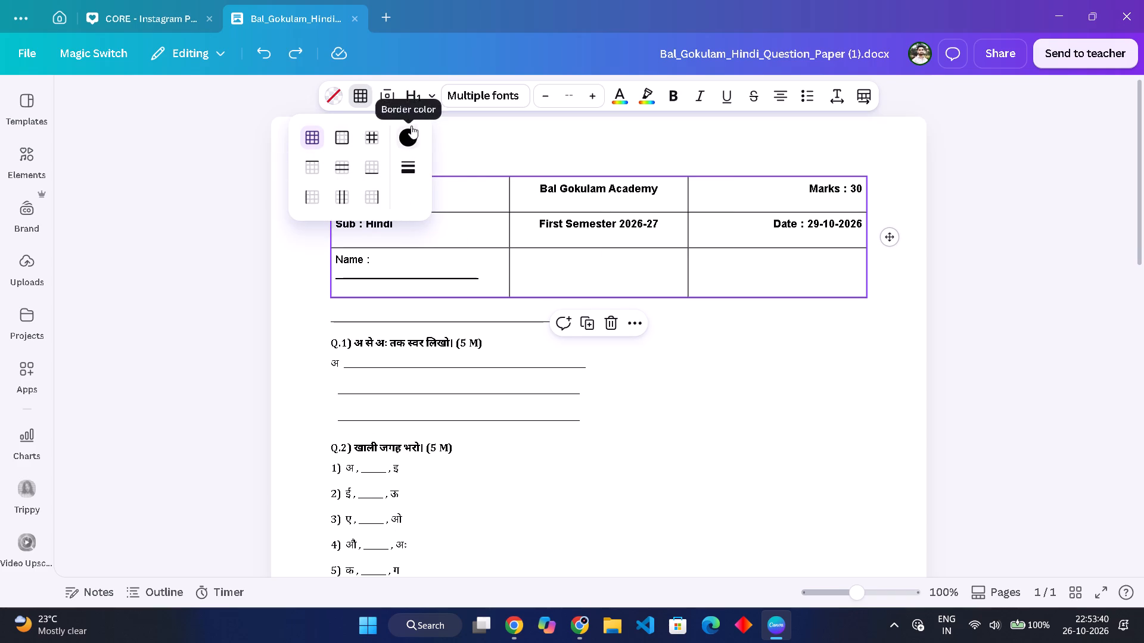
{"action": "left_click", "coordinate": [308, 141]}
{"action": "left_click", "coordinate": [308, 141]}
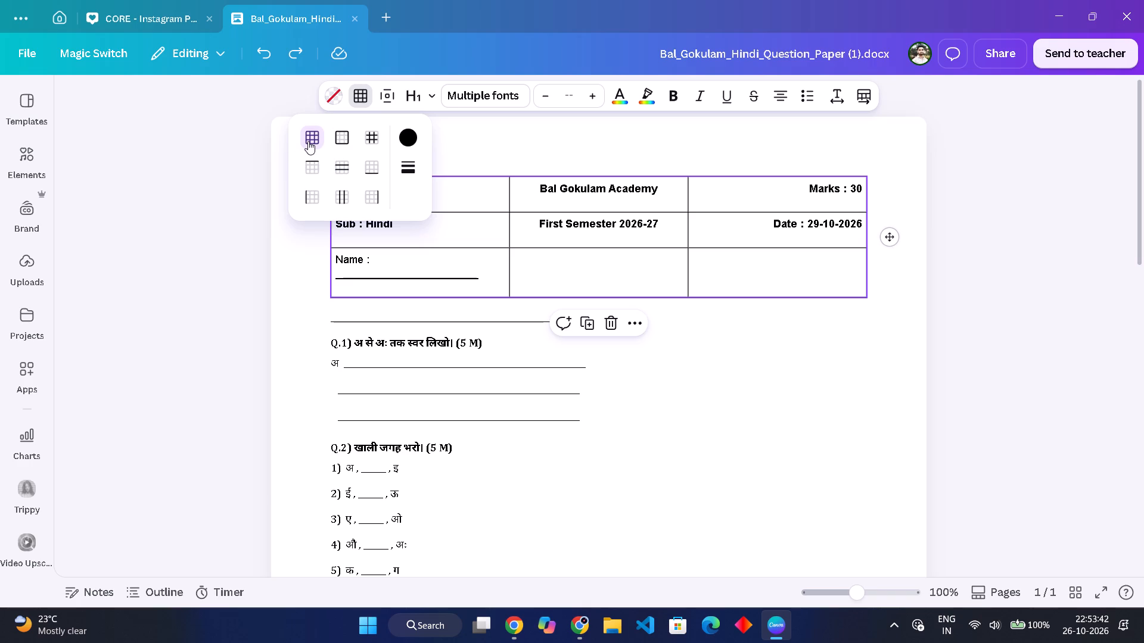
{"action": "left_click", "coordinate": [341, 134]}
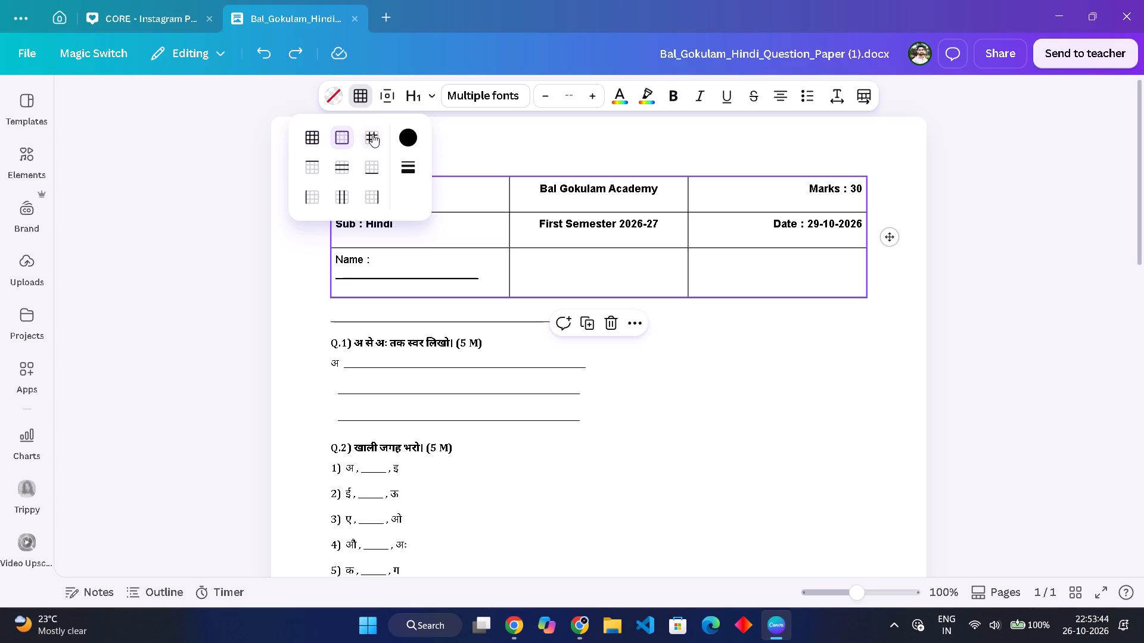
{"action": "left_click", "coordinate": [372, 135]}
Add an empty line above the header table, leaving it without any inserted element.
{"action": "left_click", "coordinate": [585, 158]}
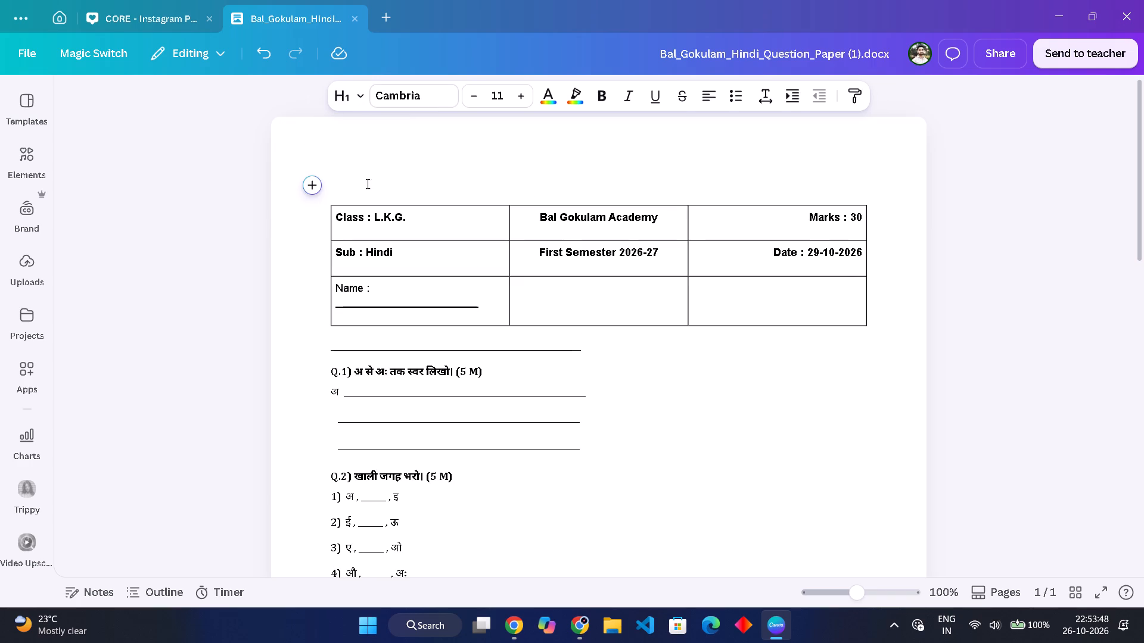
{"action": "left_click", "coordinate": [310, 189]}
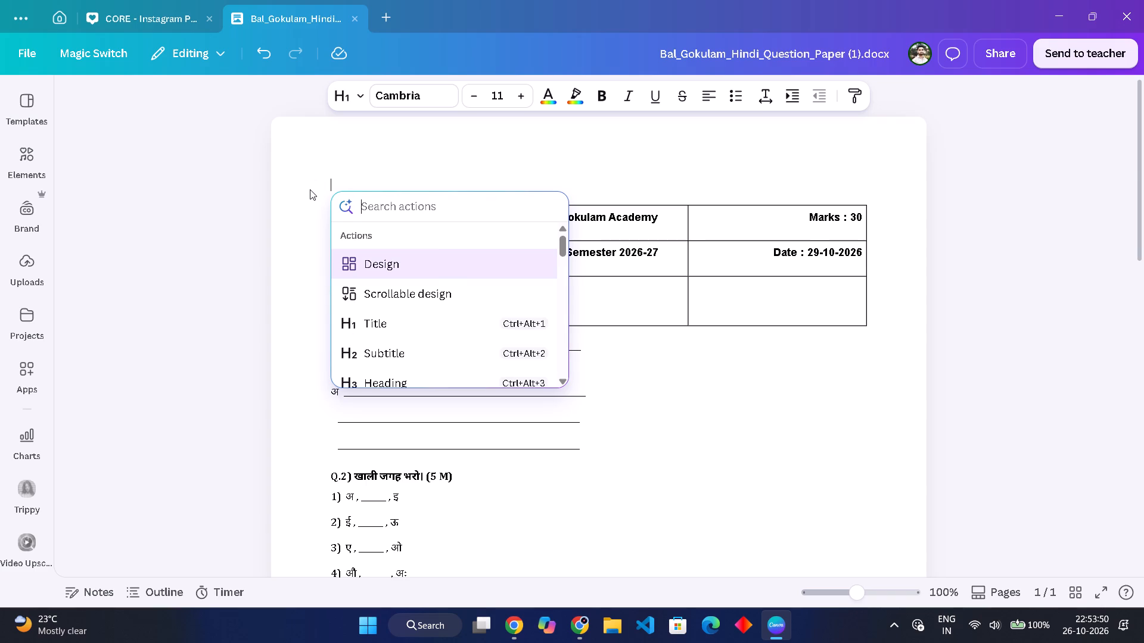
{"action": "left_click", "coordinate": [593, 419]}
Look through the question paper's layout from the header table to Q.5.
{"action": "scroll", "coordinate": [600, 318], "scroll_direction": "down", "scroll_amount": 2}
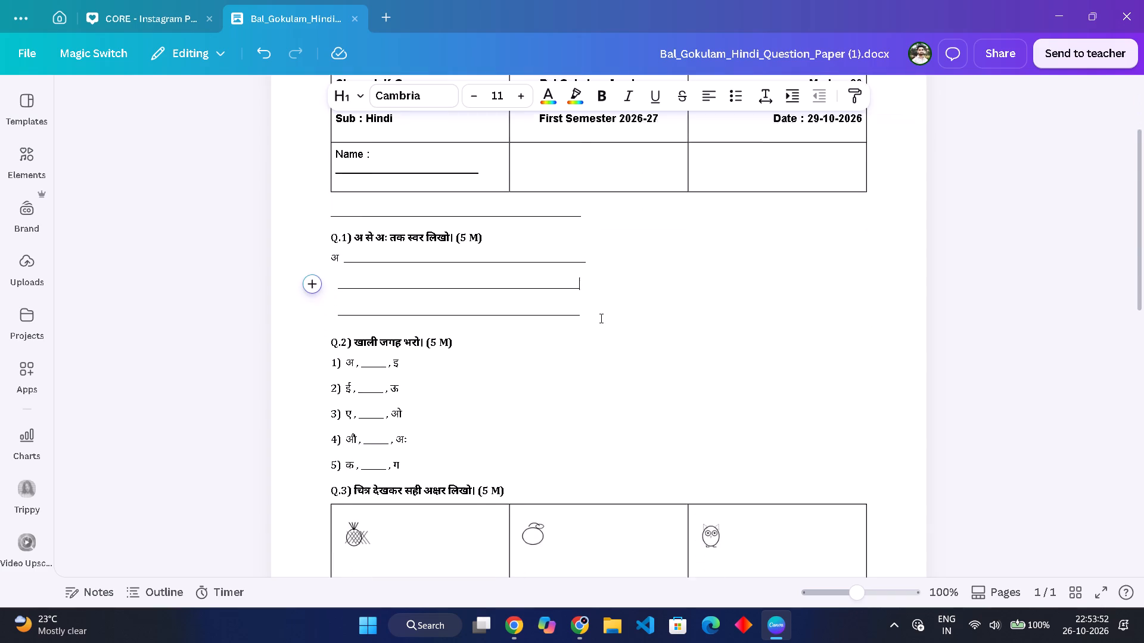
{"action": "scroll", "coordinate": [600, 318], "scroll_direction": "down", "scroll_amount": 5}
{"action": "scroll", "coordinate": [600, 318], "scroll_direction": "up", "scroll_amount": 4}
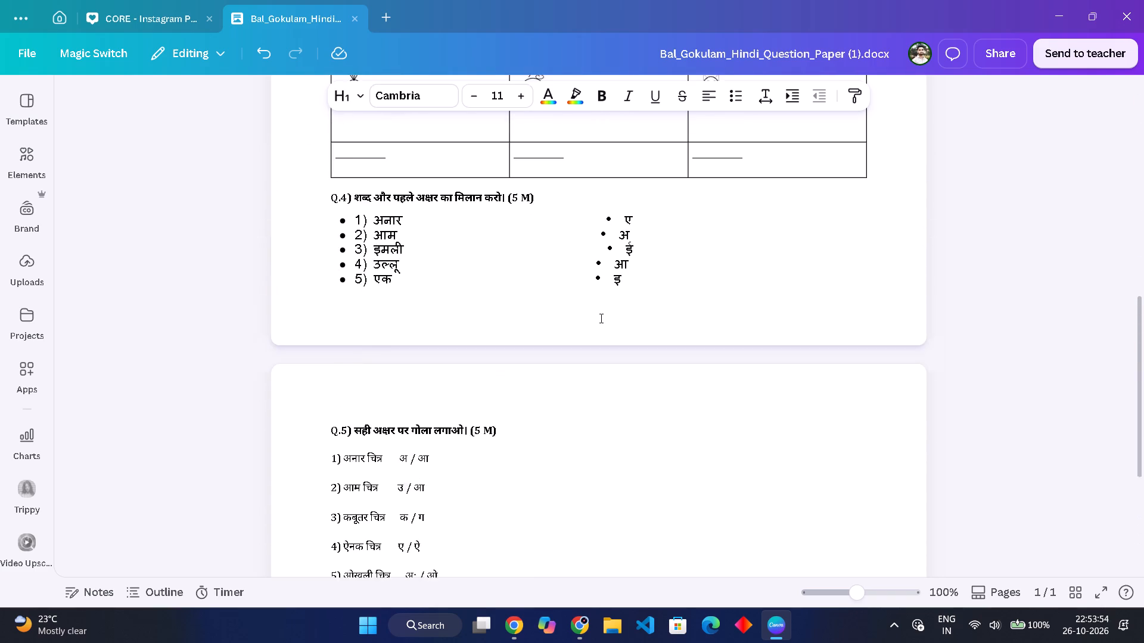
{"action": "scroll", "coordinate": [600, 318], "scroll_direction": "up", "scroll_amount": 5}
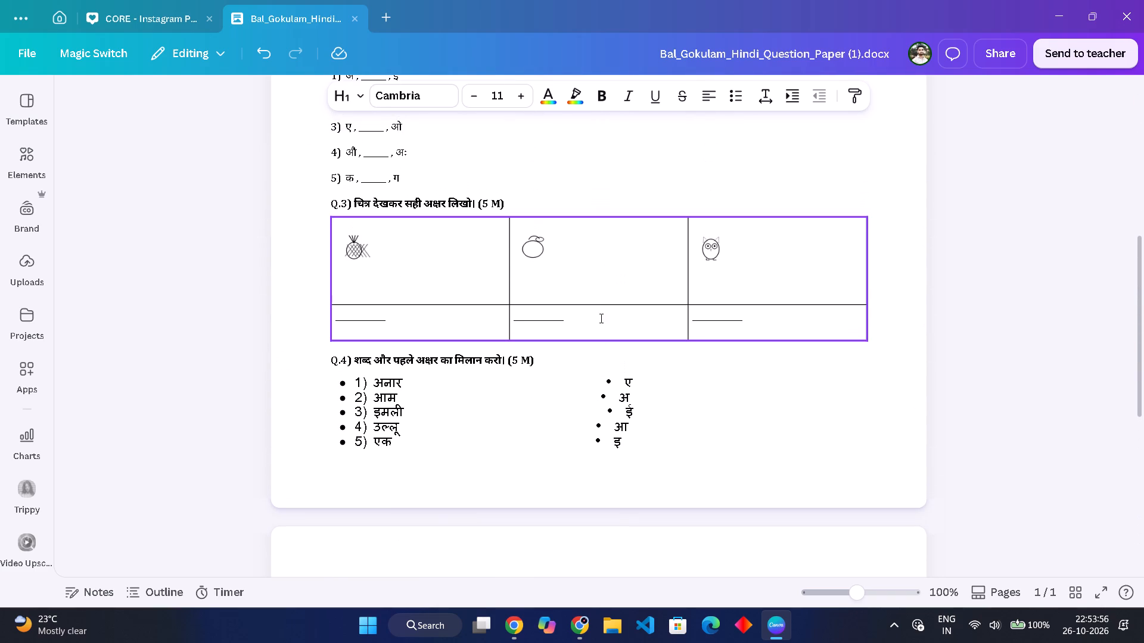
{"action": "scroll", "coordinate": [600, 318], "scroll_direction": "up", "scroll_amount": 3}
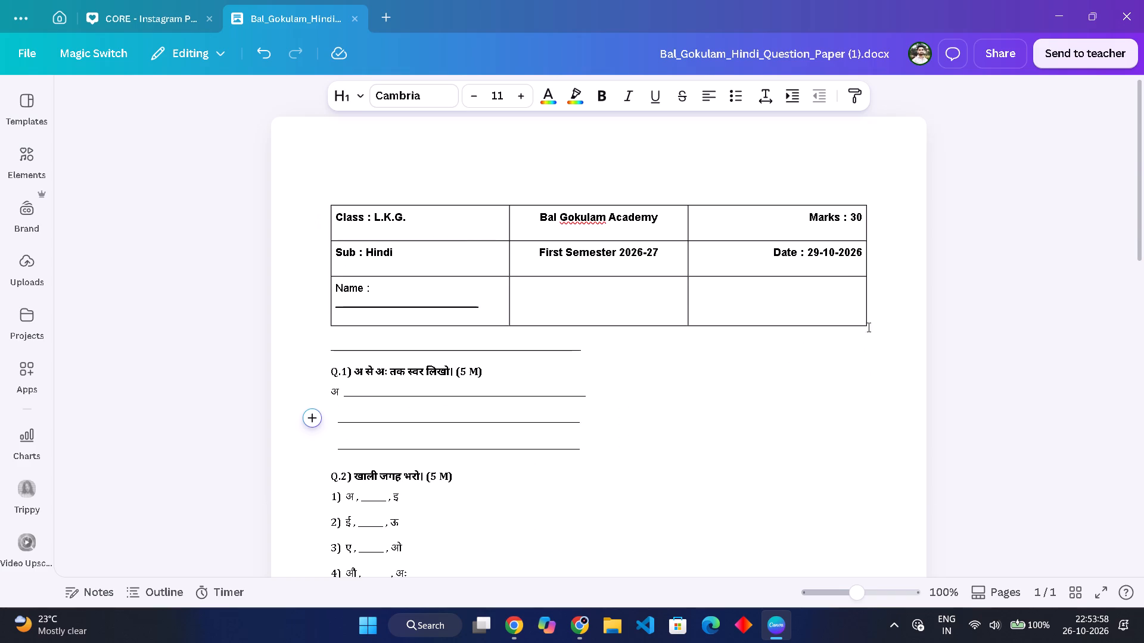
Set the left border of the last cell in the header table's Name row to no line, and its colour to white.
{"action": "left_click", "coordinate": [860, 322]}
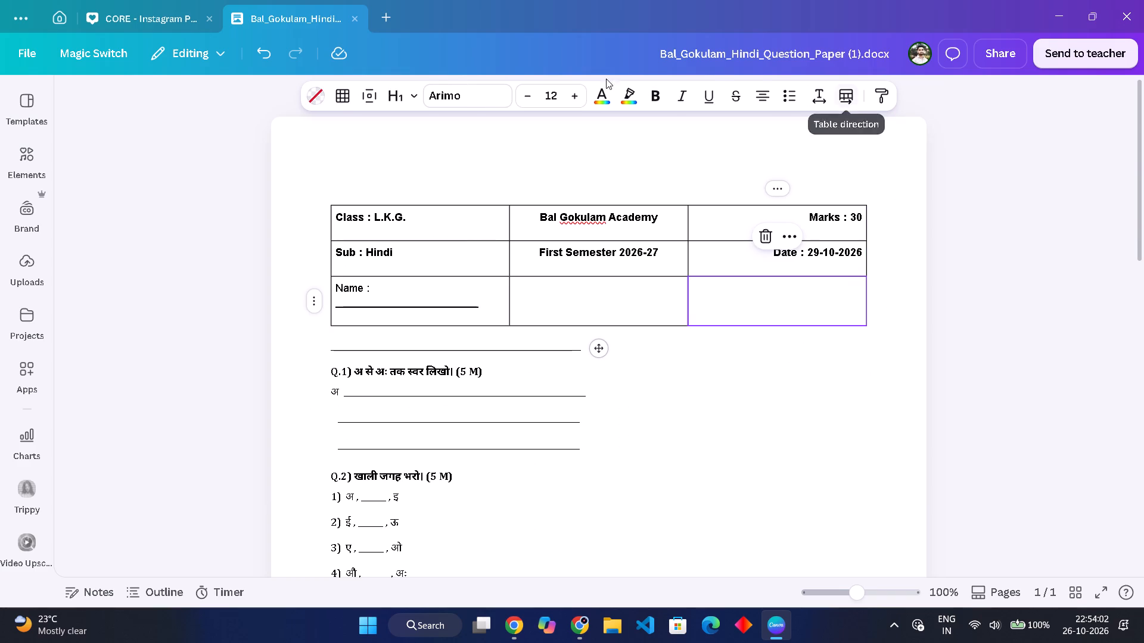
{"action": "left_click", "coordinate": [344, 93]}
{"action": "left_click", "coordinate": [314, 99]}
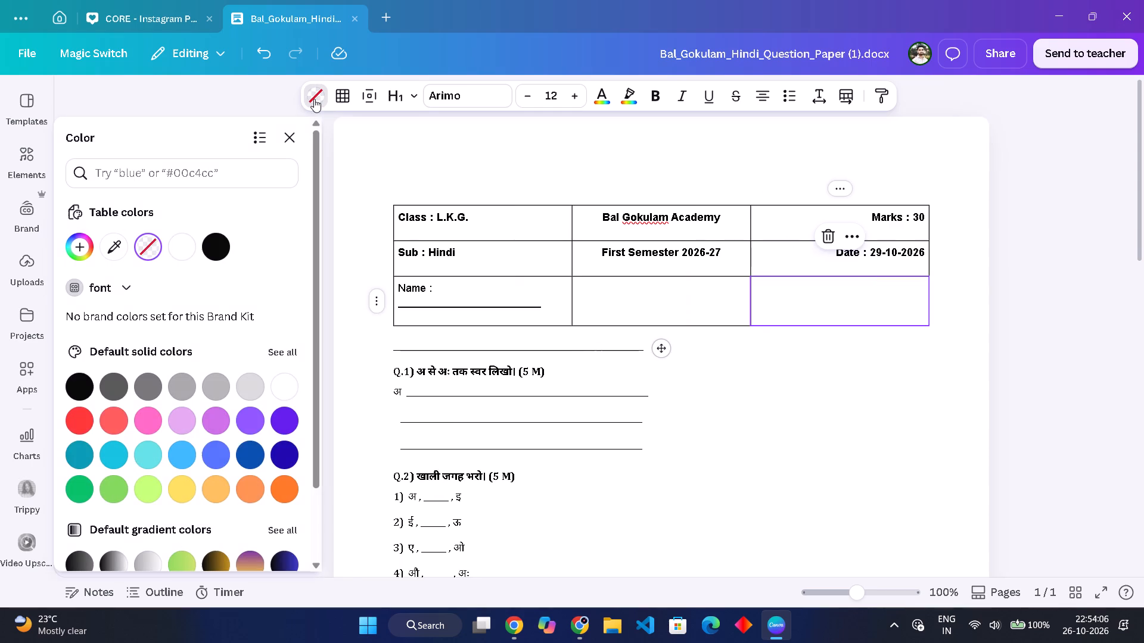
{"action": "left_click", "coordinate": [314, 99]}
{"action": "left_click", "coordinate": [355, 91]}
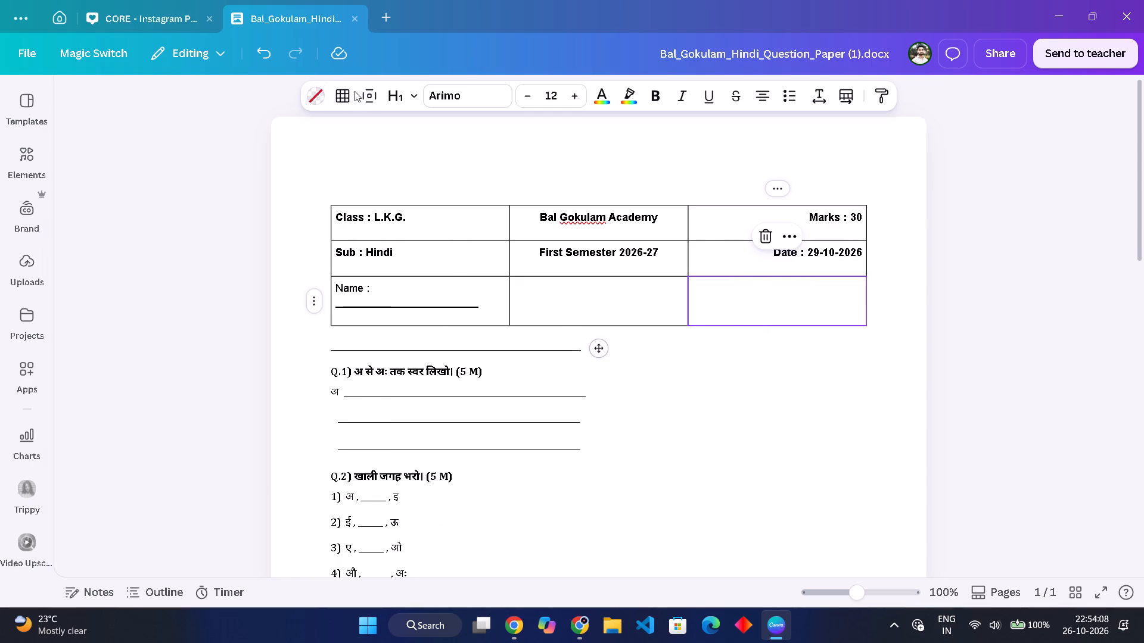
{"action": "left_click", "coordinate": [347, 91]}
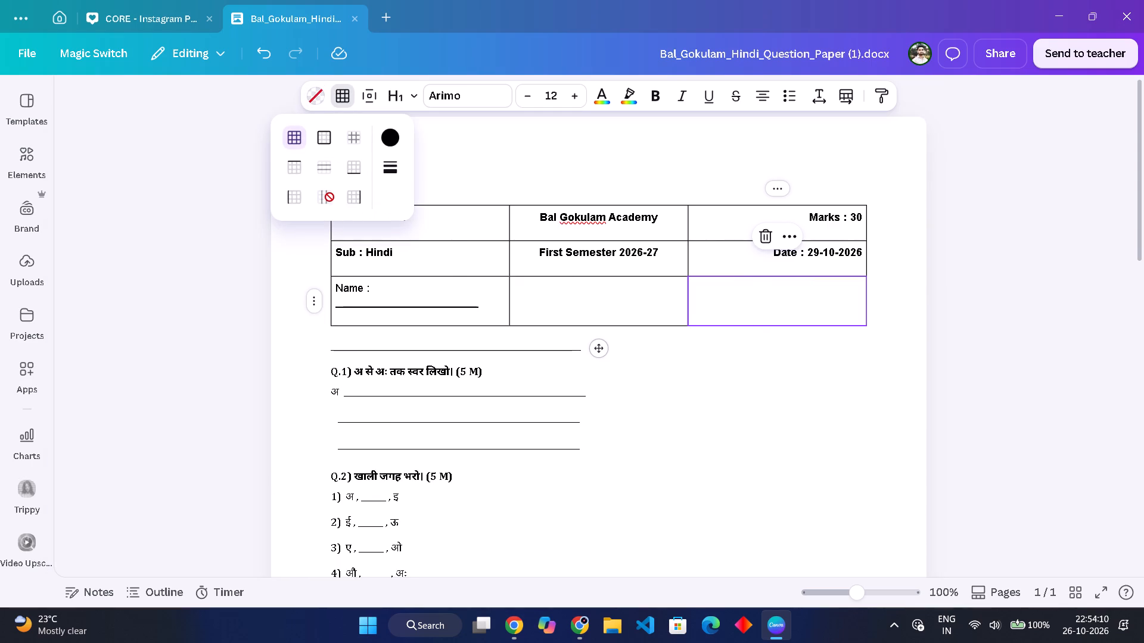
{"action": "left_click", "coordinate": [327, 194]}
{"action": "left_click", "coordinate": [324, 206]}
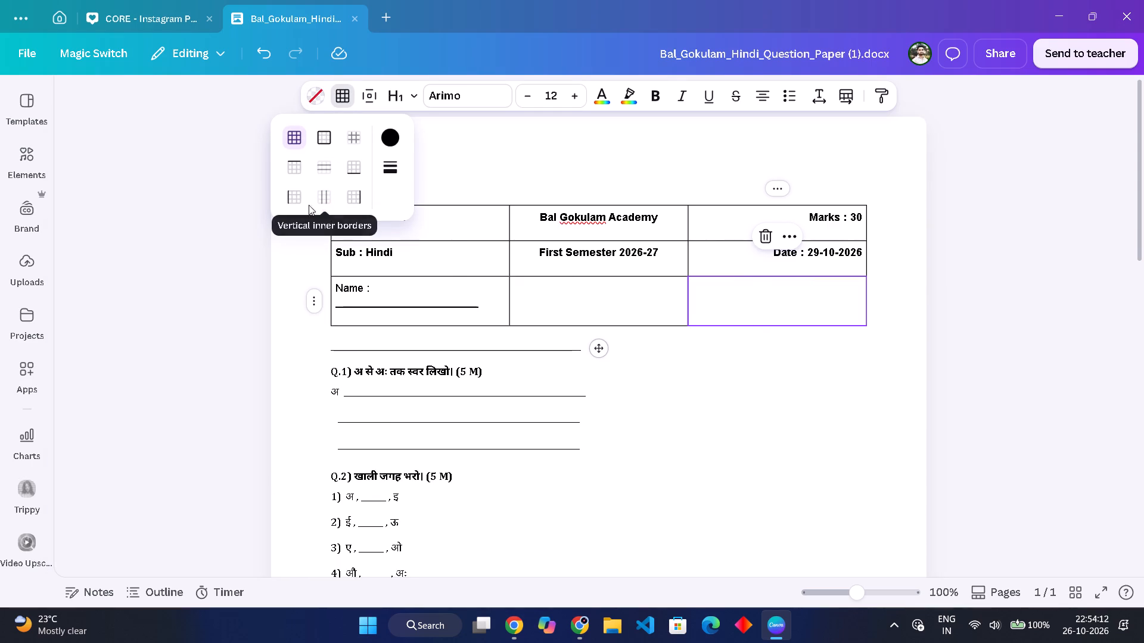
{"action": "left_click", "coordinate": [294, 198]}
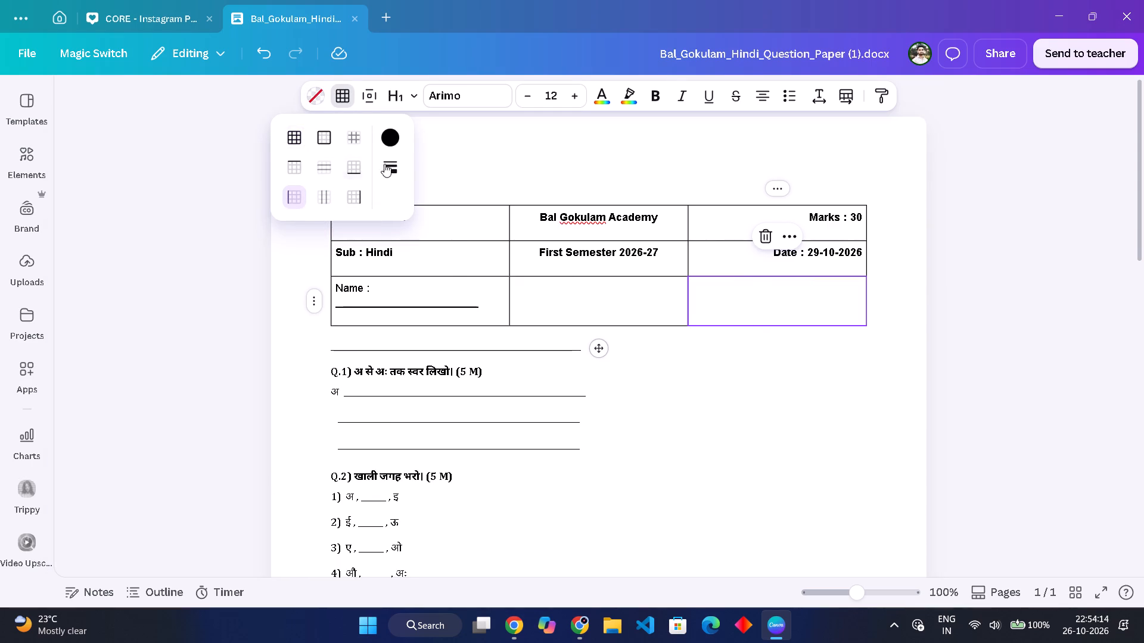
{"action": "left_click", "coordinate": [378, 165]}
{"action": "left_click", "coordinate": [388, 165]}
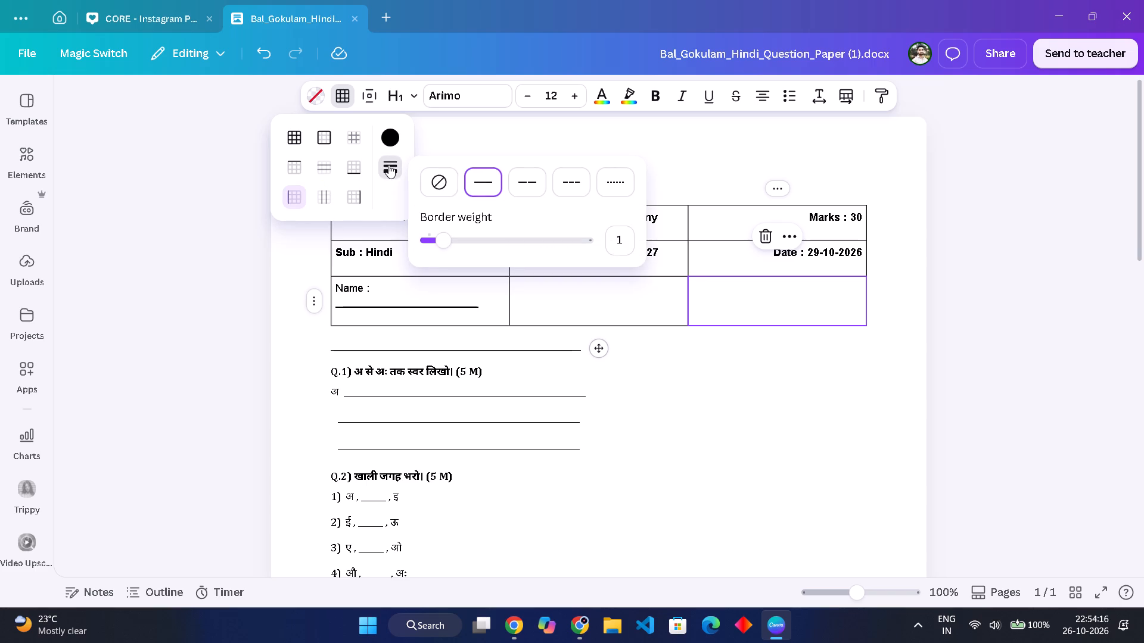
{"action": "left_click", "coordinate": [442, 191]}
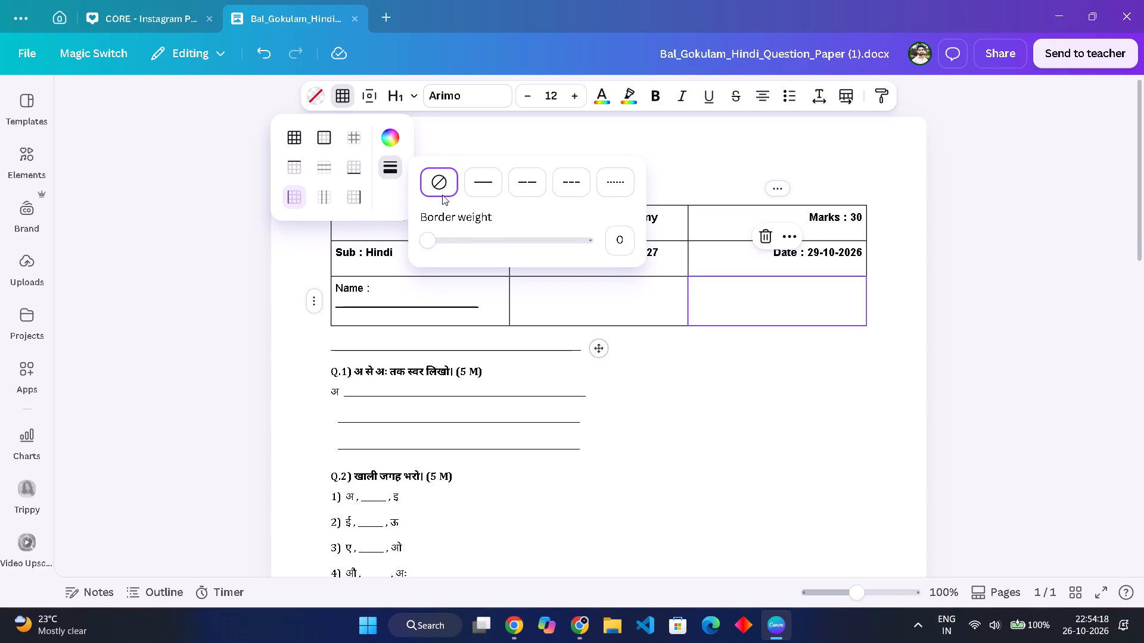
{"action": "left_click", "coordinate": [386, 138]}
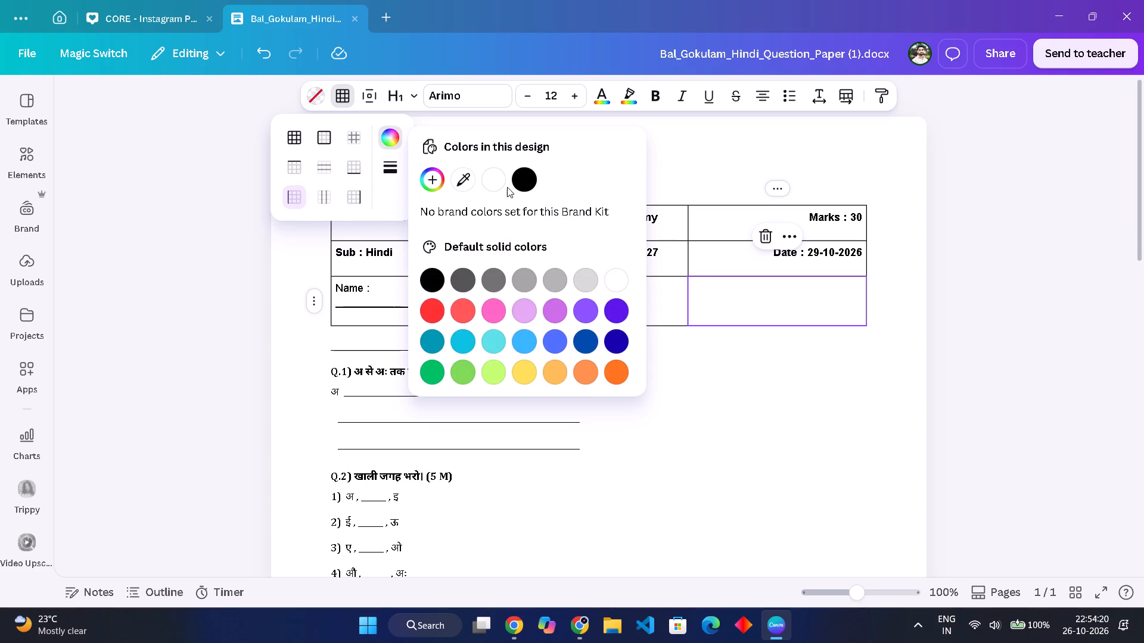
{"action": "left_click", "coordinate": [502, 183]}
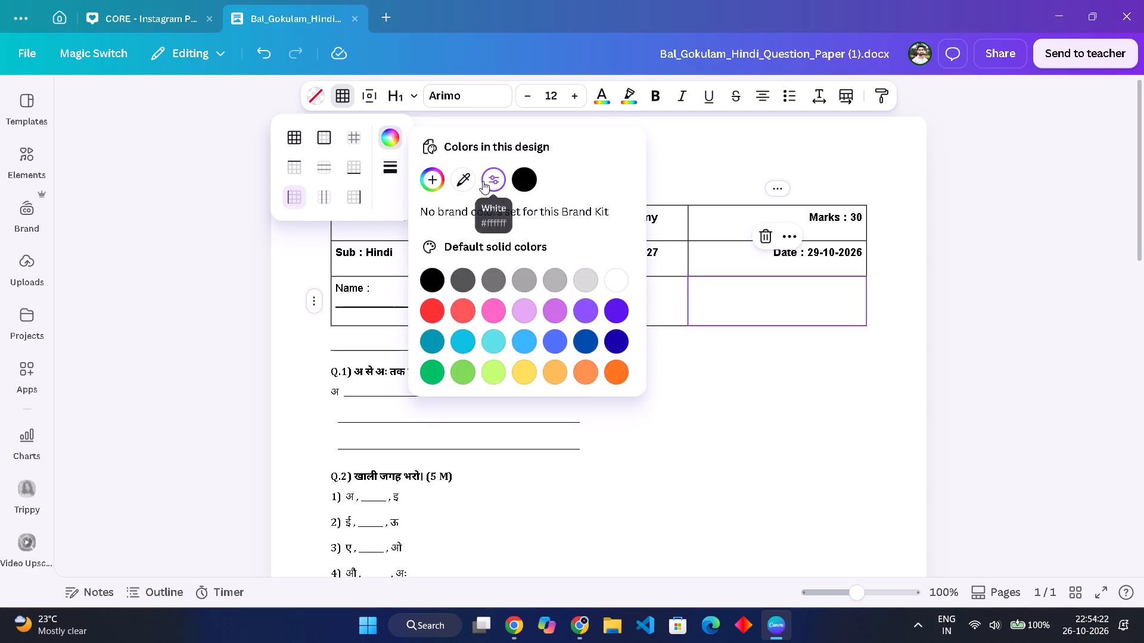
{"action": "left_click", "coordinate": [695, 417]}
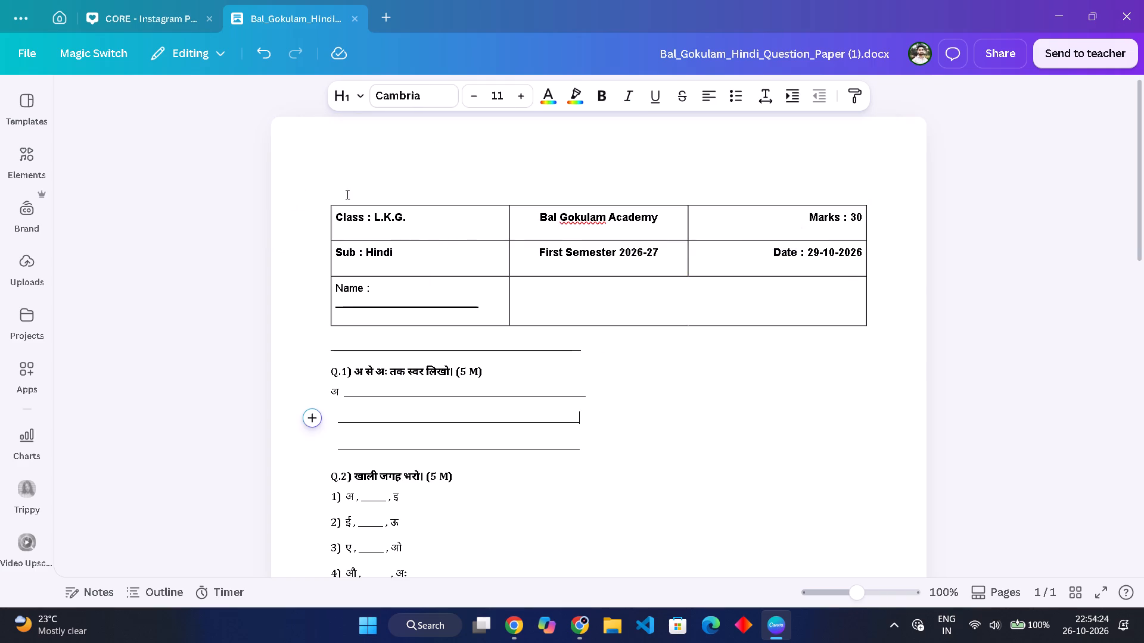
Set all borders of the entire header table to white.
{"action": "left_click_drag", "start_coordinate": [314, 196], "coordinate": [536, 301]}
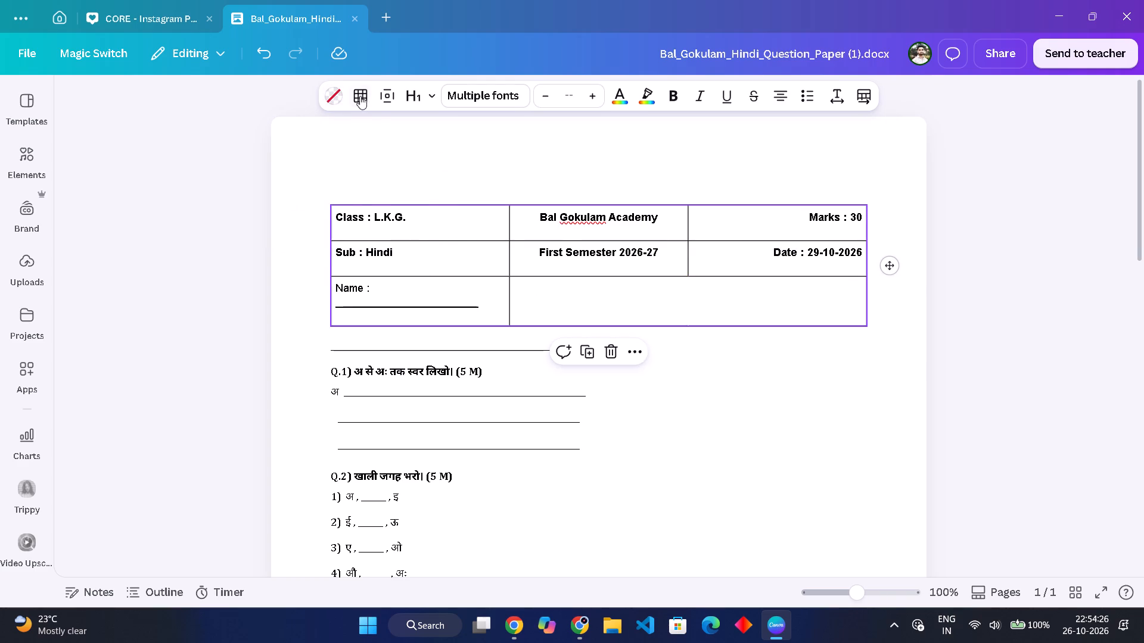
{"action": "left_click", "coordinate": [361, 97]}
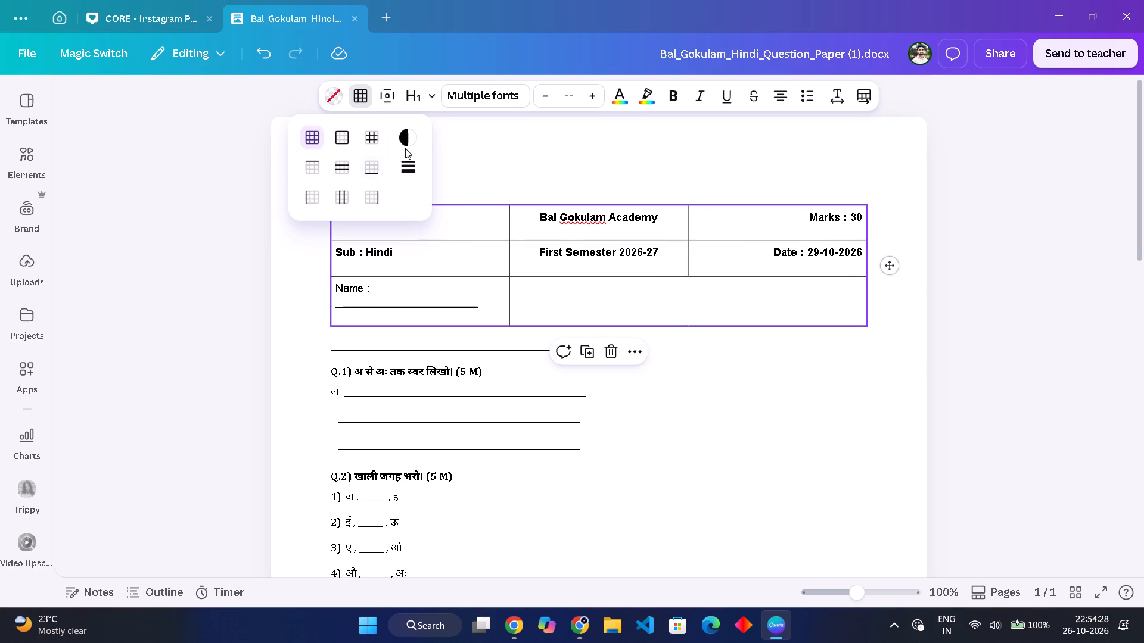
{"action": "left_click", "coordinate": [405, 147]}
{"action": "left_click", "coordinate": [505, 170]}
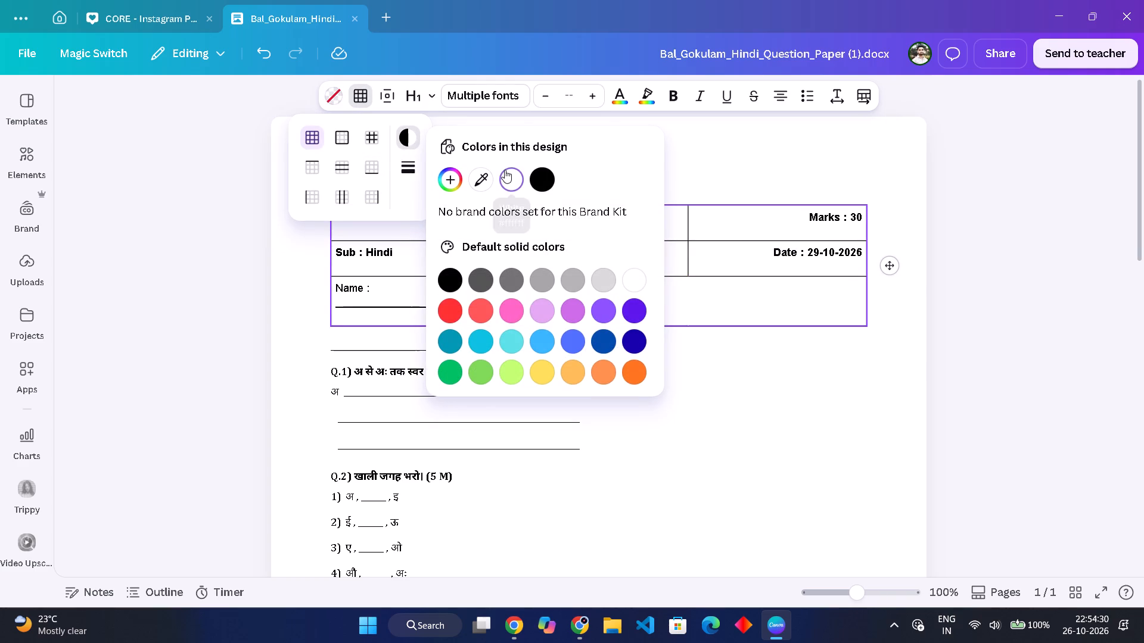
{"action": "left_click", "coordinate": [719, 379]}
Enlarge the "Bal Gokulam Academy" text in the header table by a few font-size steps.
{"action": "double_click", "coordinate": [579, 219]}
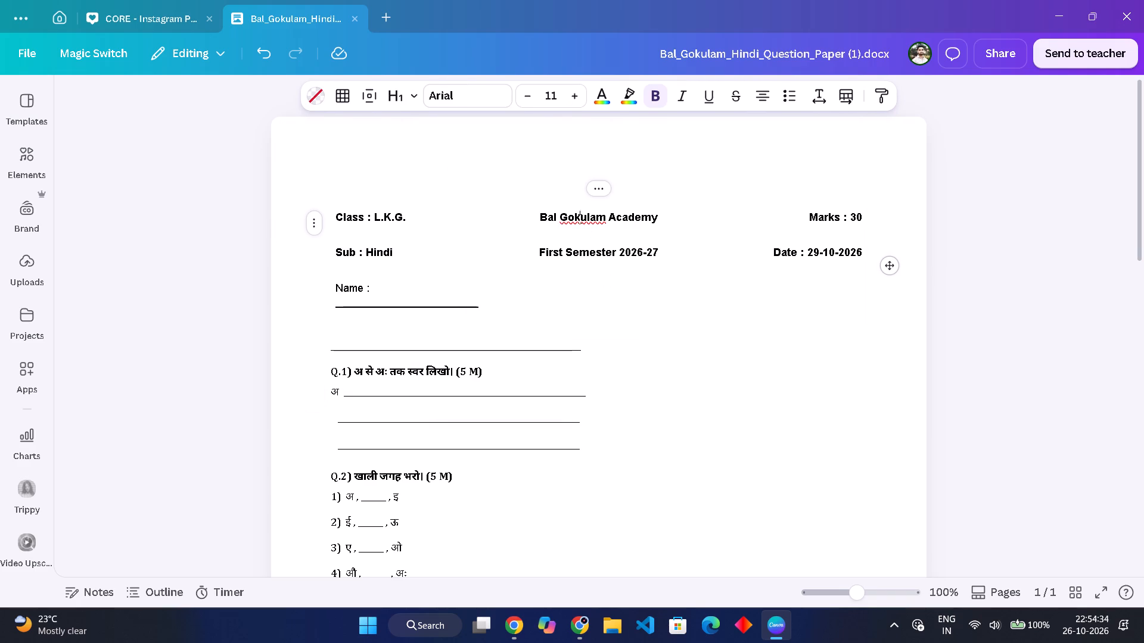
{"action": "triple_click", "coordinate": [579, 219]}
{"action": "left_click", "coordinate": [579, 219]}
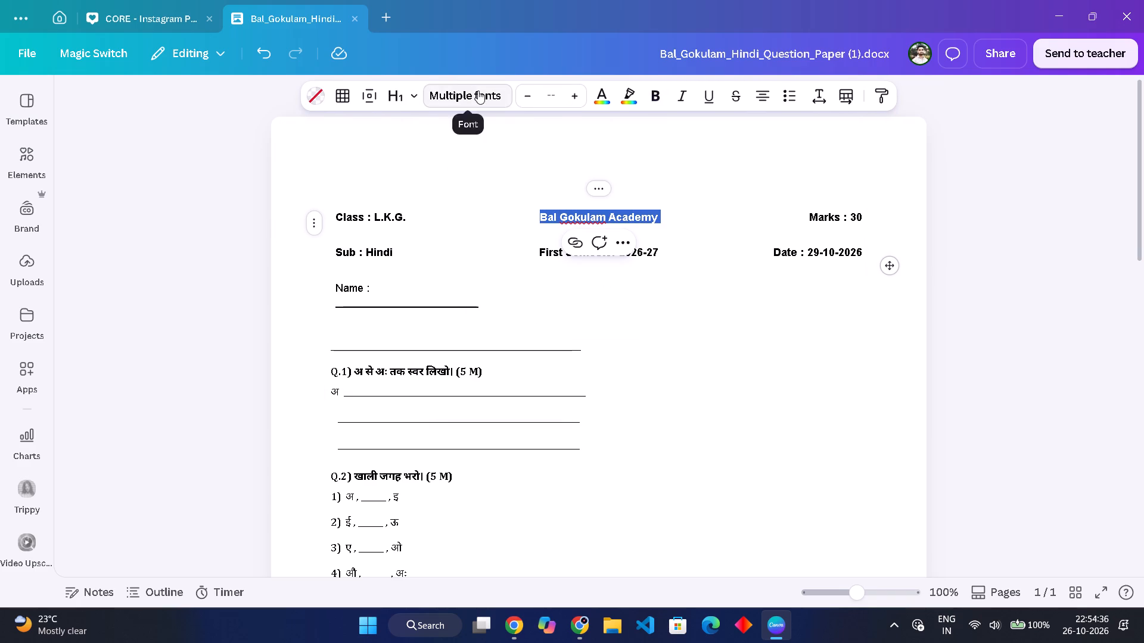
{"action": "left_click", "coordinate": [577, 101]}
{"action": "triple_click", "coordinate": [577, 101]}
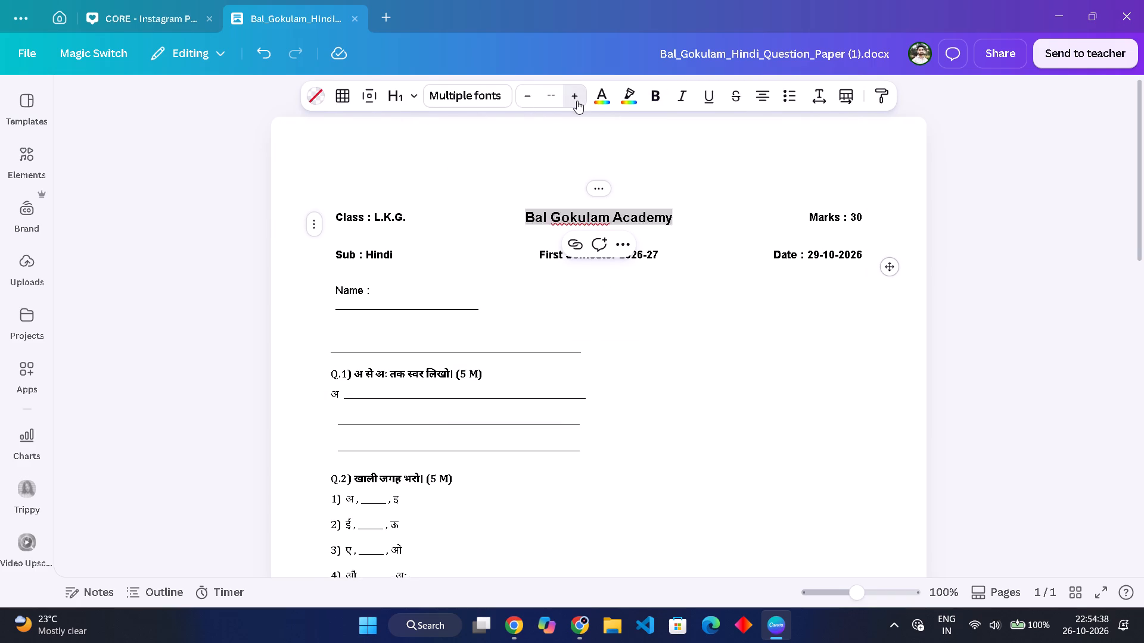
{"action": "left_click", "coordinate": [509, 138]}
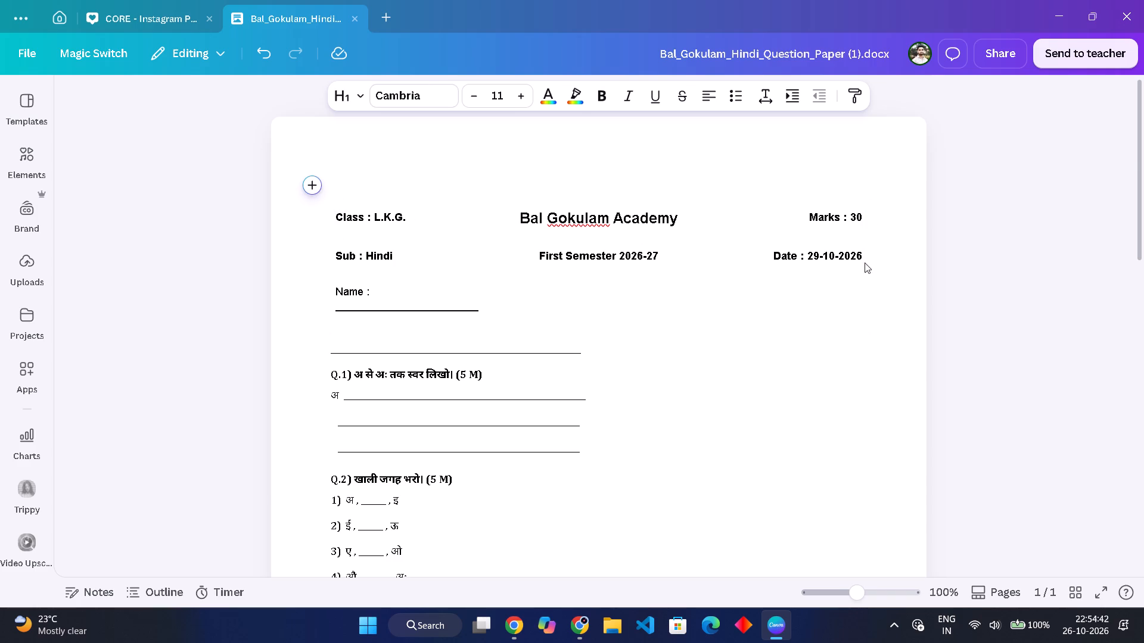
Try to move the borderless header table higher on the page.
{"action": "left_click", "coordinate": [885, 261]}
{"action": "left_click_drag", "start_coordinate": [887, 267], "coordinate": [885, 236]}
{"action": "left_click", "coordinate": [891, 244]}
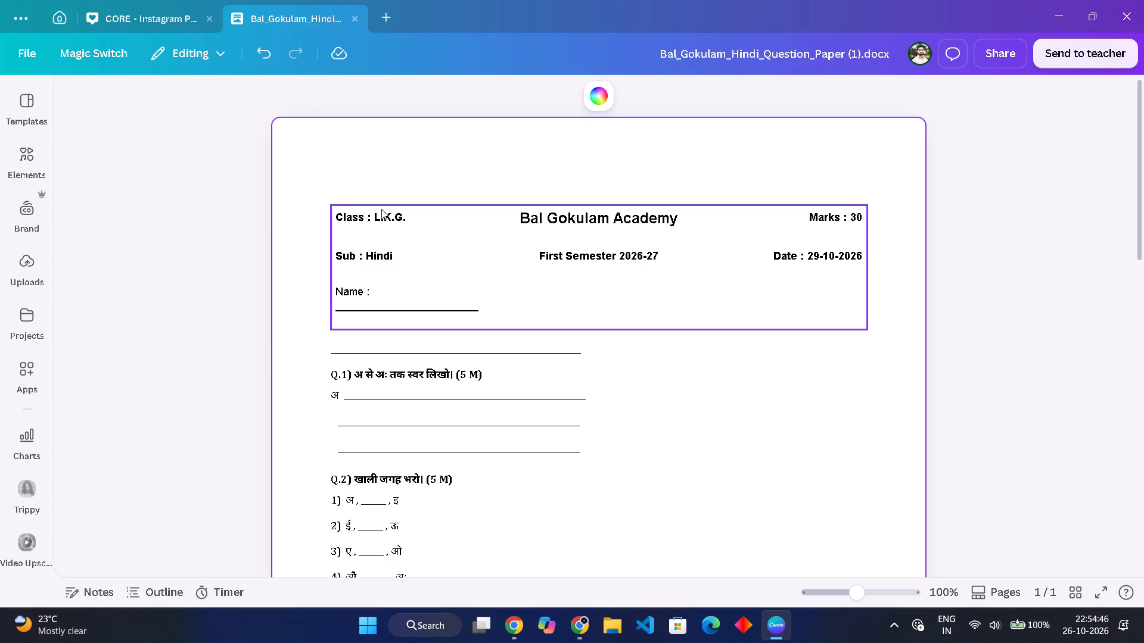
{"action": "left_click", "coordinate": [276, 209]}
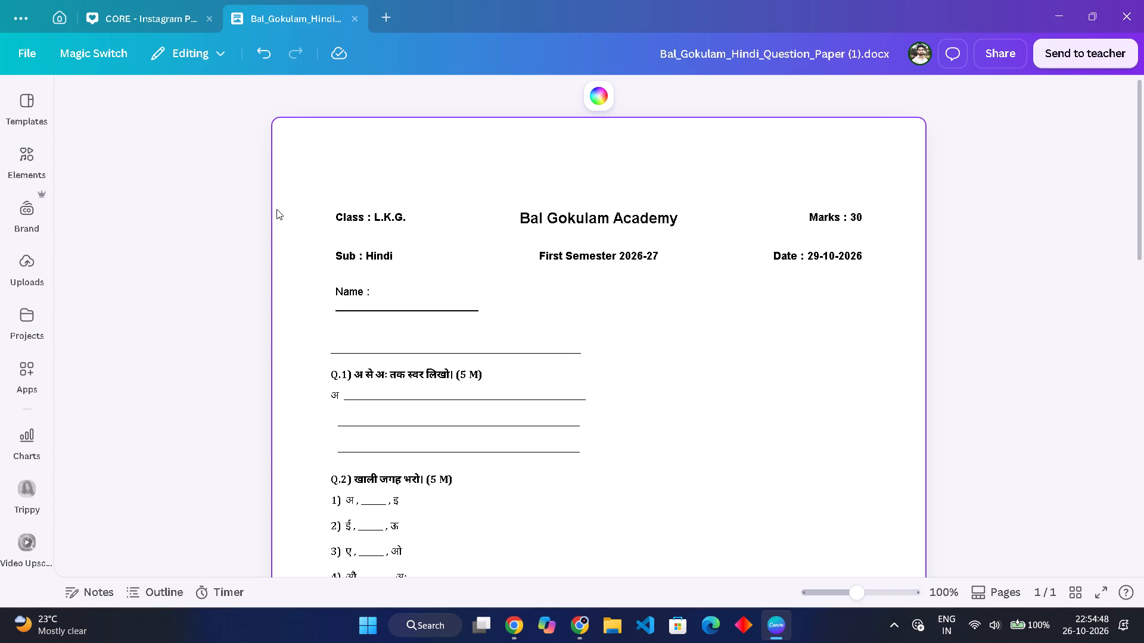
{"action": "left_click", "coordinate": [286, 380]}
Delete the pineapple, orange and owl pictures from the top row of the Q.3 table.
{"action": "scroll", "coordinate": [487, 186], "scroll_direction": "up", "scroll_amount": 1}
{"action": "scroll", "coordinate": [487, 186], "scroll_direction": "down", "scroll_amount": 10}
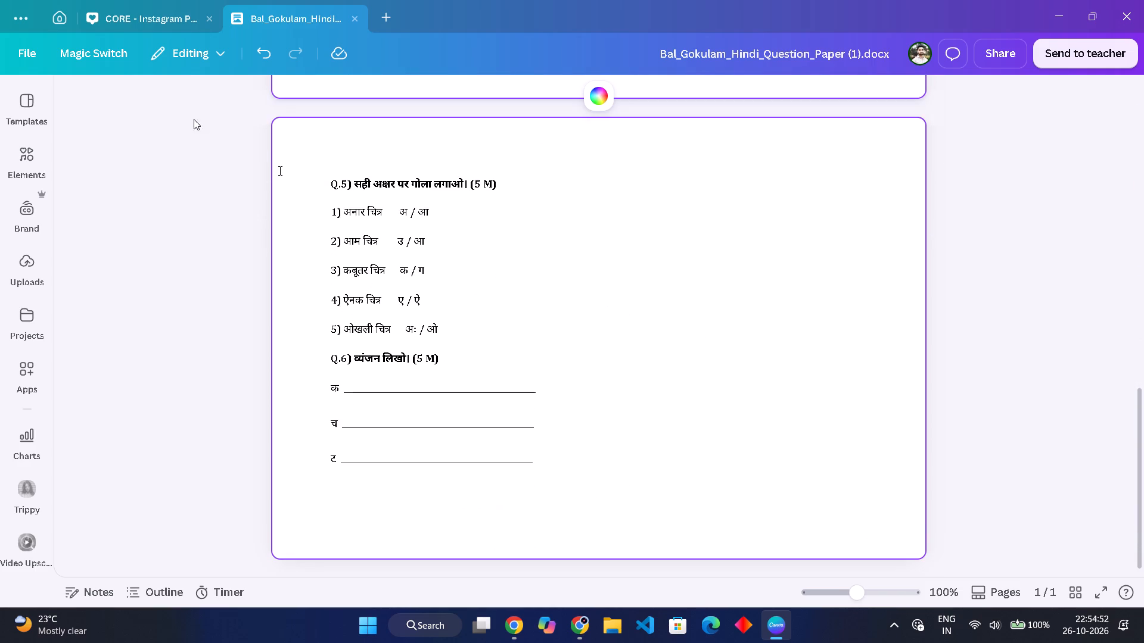
{"action": "scroll", "coordinate": [378, 311], "scroll_direction": "up", "scroll_amount": 7}
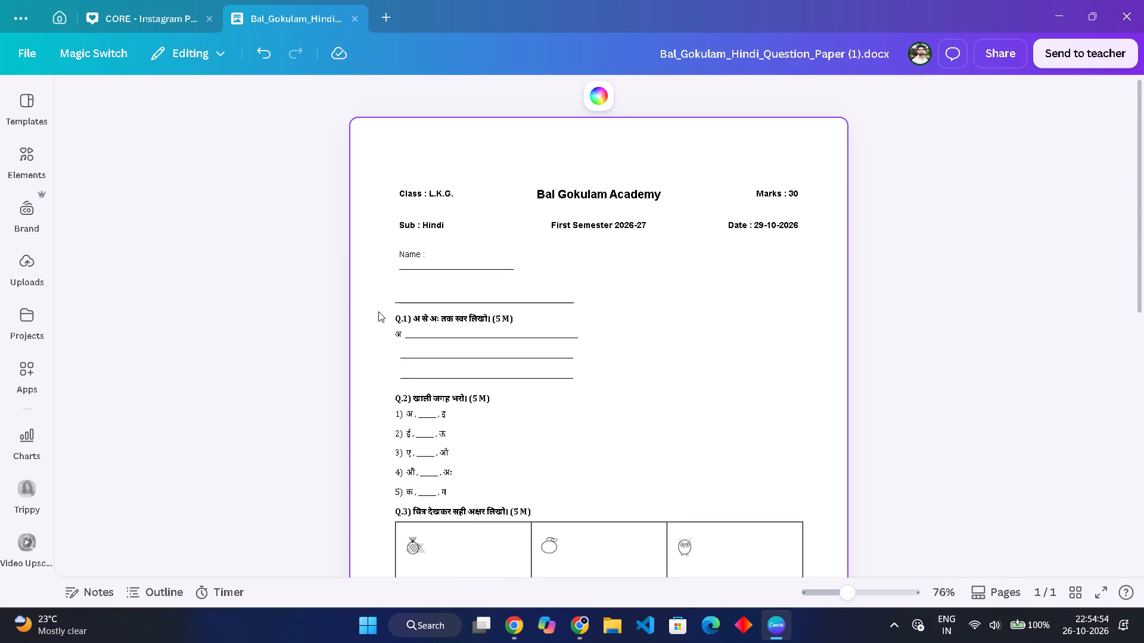
{"action": "scroll", "coordinate": [378, 311], "scroll_direction": "down", "scroll_amount": 2}
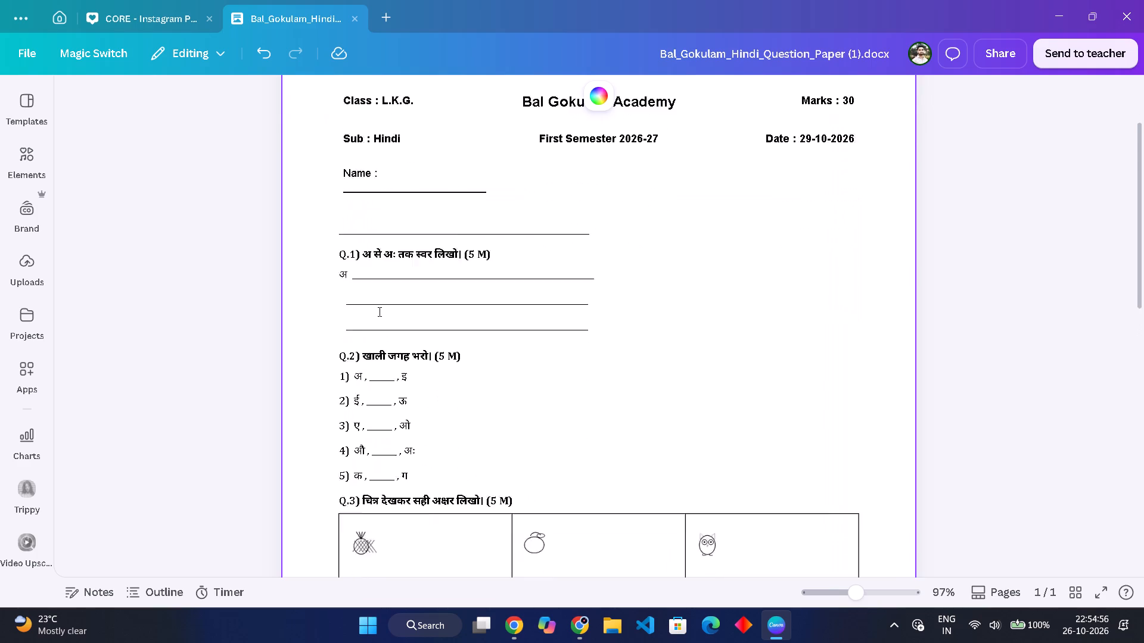
{"action": "scroll", "coordinate": [378, 311], "scroll_direction": "down", "scroll_amount": 1}
{"action": "left_click", "coordinate": [369, 424]}
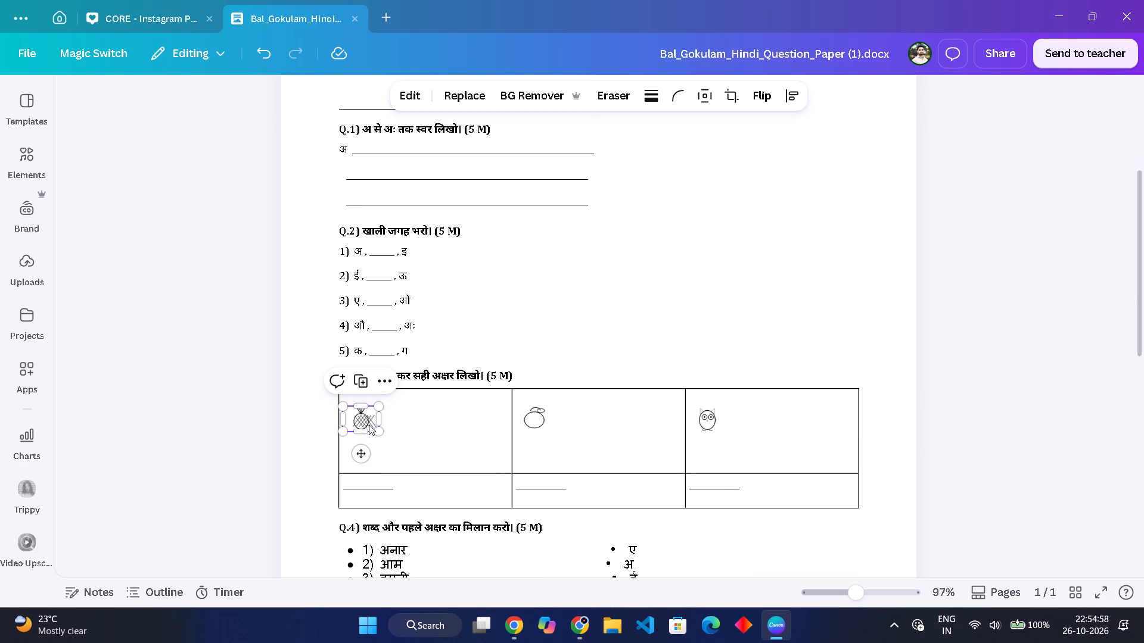
{"action": "key", "text": "BackSpace"}
{"action": "left_click", "coordinate": [542, 419]}
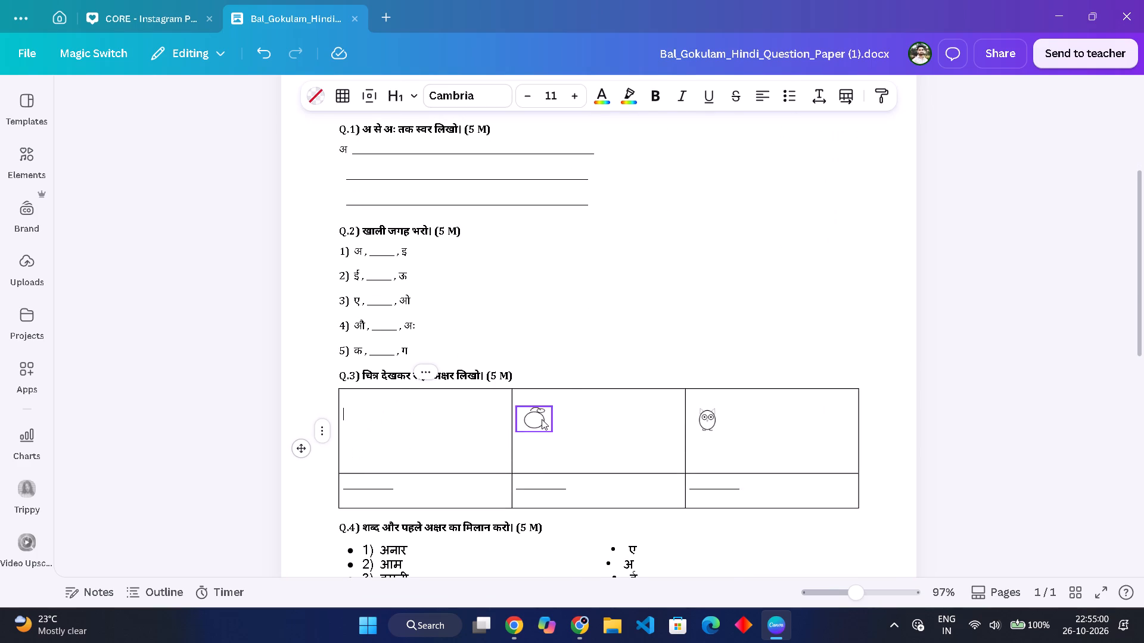
{"action": "key", "text": "BackSpace"}
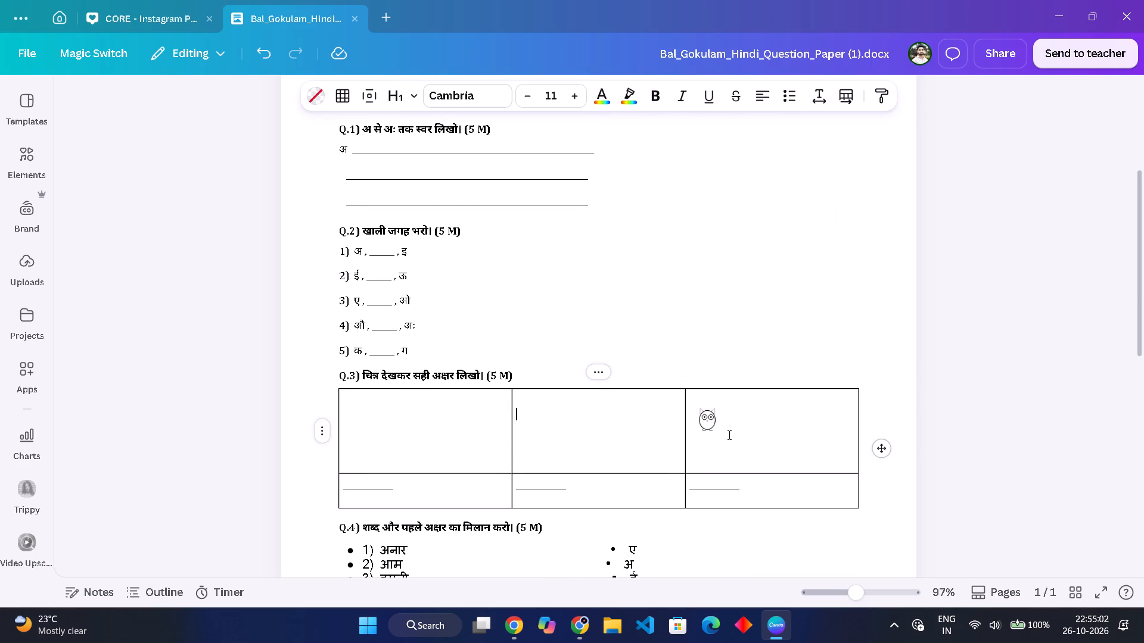
{"action": "left_click_drag", "start_coordinate": [728, 435], "coordinate": [714, 425]}
{"action": "left_click", "coordinate": [714, 425]}
{"action": "key", "text": "BackSpace"}
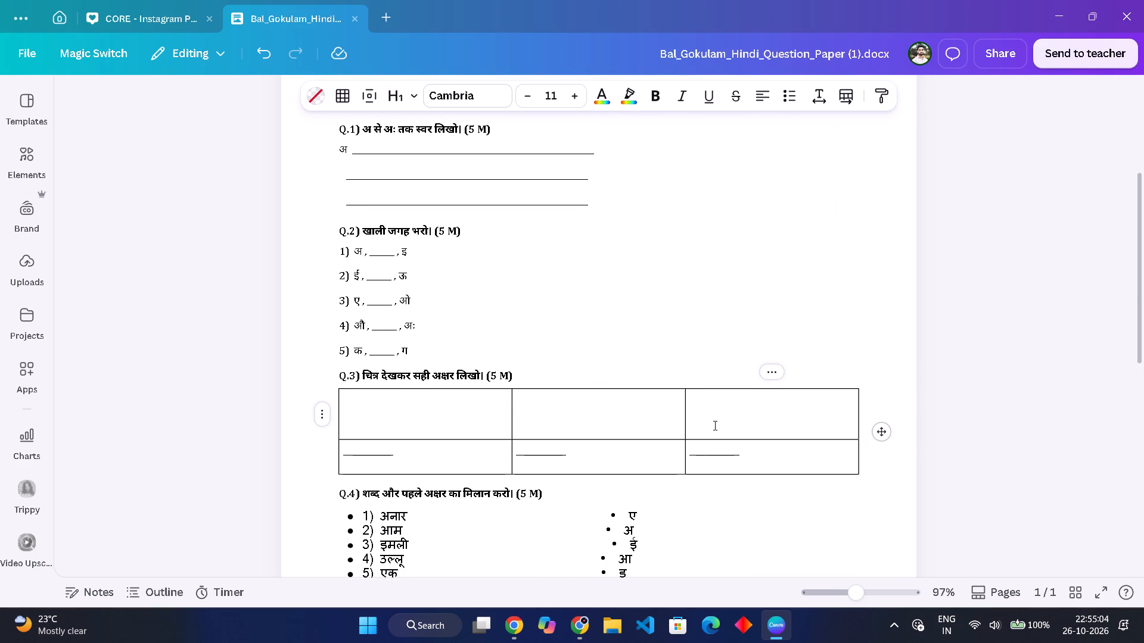
Search the elements for mango and place the black outline mango graphic in the middle picture cell of the Q.3 table.
{"action": "left_click", "coordinate": [393, 420]}
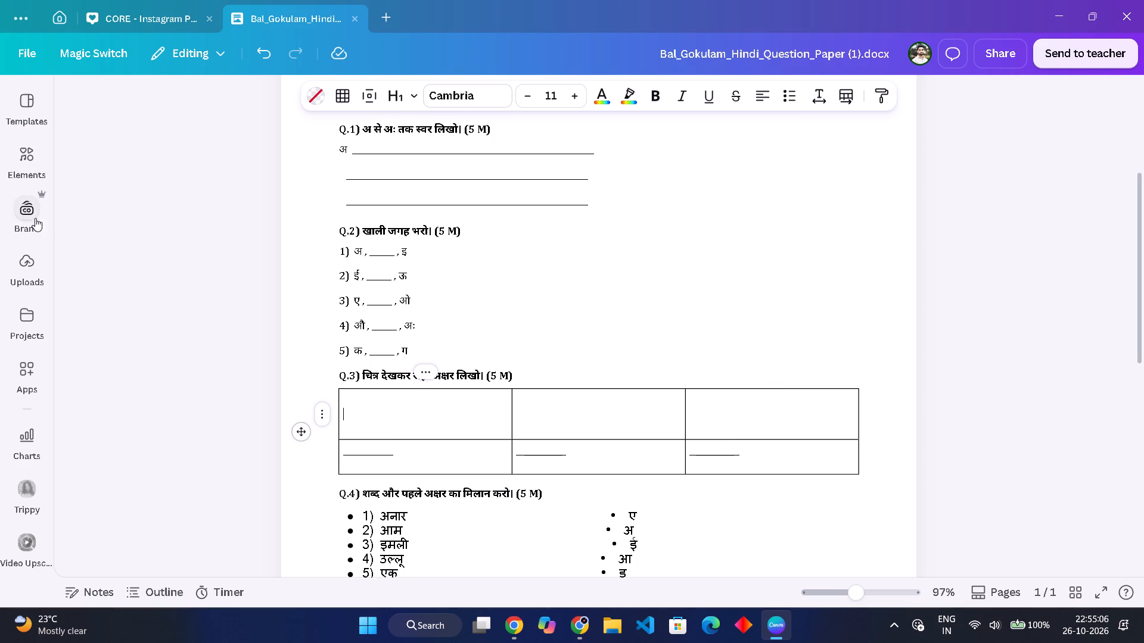
{"action": "left_click", "coordinate": [17, 156]}
{"action": "left_click", "coordinate": [148, 109]}
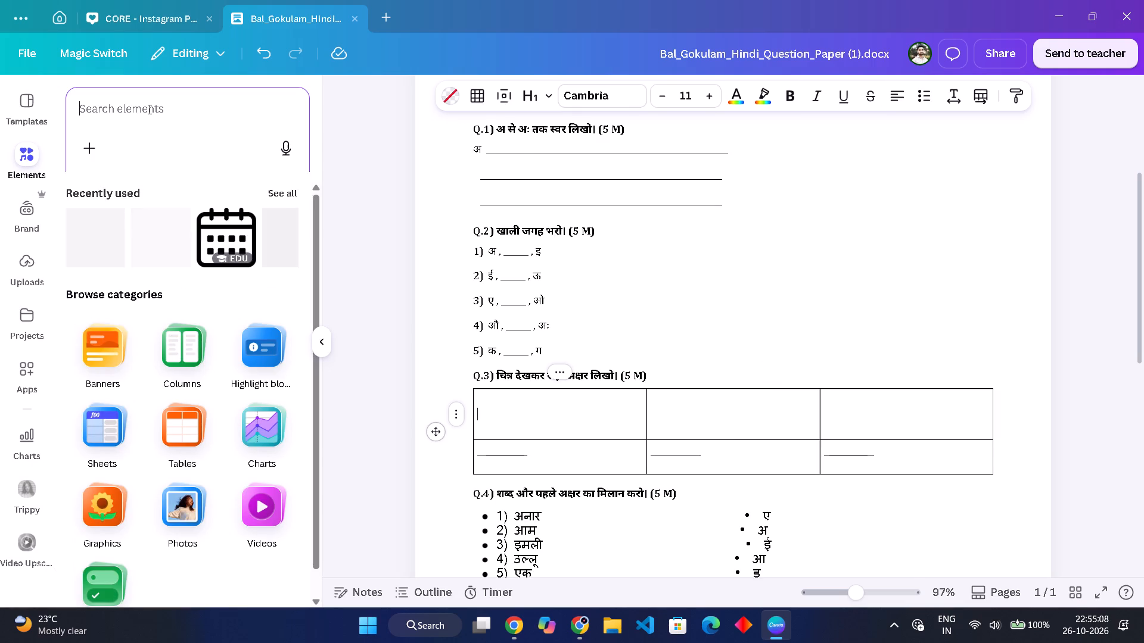
{"action": "type", "text": "mango"}
{"action": "key", "text": "space"}
{"action": "key", "text": "Return"}
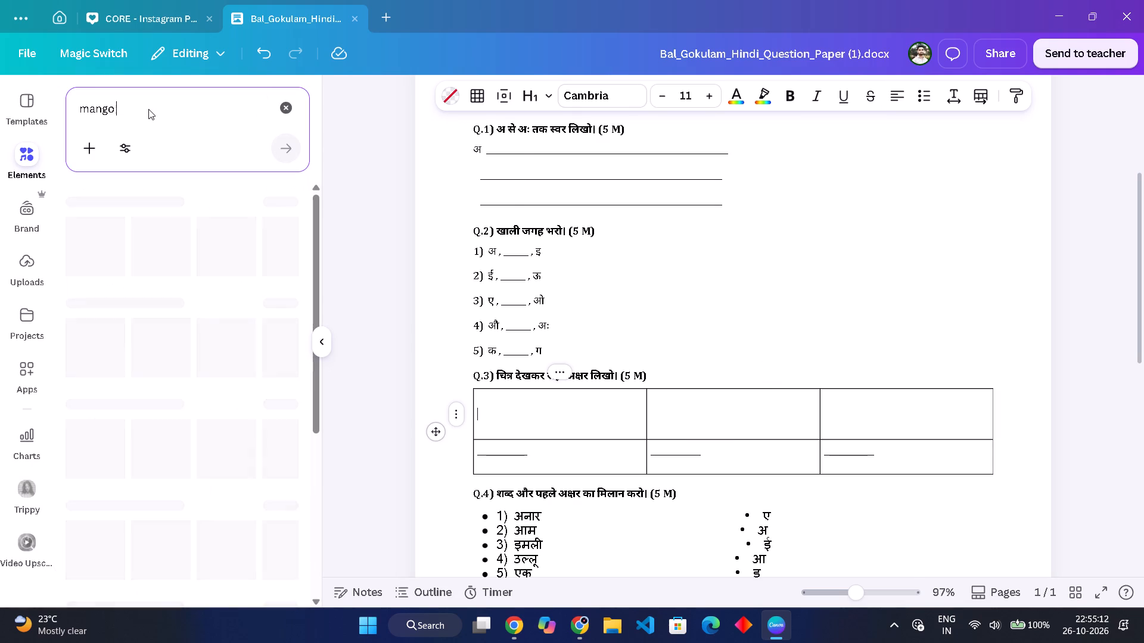
{"action": "left_click", "coordinate": [102, 267]}
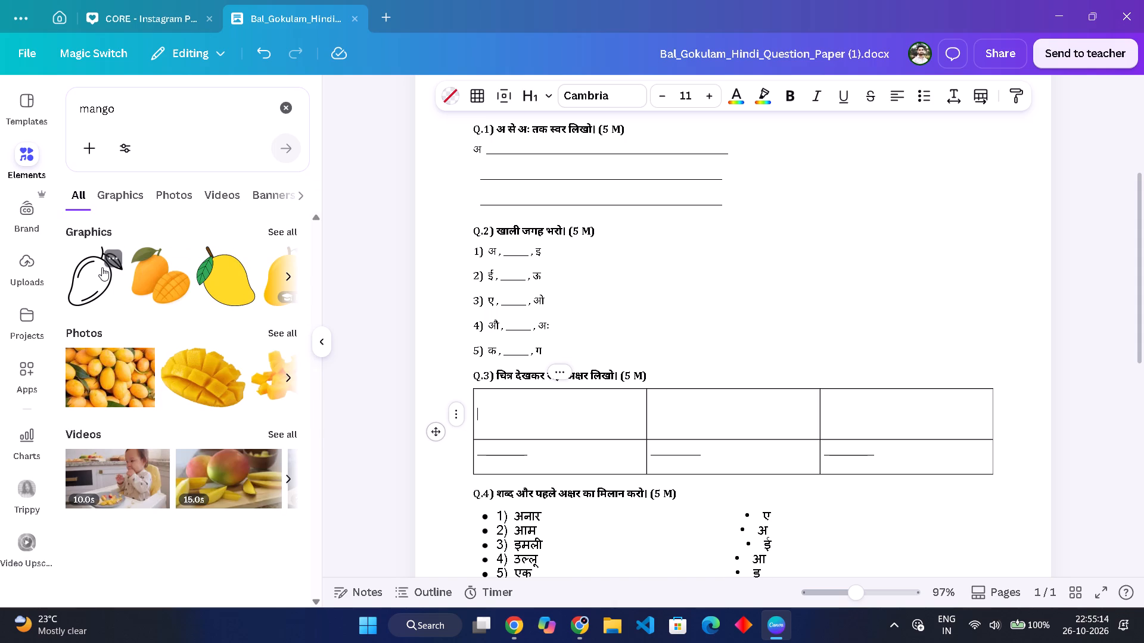
{"action": "left_click_drag", "start_coordinate": [537, 433], "coordinate": [683, 434]}
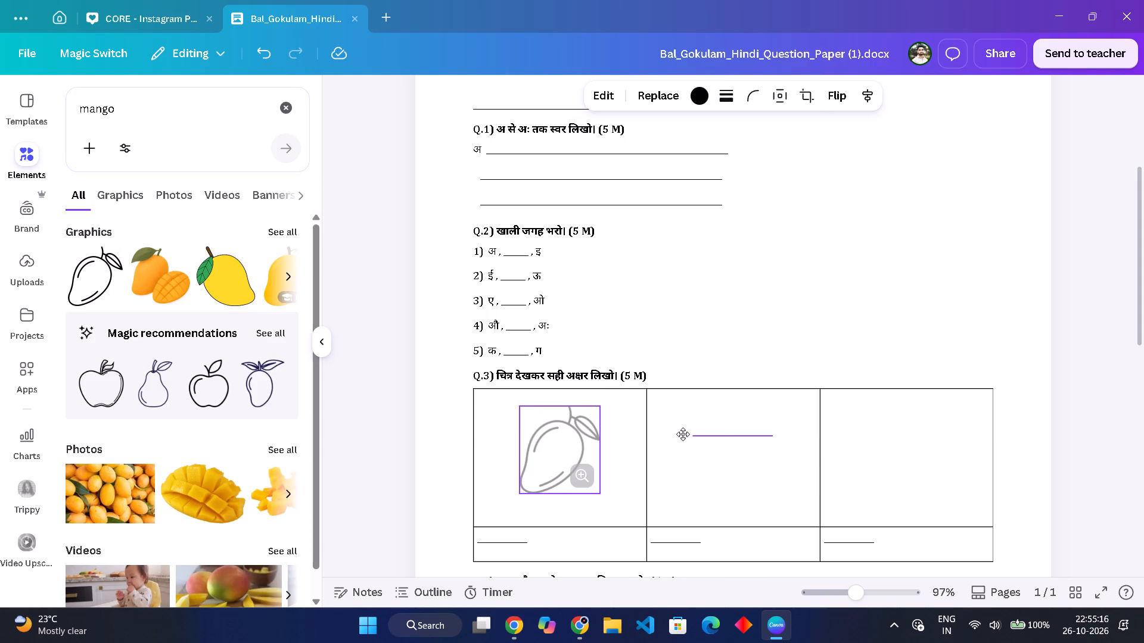
{"action": "left_click_drag", "start_coordinate": [683, 434], "coordinate": [683, 435]}
Shrink the mango graphic slightly and try to move it higher within its cell of the Q.3 table.
{"action": "left_click_drag", "start_coordinate": [724, 452], "coordinate": [720, 429]}
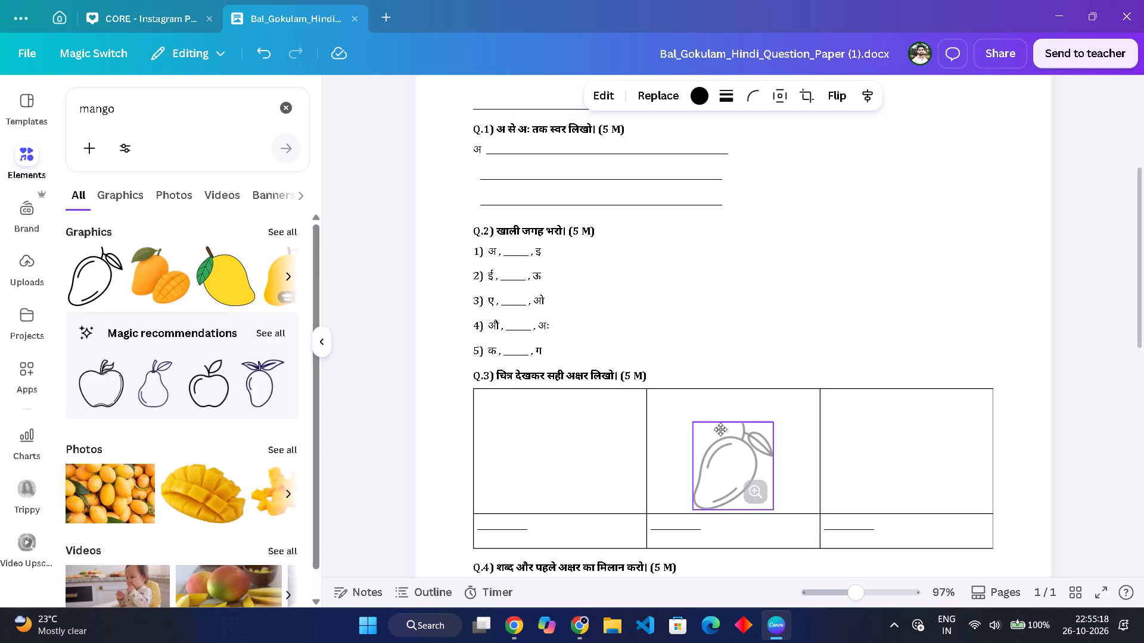
{"action": "left_click_drag", "start_coordinate": [720, 429], "coordinate": [717, 419]}
{"action": "left_click_drag", "start_coordinate": [738, 455], "coordinate": [738, 432]}
{"action": "left_click_drag", "start_coordinate": [738, 432], "coordinate": [737, 432]}
{"action": "left_click_drag", "start_coordinate": [777, 508], "coordinate": [770, 500]}
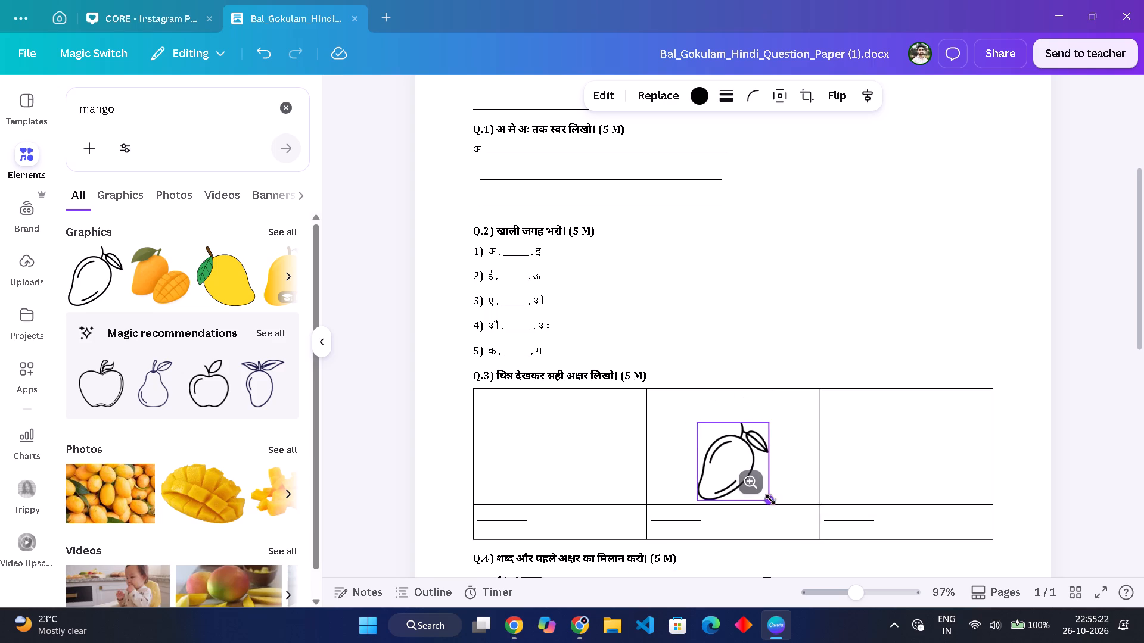
{"action": "left_click_drag", "start_coordinate": [770, 500], "coordinate": [769, 498]}
{"action": "left_click_drag", "start_coordinate": [717, 440], "coordinate": [717, 426]}
{"action": "right_click", "coordinate": [717, 426]}
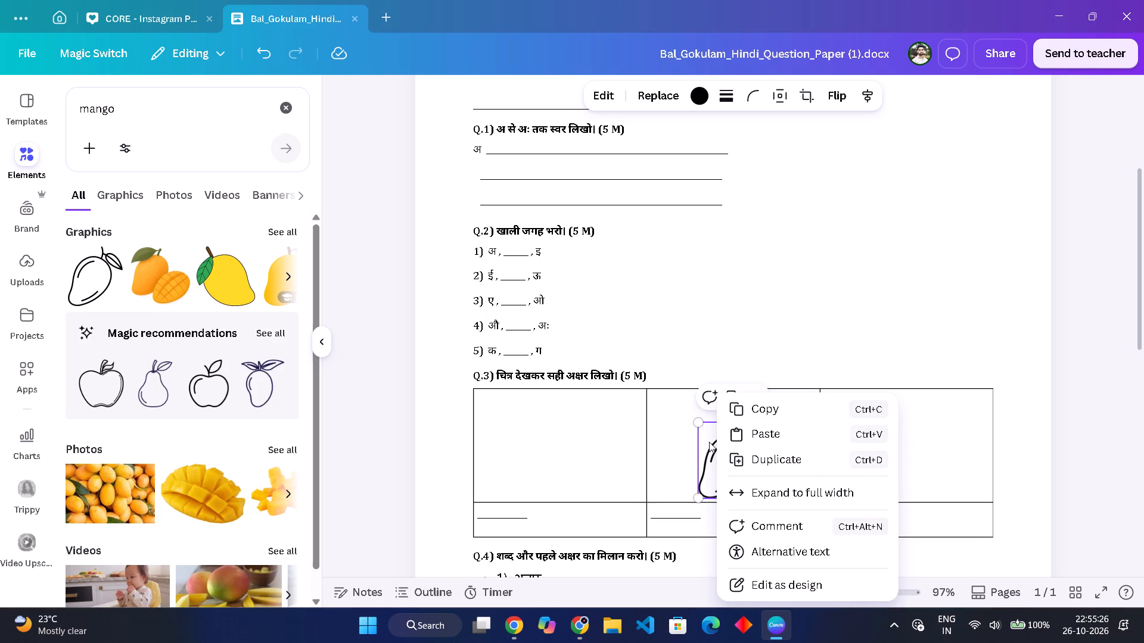
{"action": "left_click", "coordinate": [624, 454]}
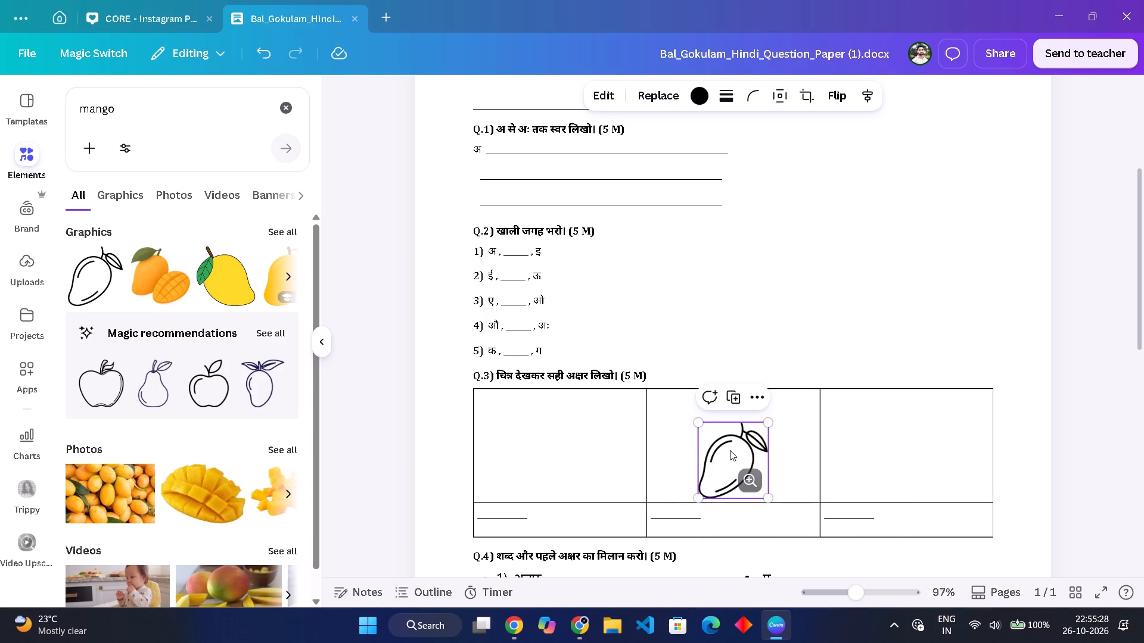
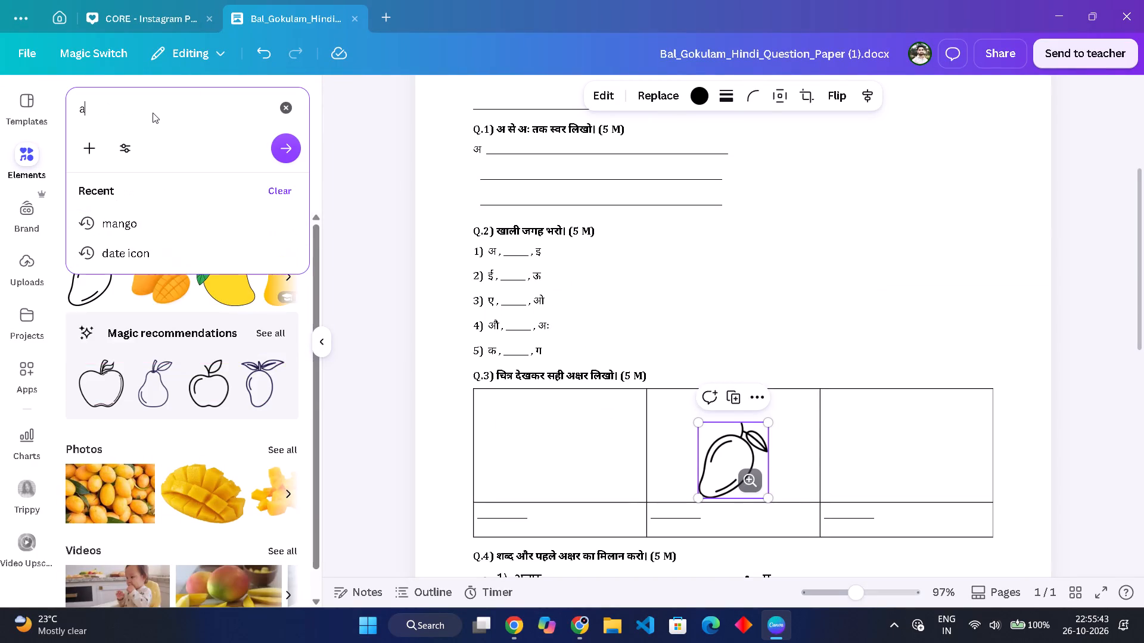
Search the elements for annar.
{"action": "type", "text": "nar"}
{"action": "key", "text": "space"}
{"action": "key", "text": "Return"}
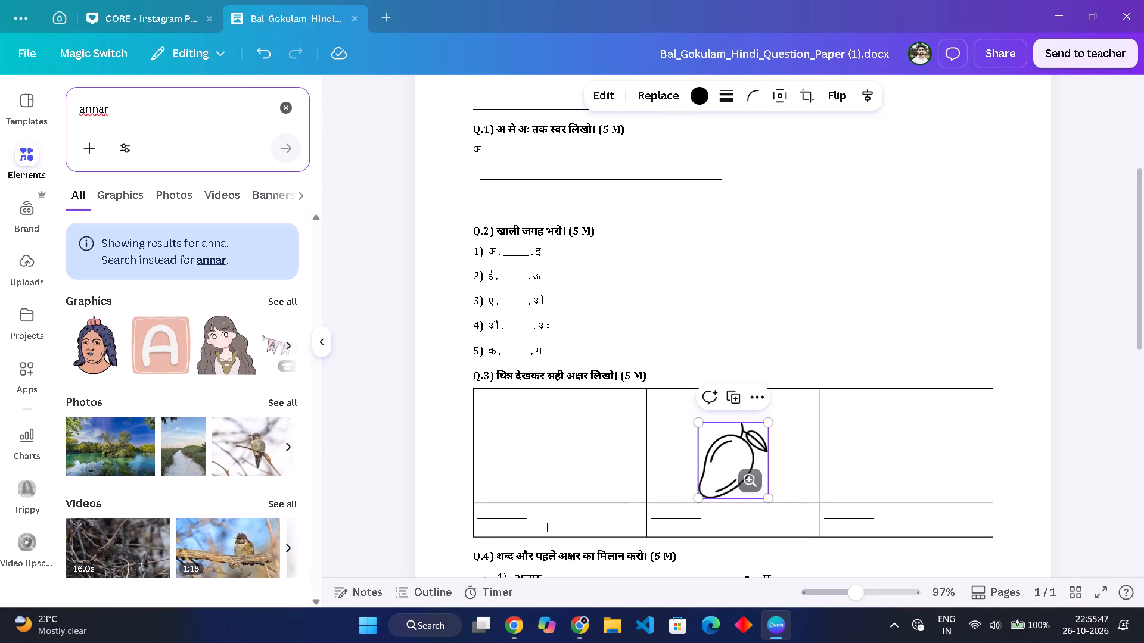
Switch to Chrome, search Google for anar in a new tab, and copy its English name, Pomegranate, from the results.
{"action": "left_click", "coordinate": [511, 625]}
{"action": "left_click", "coordinate": [386, 21]}
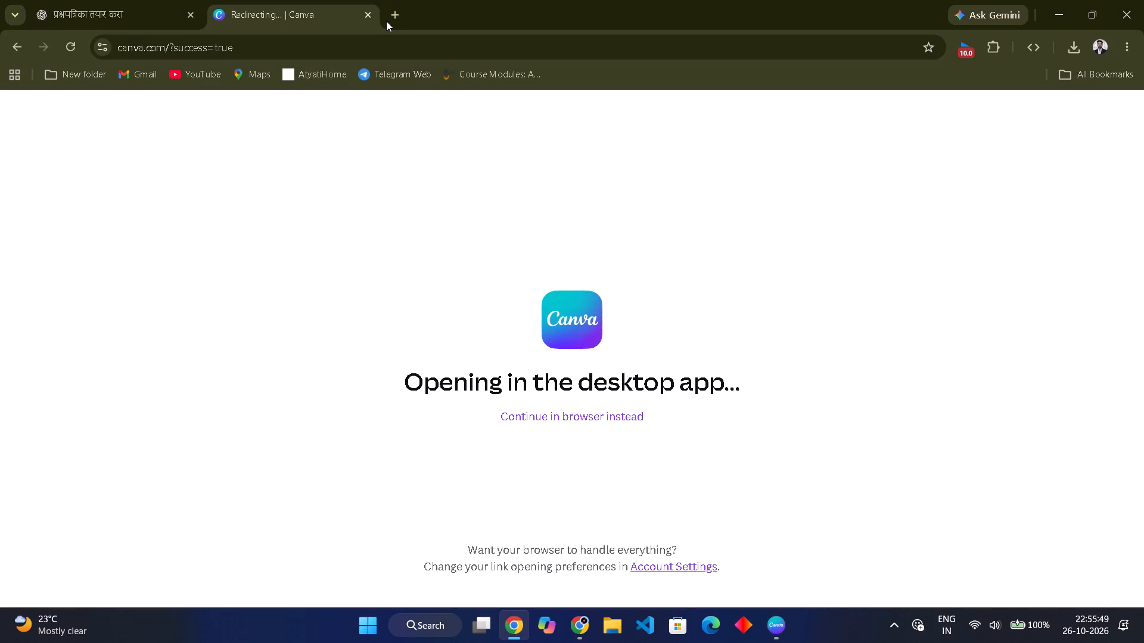
{"action": "left_click", "coordinate": [395, 14]}
{"action": "left_click", "coordinate": [413, 294]}
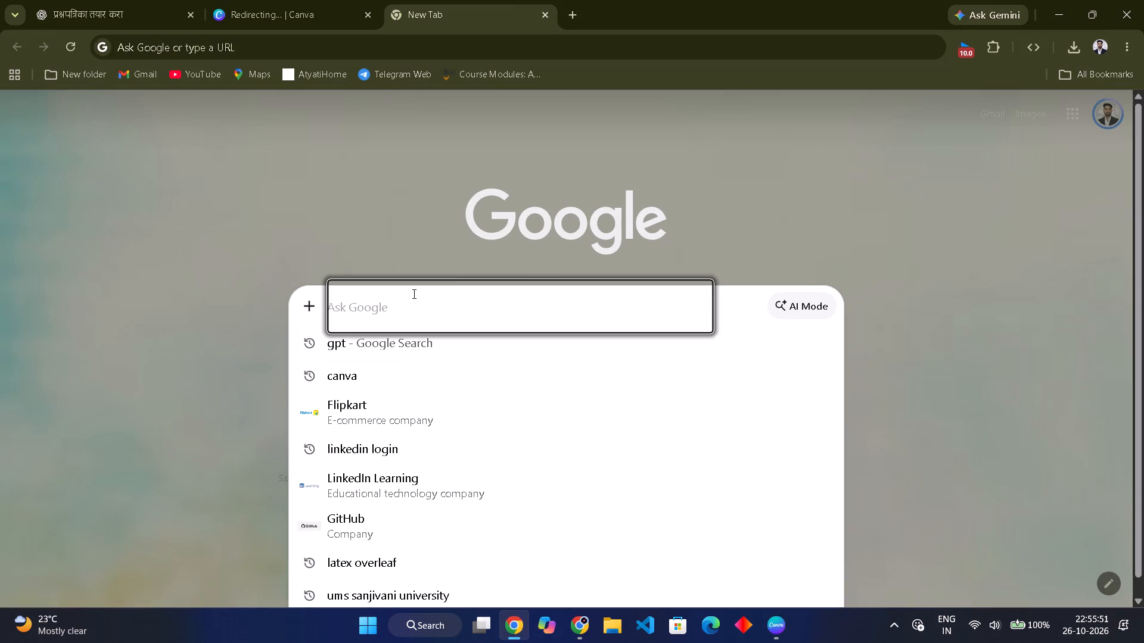
{"action": "type", "text": "anar"}
{"action": "key", "text": "space"}
{"action": "key", "text": "Return"}
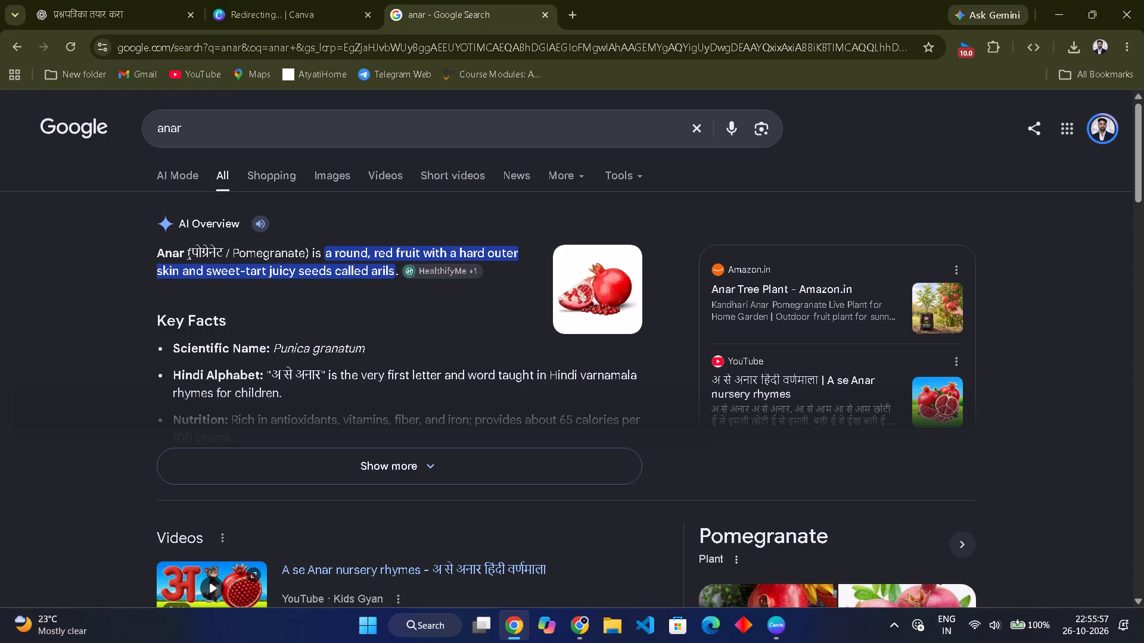
{"action": "double_click", "coordinate": [251, 251]}
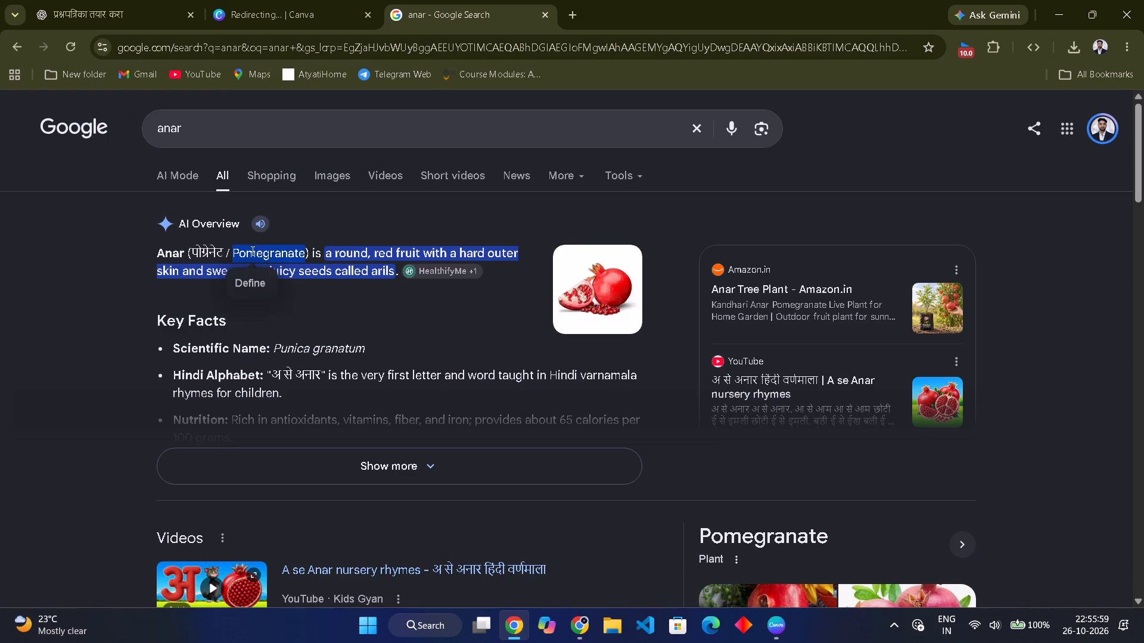
{"action": "key", "text": "ctrl+c"}
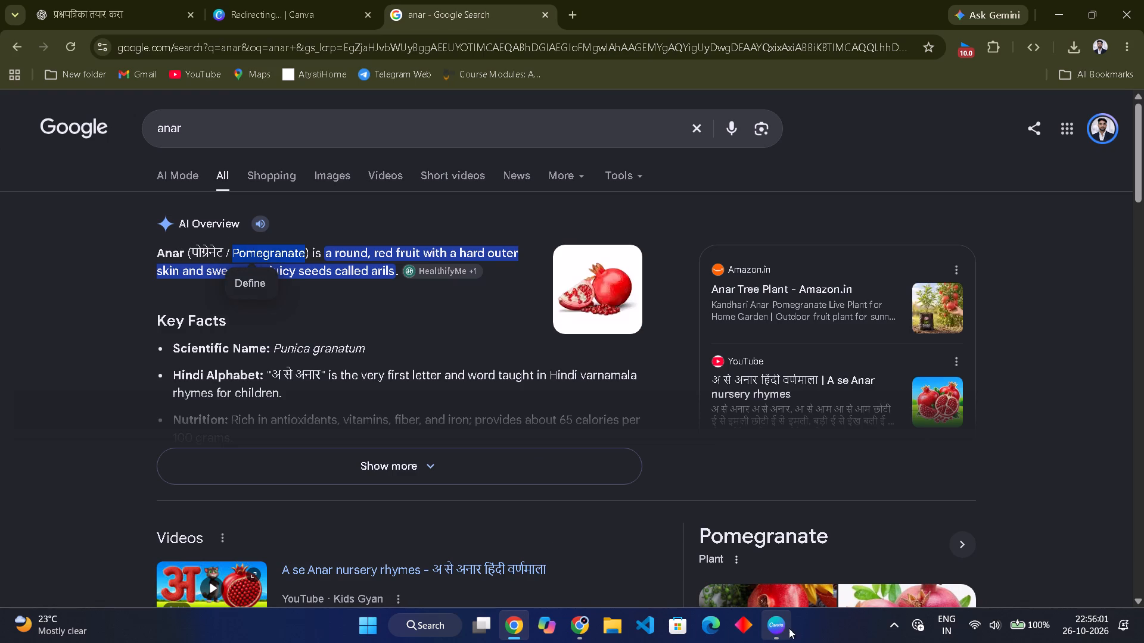
Switch back to Canva and delete the mango graphic from the middle picture cell of the Q.3 table.
{"action": "left_click", "coordinate": [779, 629]}
{"action": "left_click", "coordinate": [172, 125]}
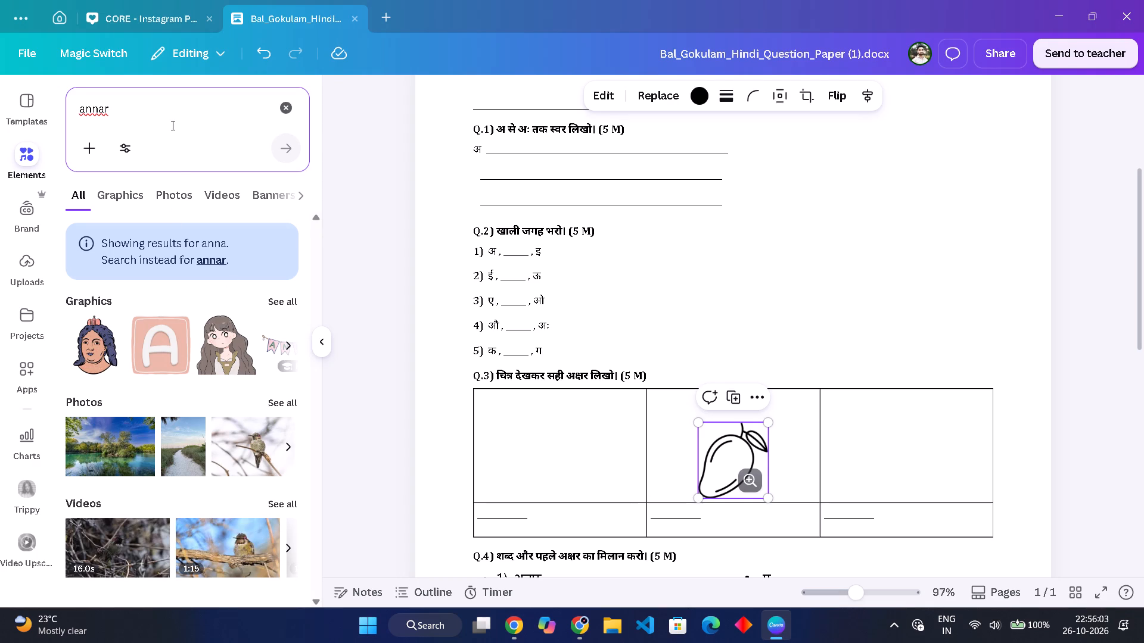
{"action": "key", "text": "BackSpace"}
{"action": "key", "text": "BackSpace"}
{"action": "key", "text": "BackSpace"}
{"action": "key", "text": "BackSpace"}
{"action": "key", "text": "BackSpace"}
{"action": "key", "text": "BackSpace"}
{"action": "key", "text": "BackSpace"}
{"action": "key", "text": "BackSpace"}
{"action": "key", "text": "BackSpace"}
{"action": "key", "text": "BackSpace"}
{"action": "key", "text": "BackSpace"}
{"action": "key", "text": "BackSpace"}
{"action": "key", "text": "BackSpace"}
{"action": "key", "text": "BackSpace"}
{"action": "key", "text": "BackSpace"}
{"action": "key", "text": "BackSpace"}
{"action": "key", "text": "BackSpace"}
{"action": "key", "text": "BackSpace"}
{"action": "key", "text": "BackSpace"}
{"action": "key", "text": "BackSpace"}
{"action": "key", "text": "BackSpace"}
{"action": "key", "text": "BackSpace"}
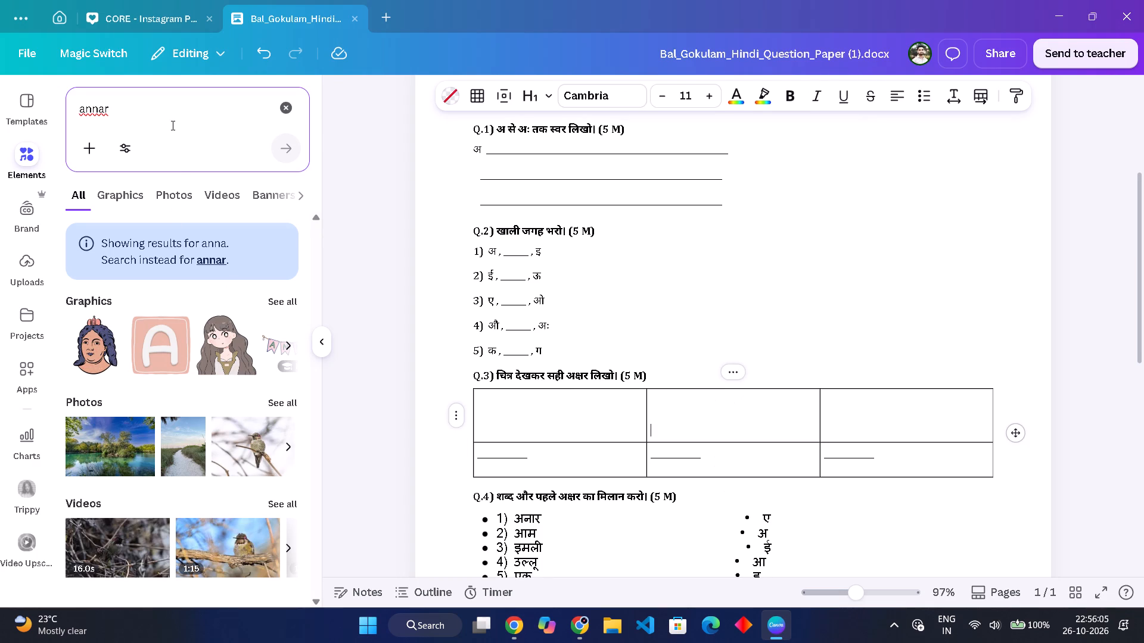
Replace the elements search text with the copied word Pomegranate and run the search.
{"action": "left_click", "coordinate": [137, 116]}
{"action": "key", "text": "BackSpace"}
{"action": "key", "text": "BackSpace"}
{"action": "key", "text": "BackSpace"}
{"action": "key", "text": "BackSpace"}
{"action": "key", "text": "BackSpace"}
{"action": "key", "text": "BackSpace"}
{"action": "key", "text": "ctrl+v"}
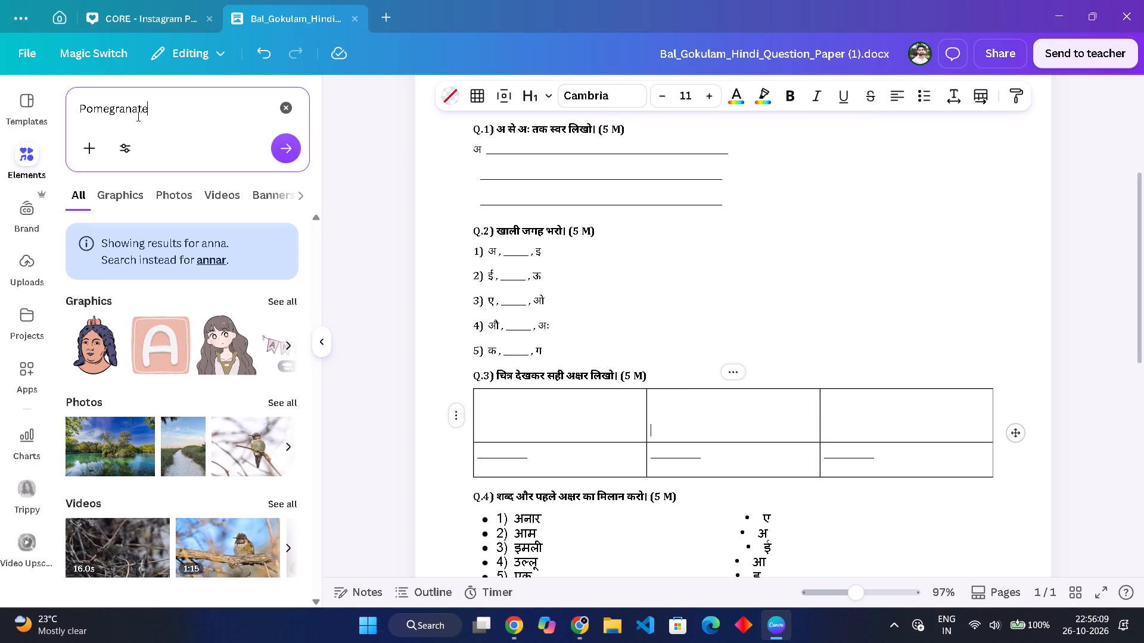
{"action": "key", "text": "Return"}
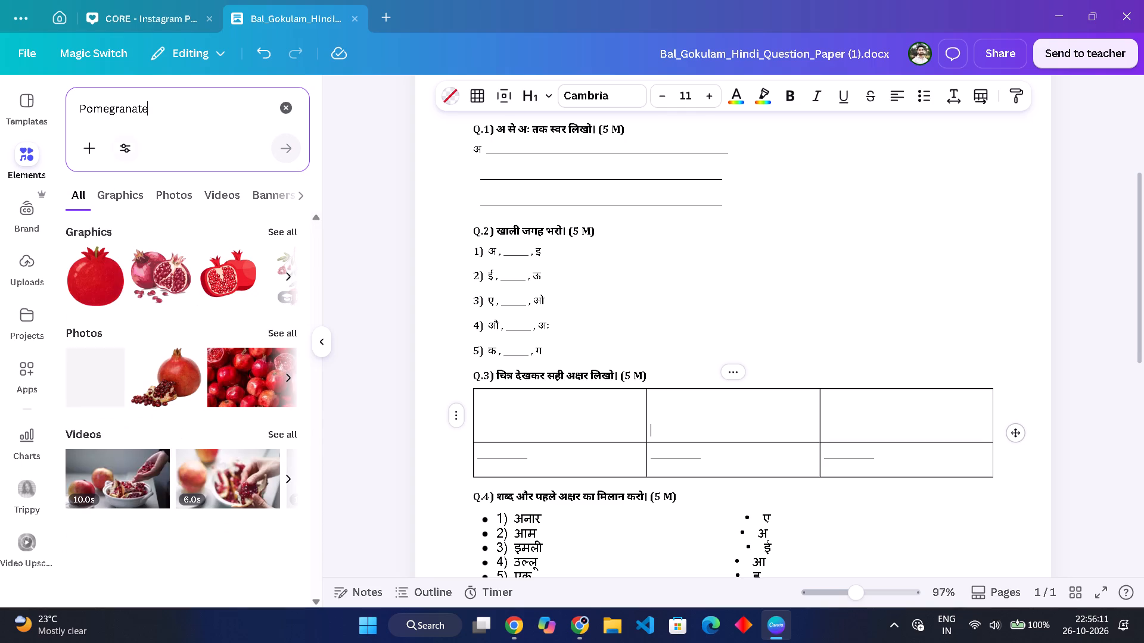
Browse the pomegranate graphics and place the black outline whole-and-cut pomegranate in the middle picture cell of the Q.3 table.
{"action": "scroll", "coordinate": [218, 288], "scroll_direction": "left", "scroll_amount": 3}
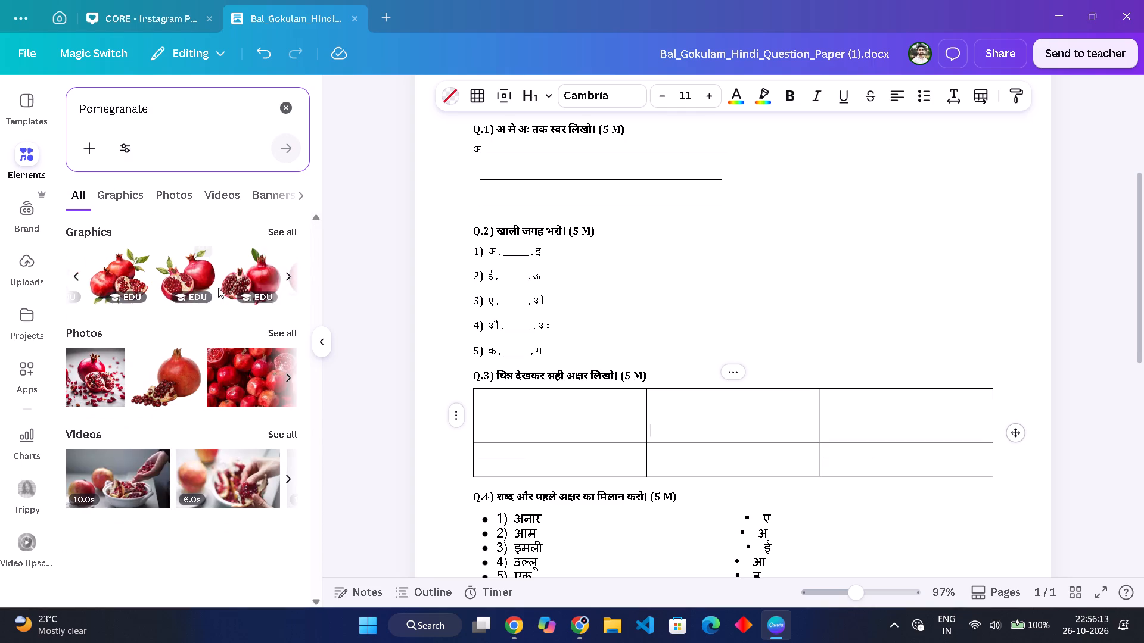
{"action": "scroll", "coordinate": [218, 288], "scroll_direction": "left", "scroll_amount": 5}
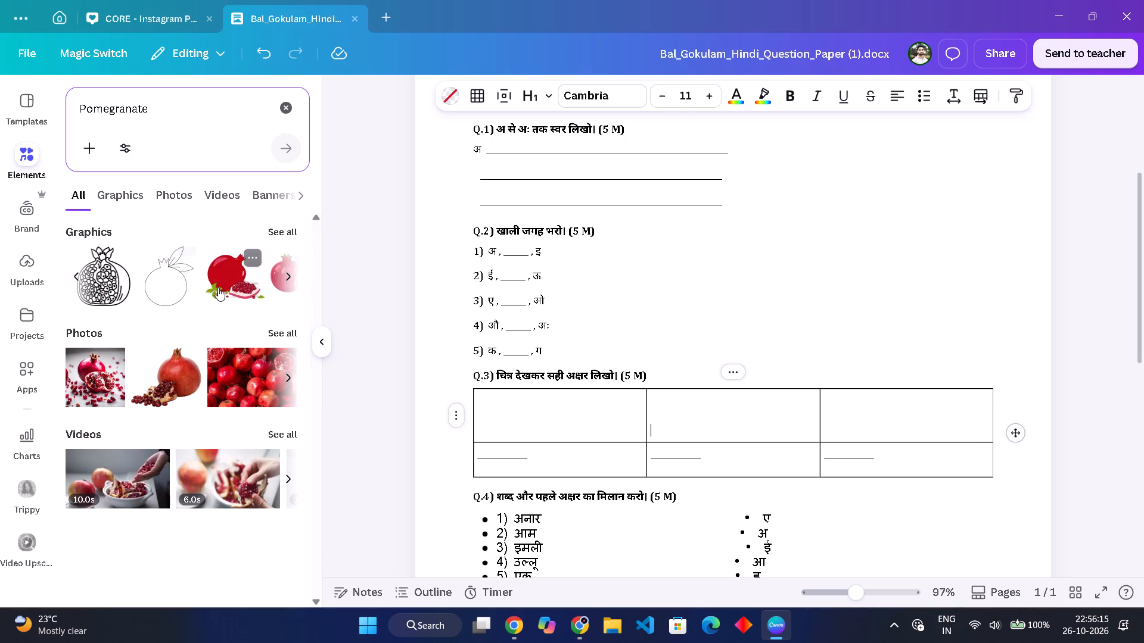
{"action": "scroll", "coordinate": [119, 283], "scroll_direction": "left", "scroll_amount": 1}
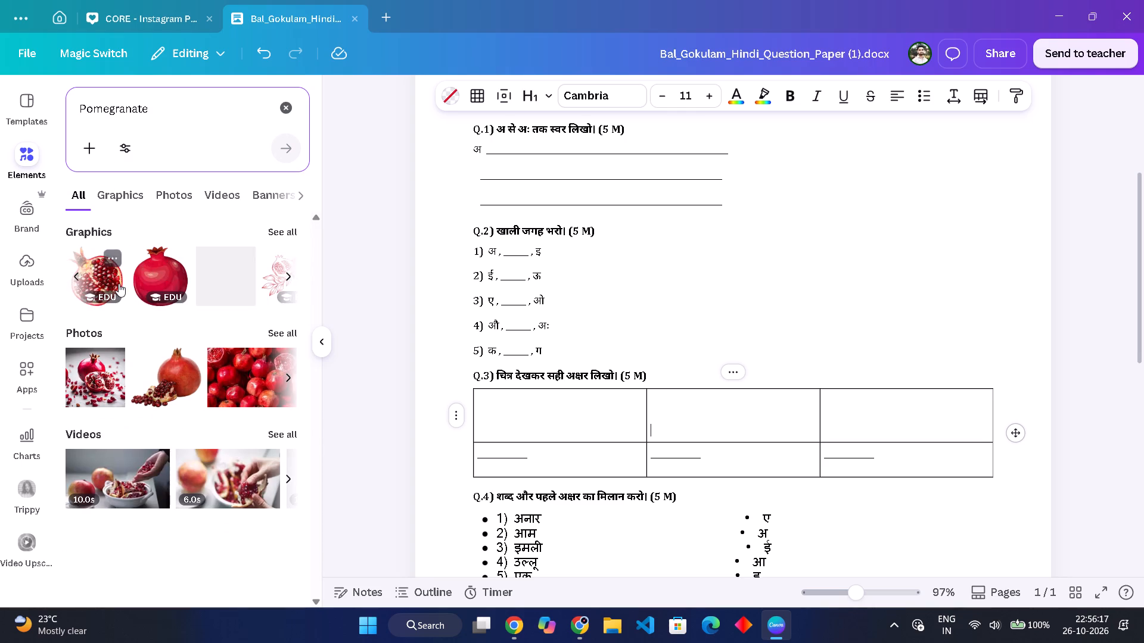
{"action": "scroll", "coordinate": [119, 283], "scroll_direction": "left", "scroll_amount": 3}
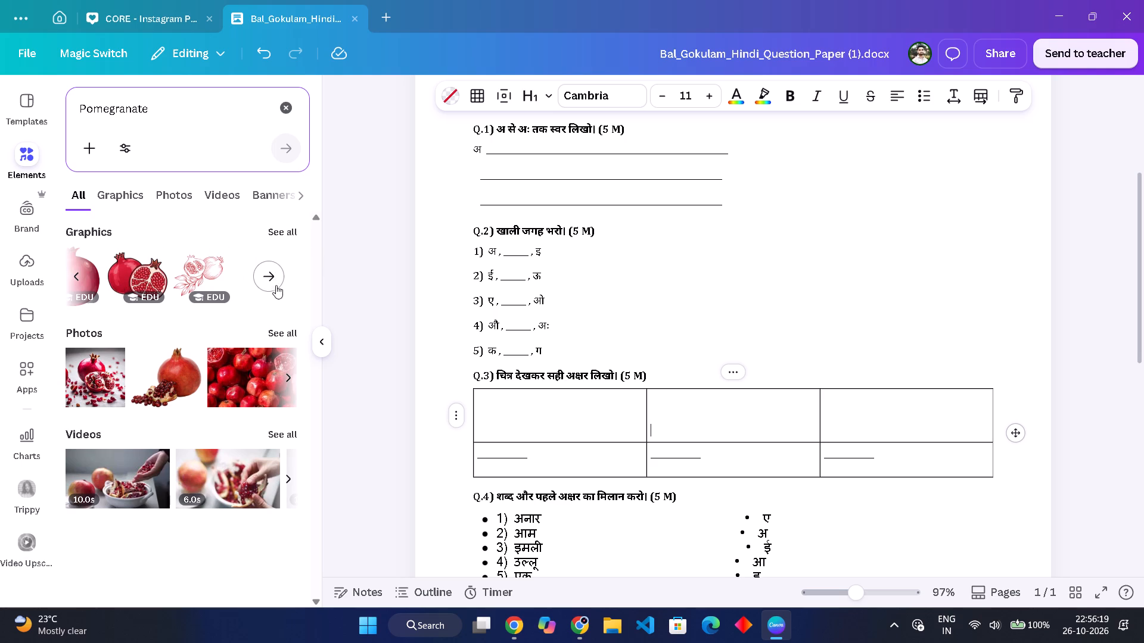
{"action": "left_click", "coordinate": [270, 274]}
{"action": "scroll", "coordinate": [229, 397], "scroll_direction": "down", "scroll_amount": 2}
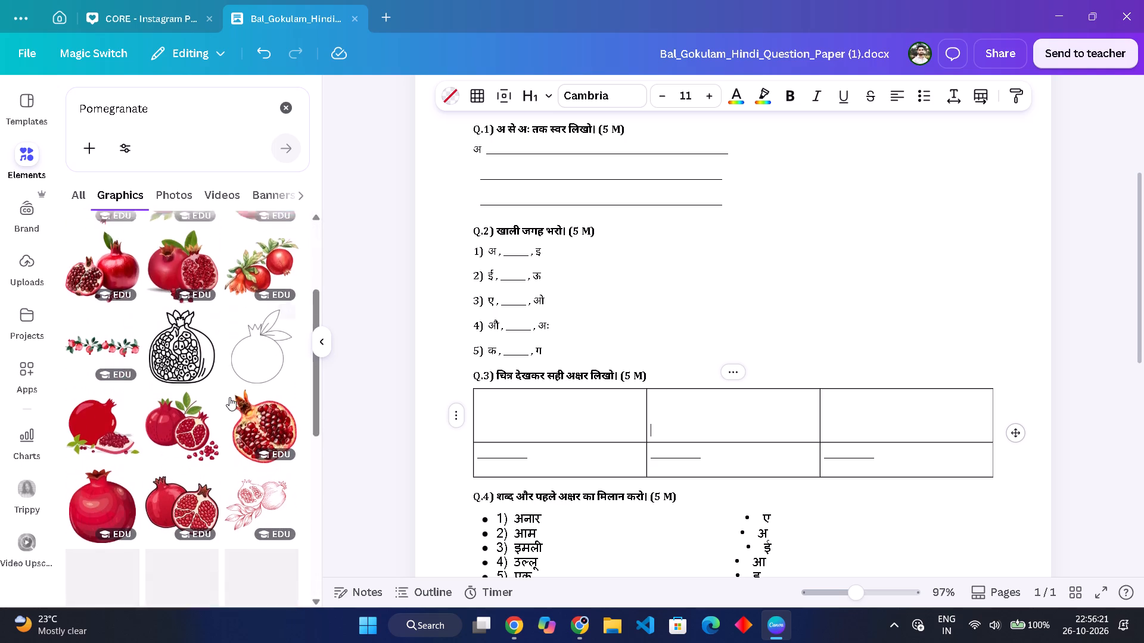
{"action": "scroll", "coordinate": [229, 397], "scroll_direction": "down", "scroll_amount": 3}
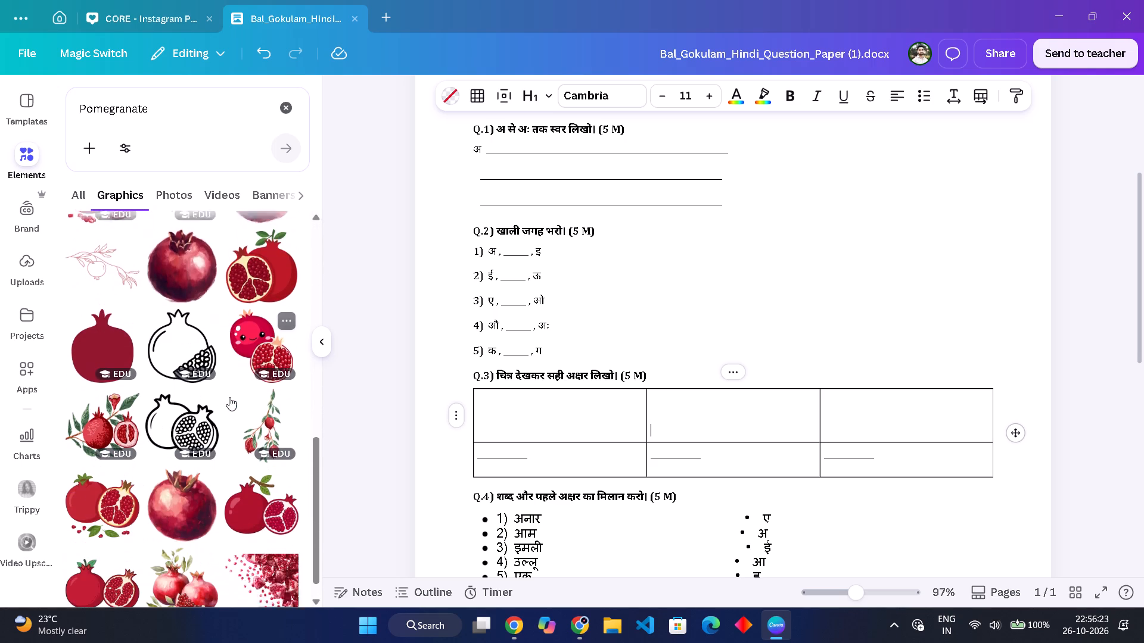
{"action": "scroll", "coordinate": [229, 397], "scroll_direction": "down", "scroll_amount": 1}
{"action": "left_click", "coordinate": [183, 404]}
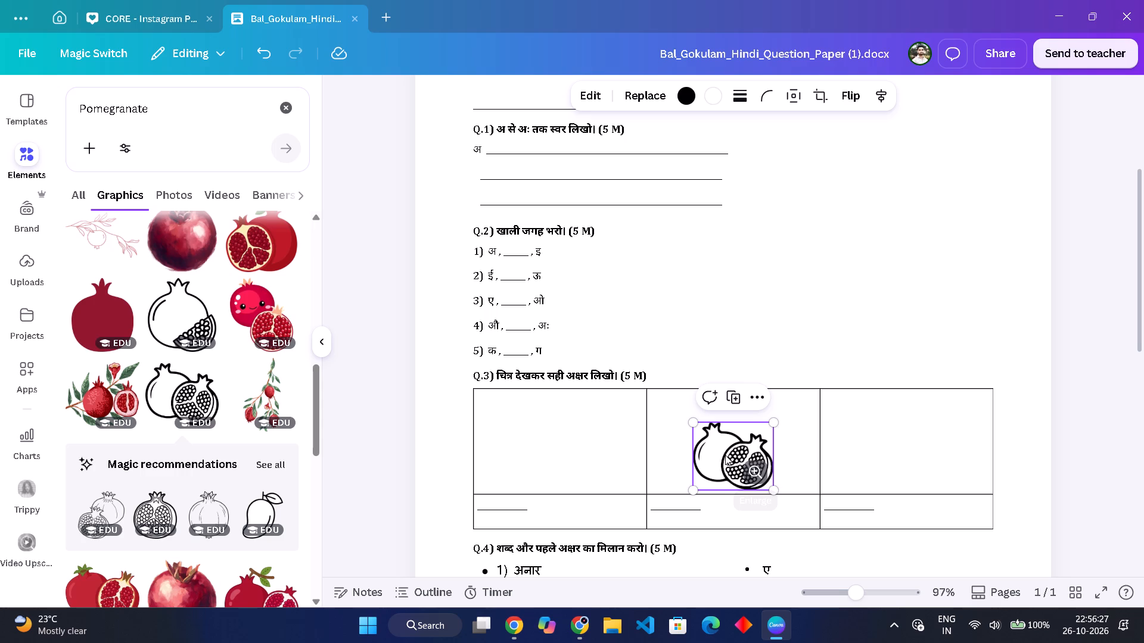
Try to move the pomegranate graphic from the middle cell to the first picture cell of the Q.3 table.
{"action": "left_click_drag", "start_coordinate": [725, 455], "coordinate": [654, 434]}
Place the black outline mango from the magic recommendations in the first picture cell of the Q.3 table.
{"action": "left_click", "coordinate": [597, 455]}
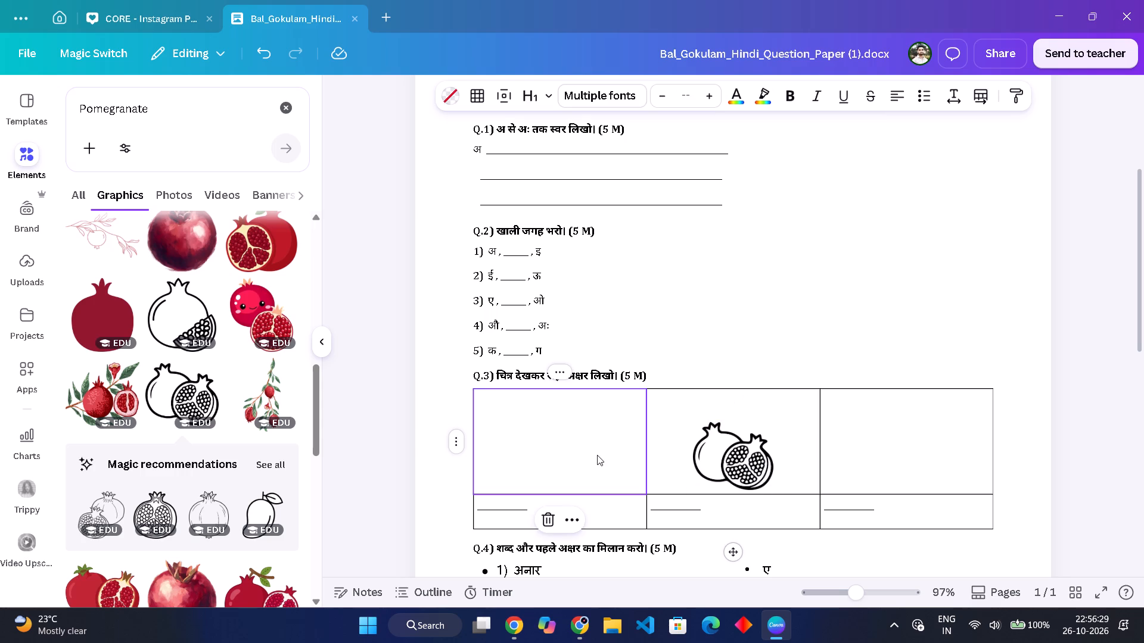
{"action": "left_click", "coordinate": [255, 508]}
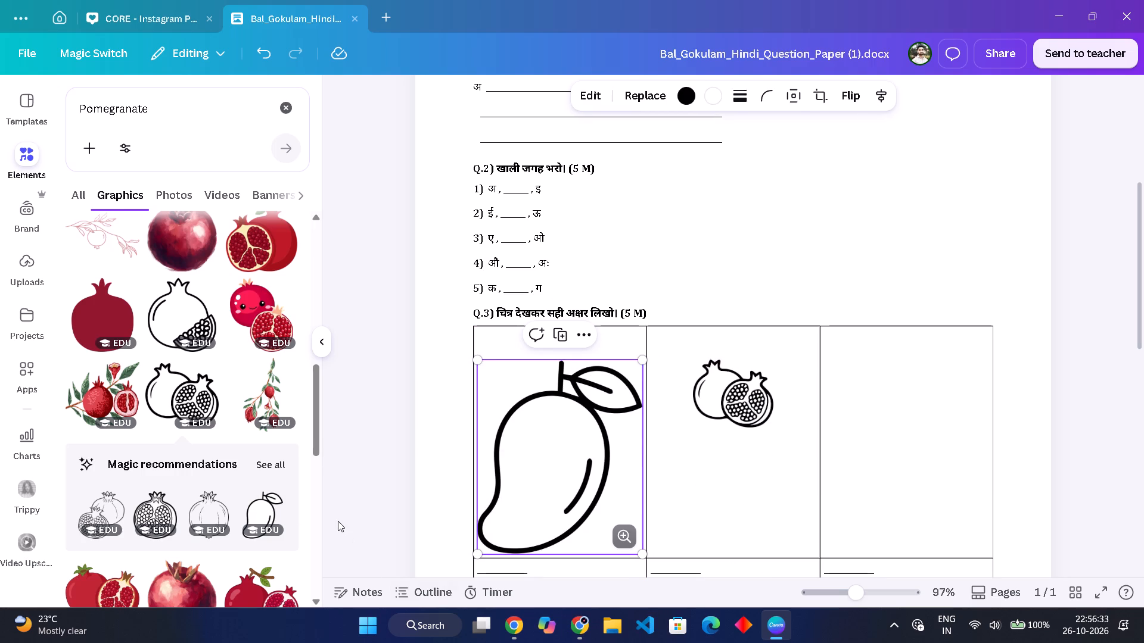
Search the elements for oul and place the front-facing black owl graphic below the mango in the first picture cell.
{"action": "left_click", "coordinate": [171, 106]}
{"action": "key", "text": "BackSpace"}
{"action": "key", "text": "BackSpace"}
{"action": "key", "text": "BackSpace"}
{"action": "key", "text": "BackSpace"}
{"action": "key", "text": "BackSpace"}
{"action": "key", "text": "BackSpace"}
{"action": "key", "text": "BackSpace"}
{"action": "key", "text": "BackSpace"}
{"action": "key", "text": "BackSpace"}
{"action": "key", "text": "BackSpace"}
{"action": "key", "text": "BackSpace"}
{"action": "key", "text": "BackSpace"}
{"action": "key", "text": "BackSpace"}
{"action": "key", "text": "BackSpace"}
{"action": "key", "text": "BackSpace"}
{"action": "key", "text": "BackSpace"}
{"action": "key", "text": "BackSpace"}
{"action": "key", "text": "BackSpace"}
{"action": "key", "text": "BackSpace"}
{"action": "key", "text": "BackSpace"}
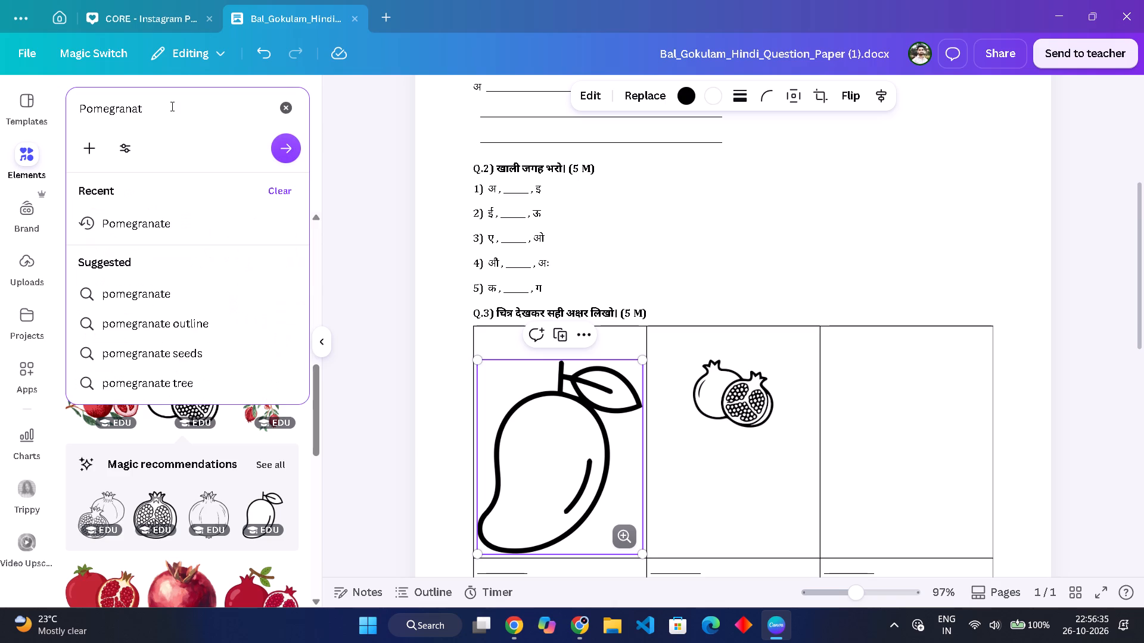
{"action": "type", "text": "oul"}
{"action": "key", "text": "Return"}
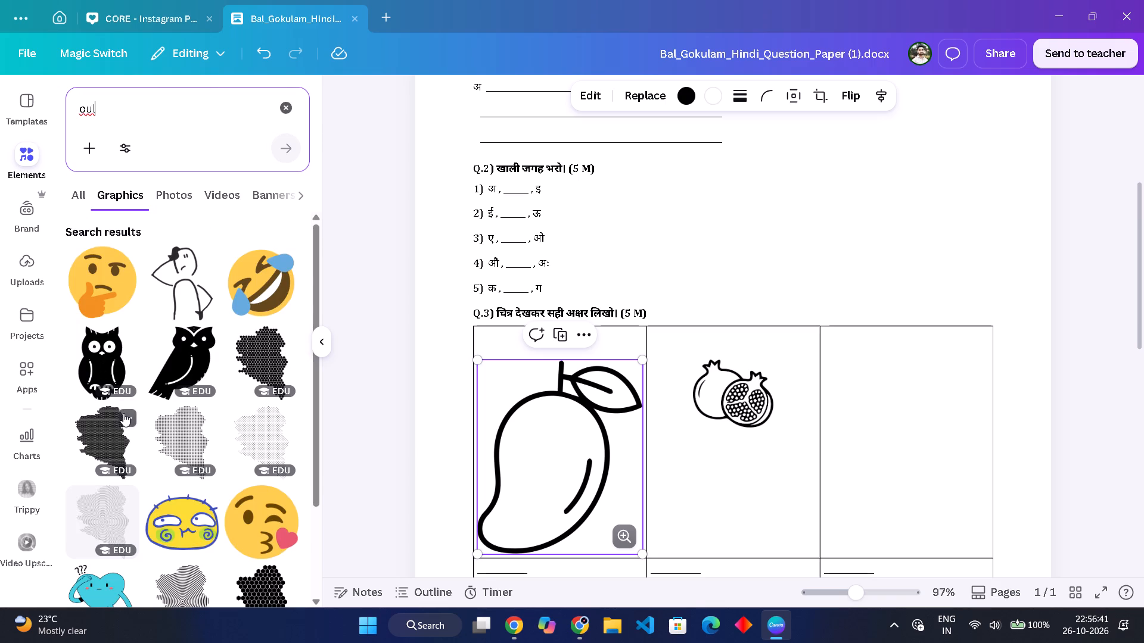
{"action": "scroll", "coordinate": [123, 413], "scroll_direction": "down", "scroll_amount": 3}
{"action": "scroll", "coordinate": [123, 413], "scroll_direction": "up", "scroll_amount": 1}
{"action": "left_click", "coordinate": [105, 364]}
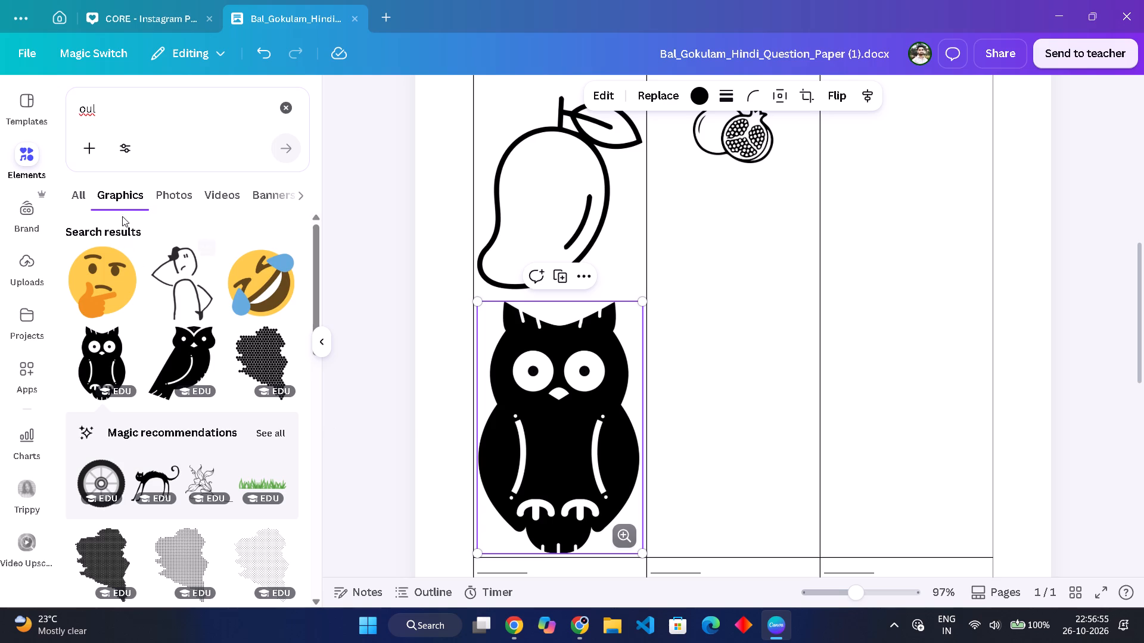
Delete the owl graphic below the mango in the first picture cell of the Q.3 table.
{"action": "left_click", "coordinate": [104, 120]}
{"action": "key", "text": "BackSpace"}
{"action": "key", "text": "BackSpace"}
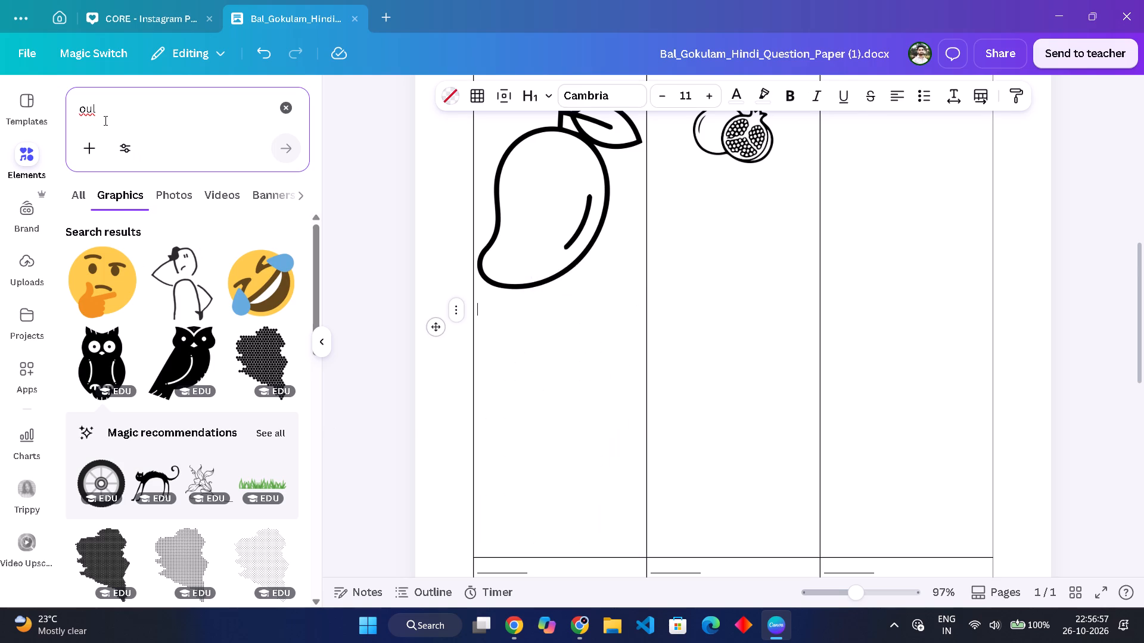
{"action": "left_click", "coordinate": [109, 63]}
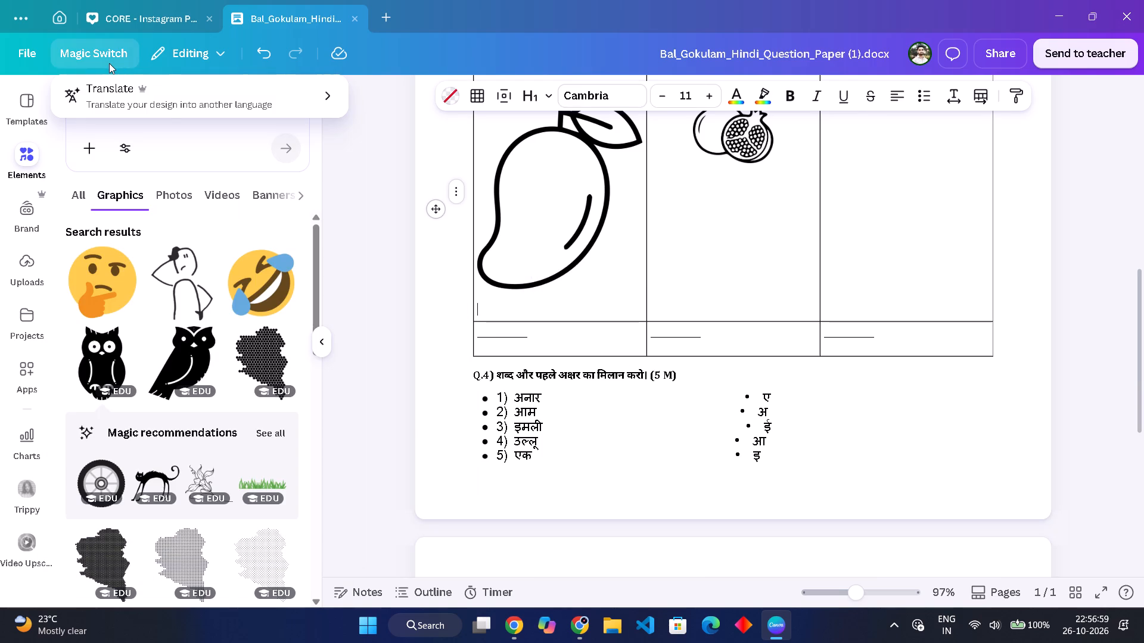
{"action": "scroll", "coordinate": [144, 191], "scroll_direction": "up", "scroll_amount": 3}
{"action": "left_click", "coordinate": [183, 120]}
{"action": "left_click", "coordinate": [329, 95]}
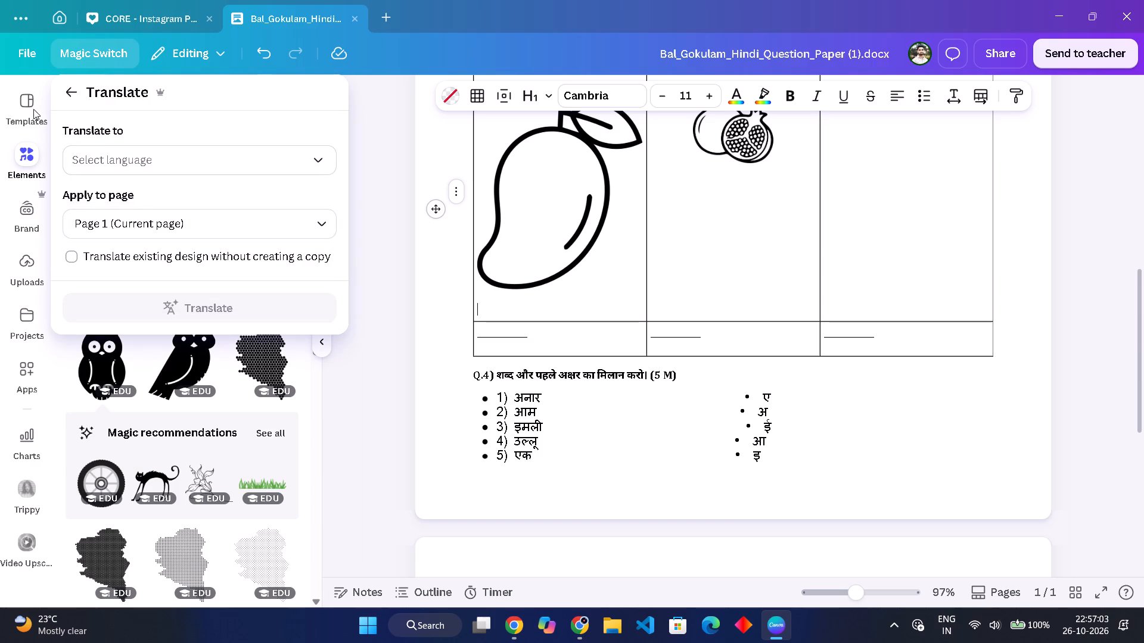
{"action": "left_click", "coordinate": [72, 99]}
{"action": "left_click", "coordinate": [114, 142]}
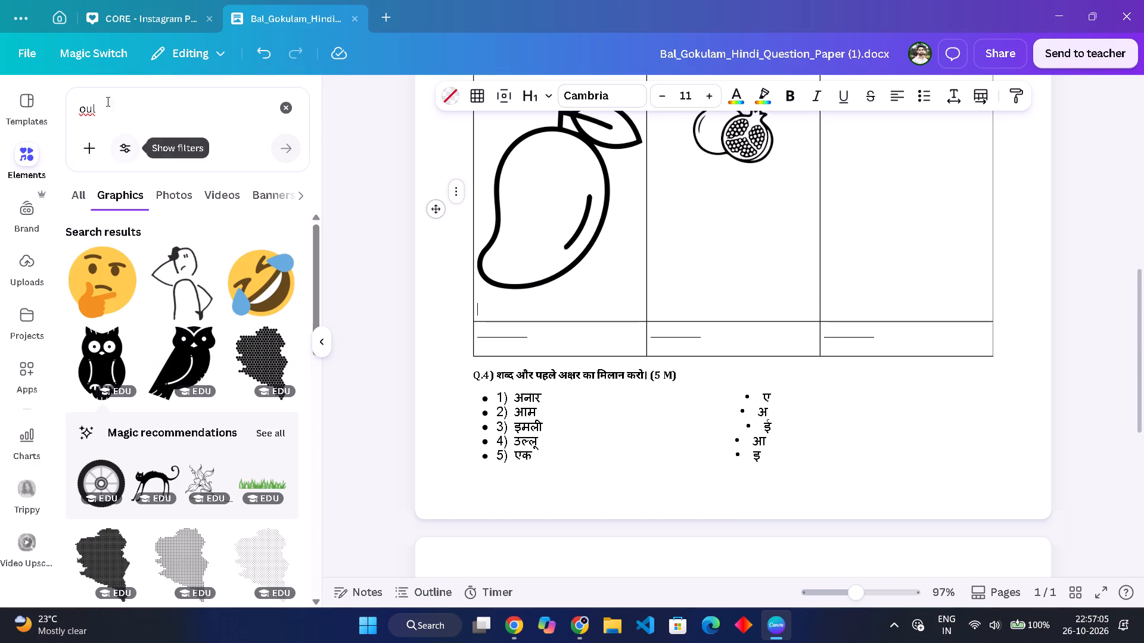
Change the elements search text to oaul and run the search.
{"action": "left_click", "coordinate": [109, 110]}
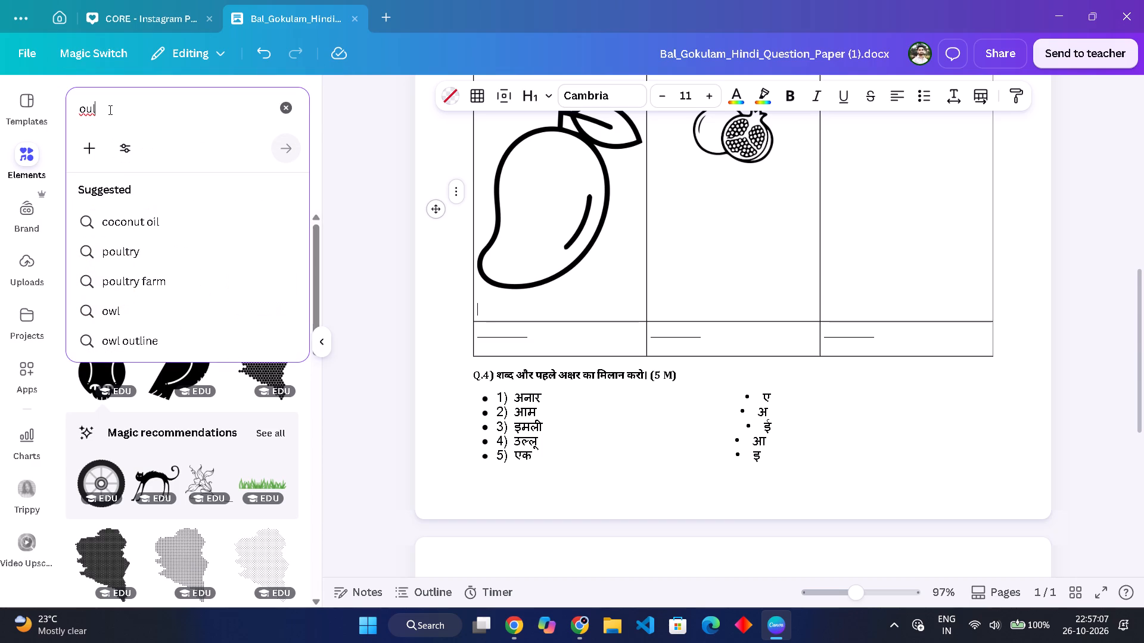
{"action": "key", "text": "BackSpace"}
{"action": "key", "text": "BackSpace"}
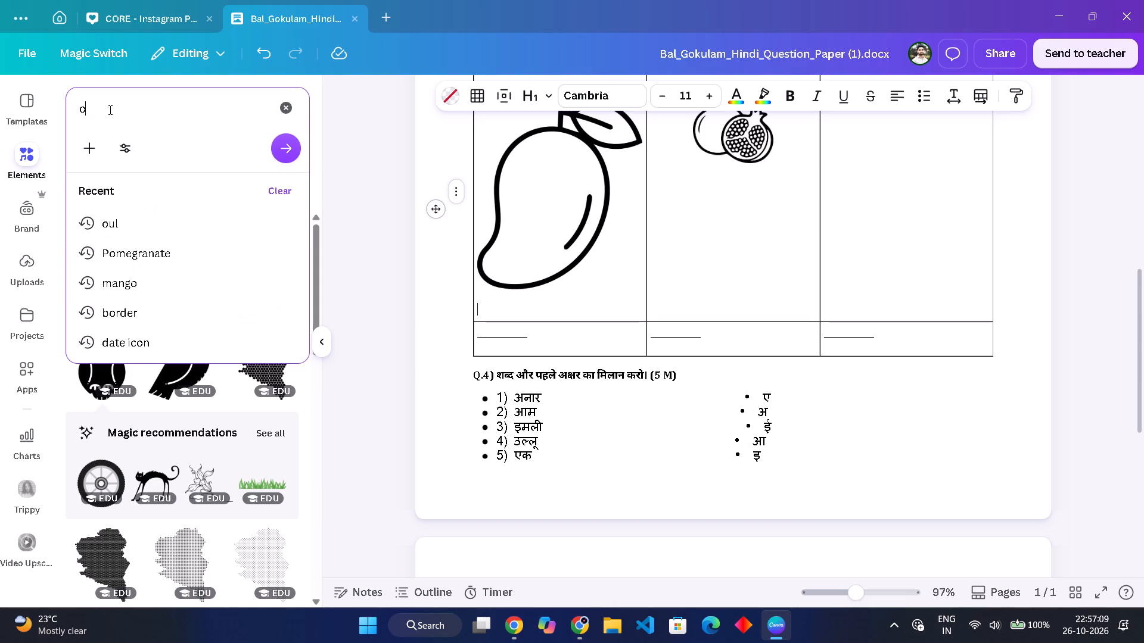
{"action": "key", "text": "a"}
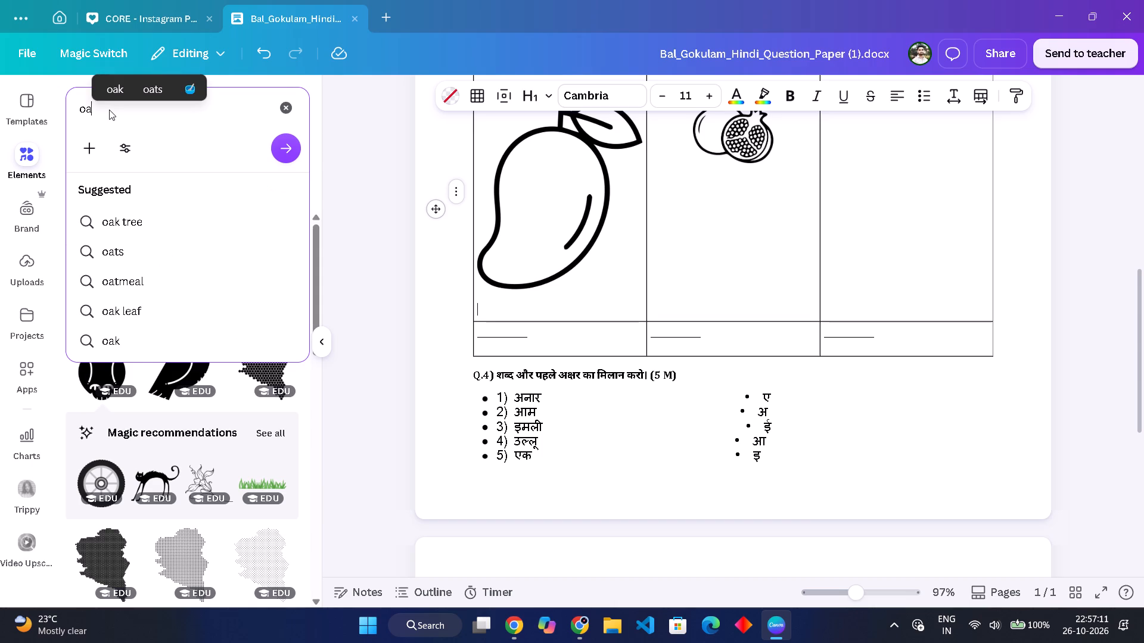
{"action": "type", "text": "ul"}
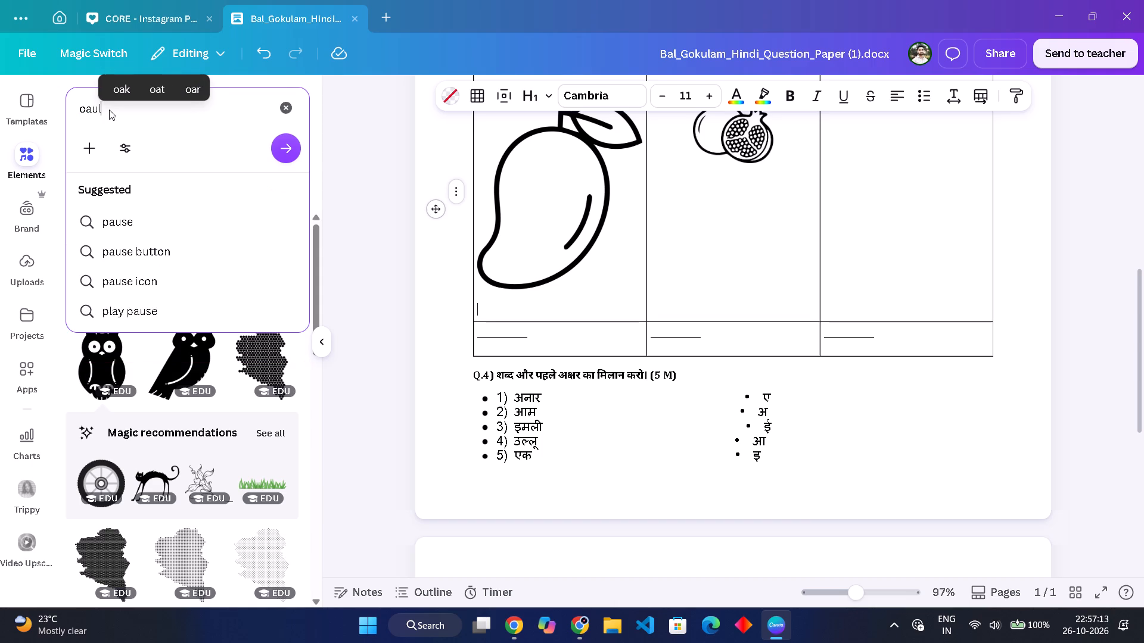
{"action": "key", "text": "BackSpace"}
{"action": "key", "text": "BackSpace"}
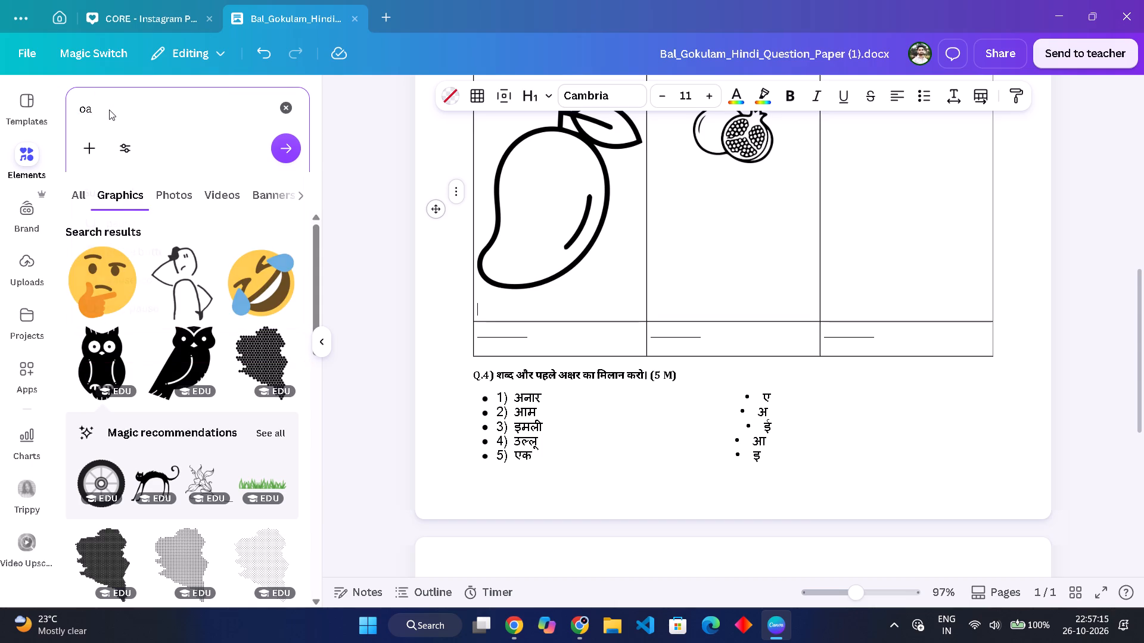
{"action": "key", "text": "BackSpace"}
{"action": "key", "text": "BackSpace"}
{"action": "type", "text": "oau"}
{"action": "key", "text": "l"}
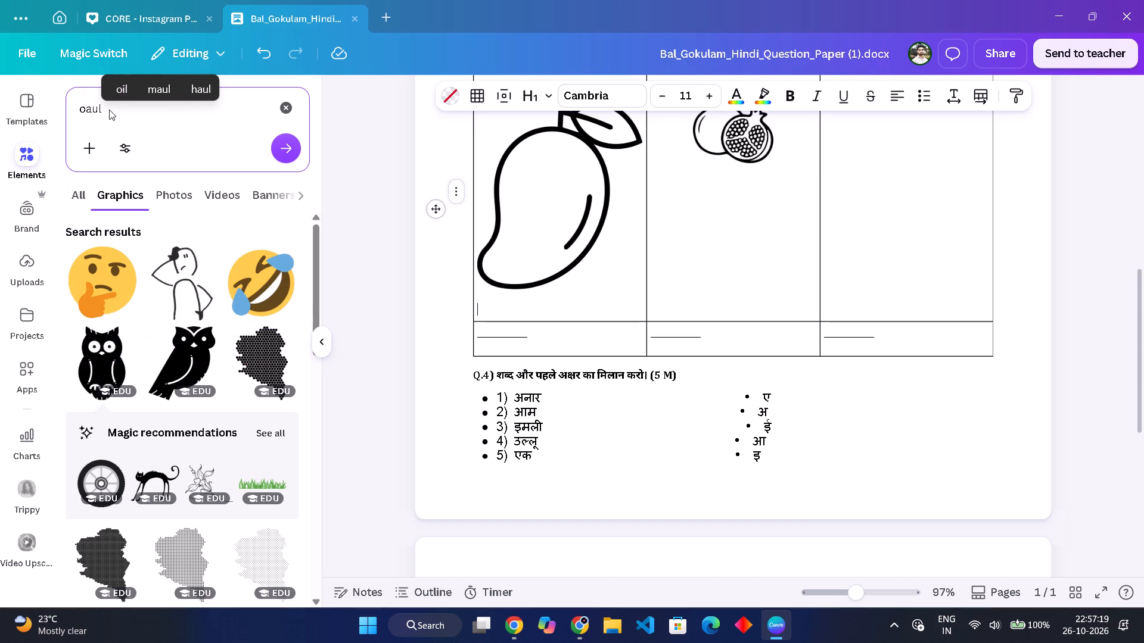
{"action": "key", "text": "space"}
{"action": "key", "text": "Return"}
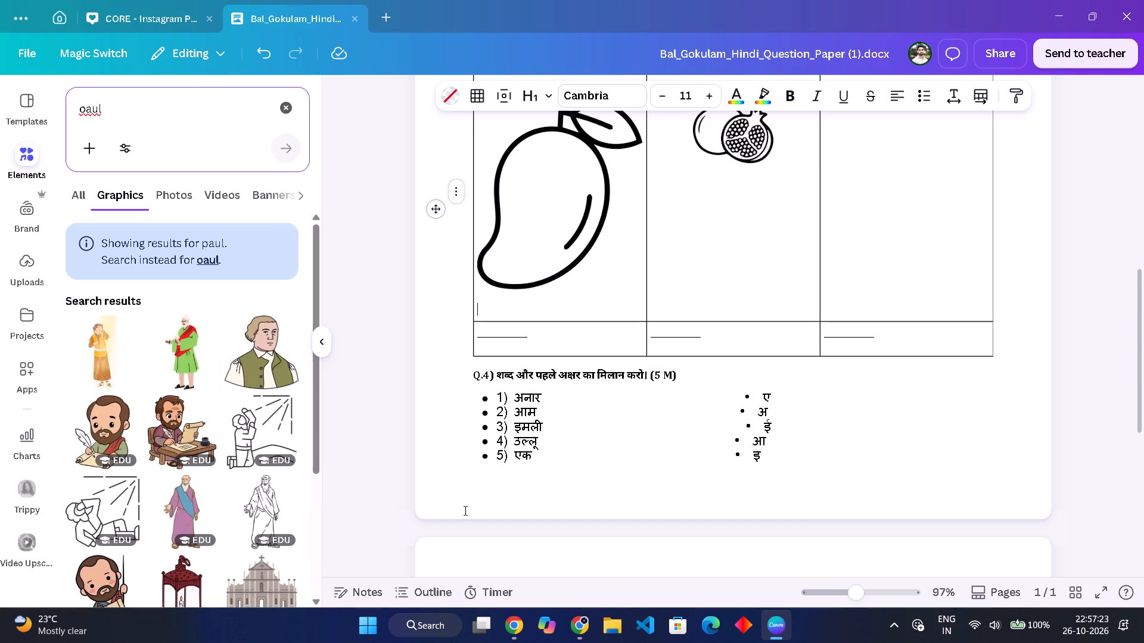
Switch to Google Chrome, search Google for oul, and refine the search to oul bird.
{"action": "left_click", "coordinate": [517, 638]}
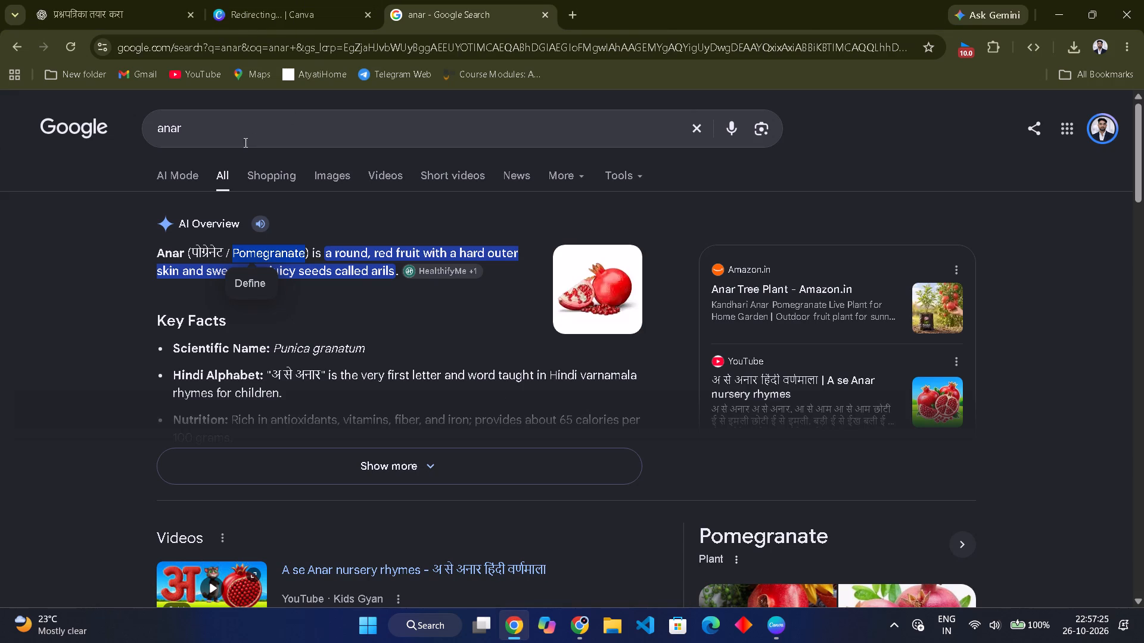
{"action": "left_click", "coordinate": [240, 144]}
{"action": "key", "text": "BackSpace"}
{"action": "key", "text": "BackSpace"}
{"action": "key", "text": "BackSpace"}
{"action": "key", "text": "BackSpace"}
{"action": "type", "text": "oul"}
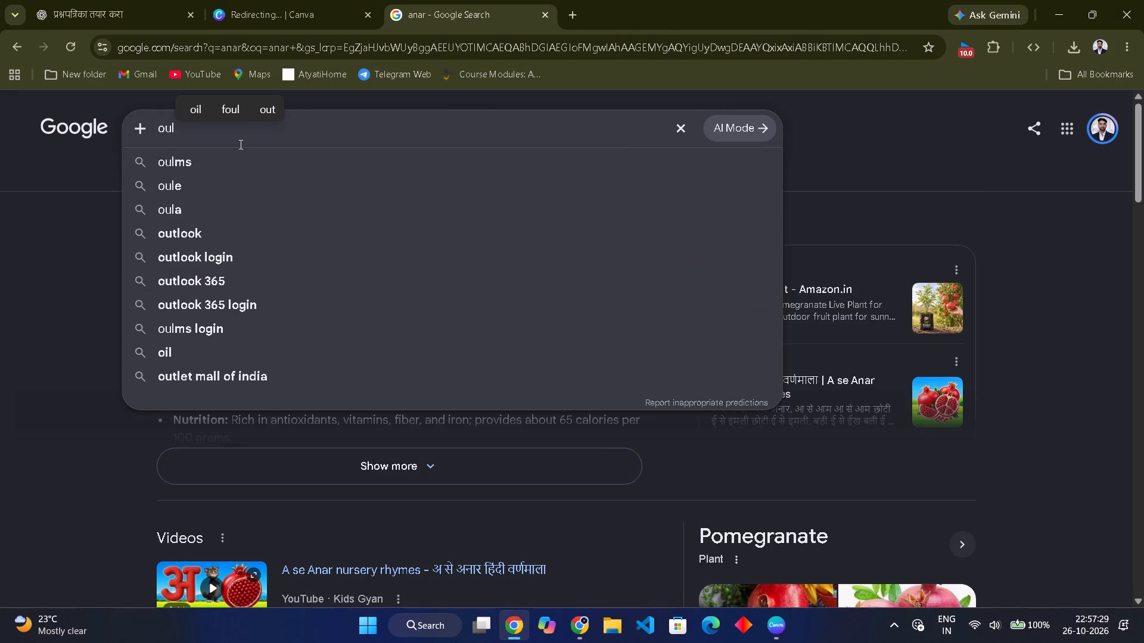
{"action": "key", "text": "Return"}
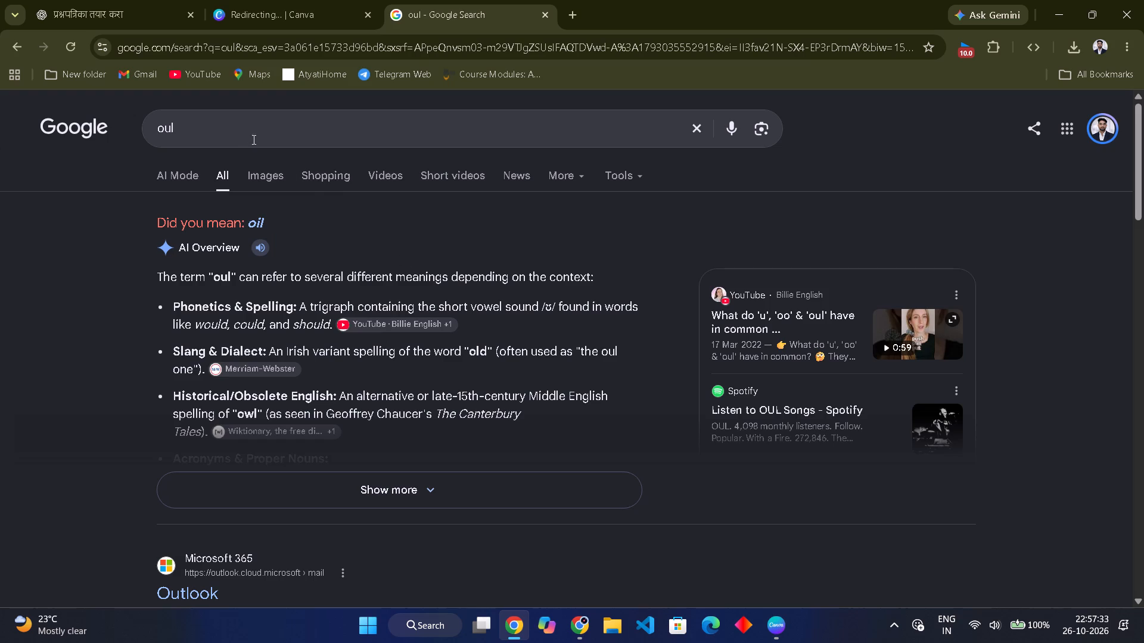
{"action": "left_click", "coordinate": [245, 135]}
{"action": "key", "text": "space"}
{"action": "type", "text": "bird"}
{"action": "key", "text": "Return"}
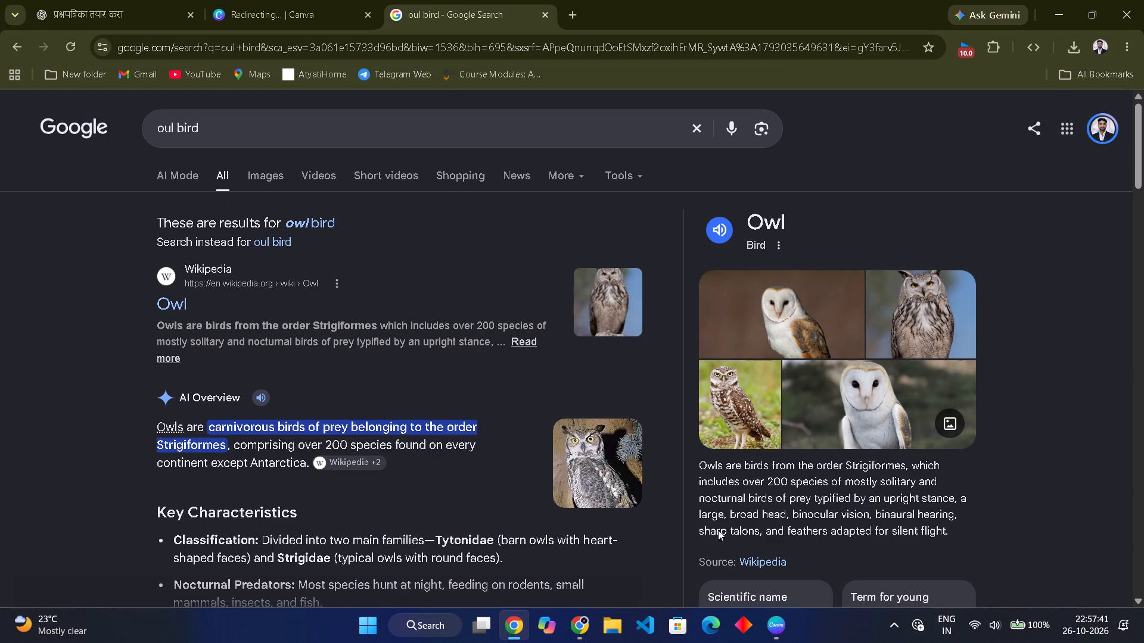
Back in Canva, search the elements for owl and place the black outline owl perched on a branch below the mango.
{"action": "left_click", "coordinate": [764, 632]}
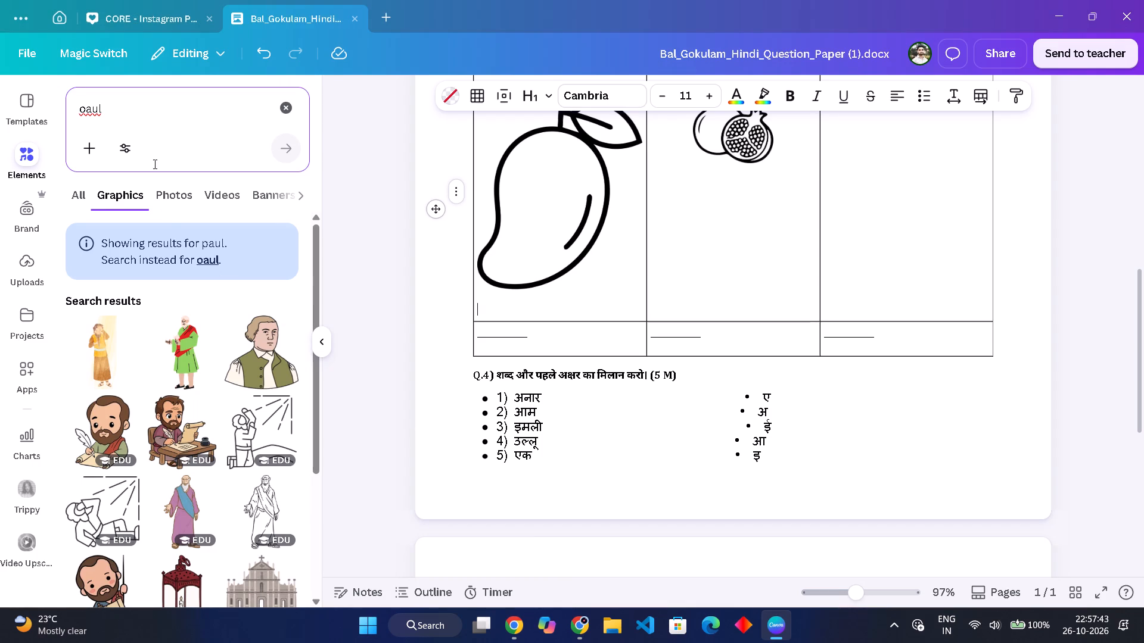
{"action": "left_click", "coordinate": [150, 117]}
{"action": "key", "text": "BackSpace"}
{"action": "key", "text": "BackSpace"}
{"action": "key", "text": "BackSpace"}
{"action": "key", "text": "BackSpace"}
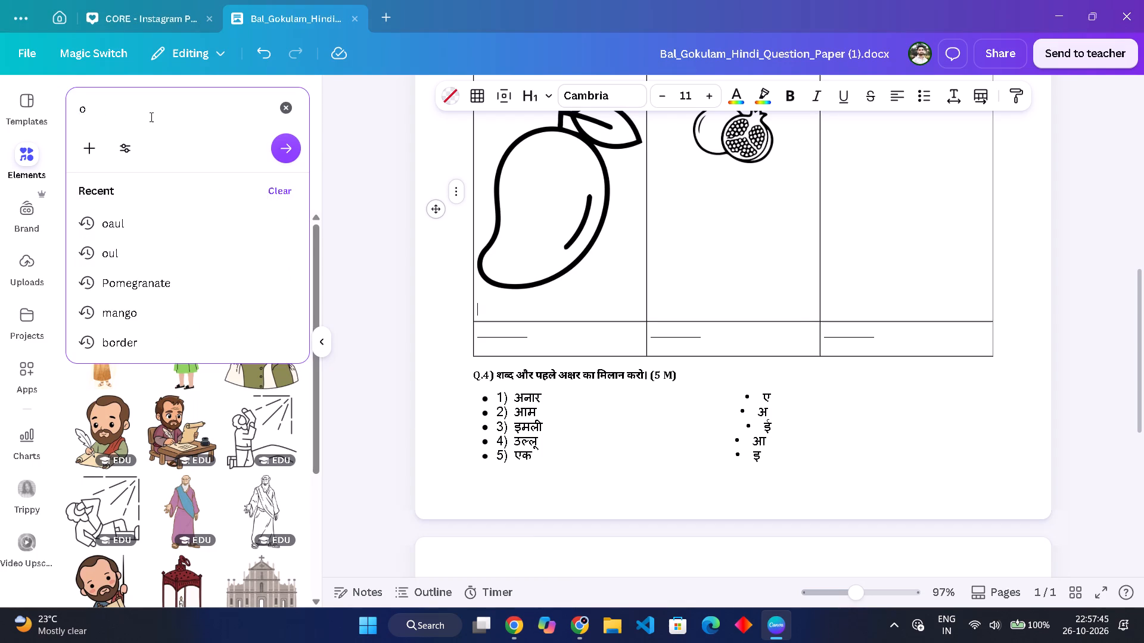
{"action": "type", "text": "wl"}
{"action": "key", "text": "Return"}
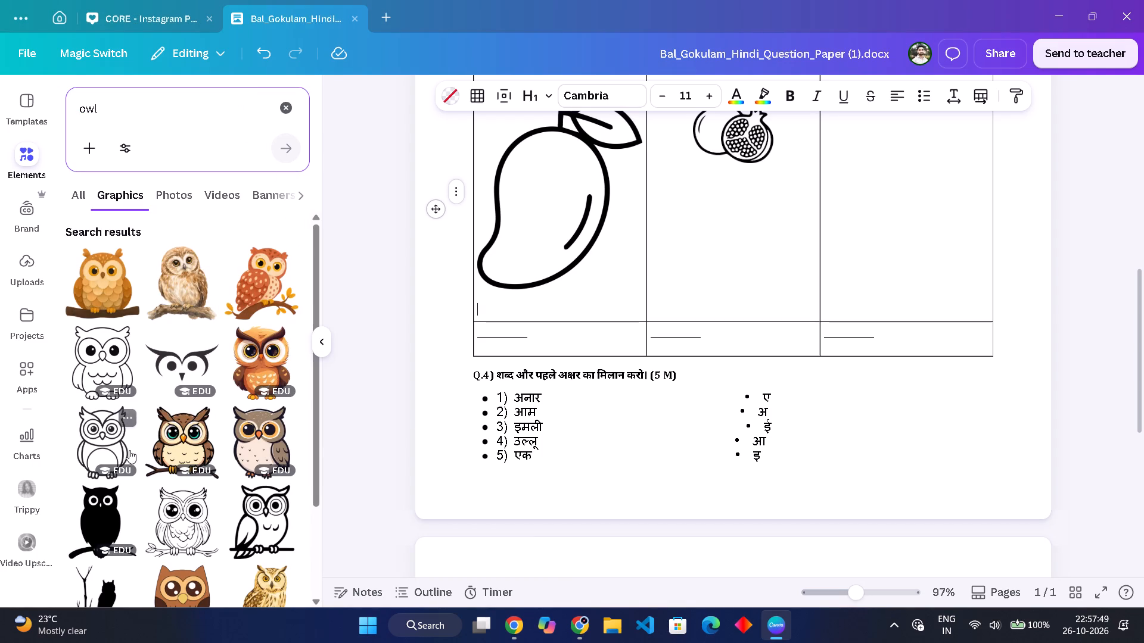
{"action": "scroll", "coordinate": [197, 527], "scroll_direction": "down", "scroll_amount": 1}
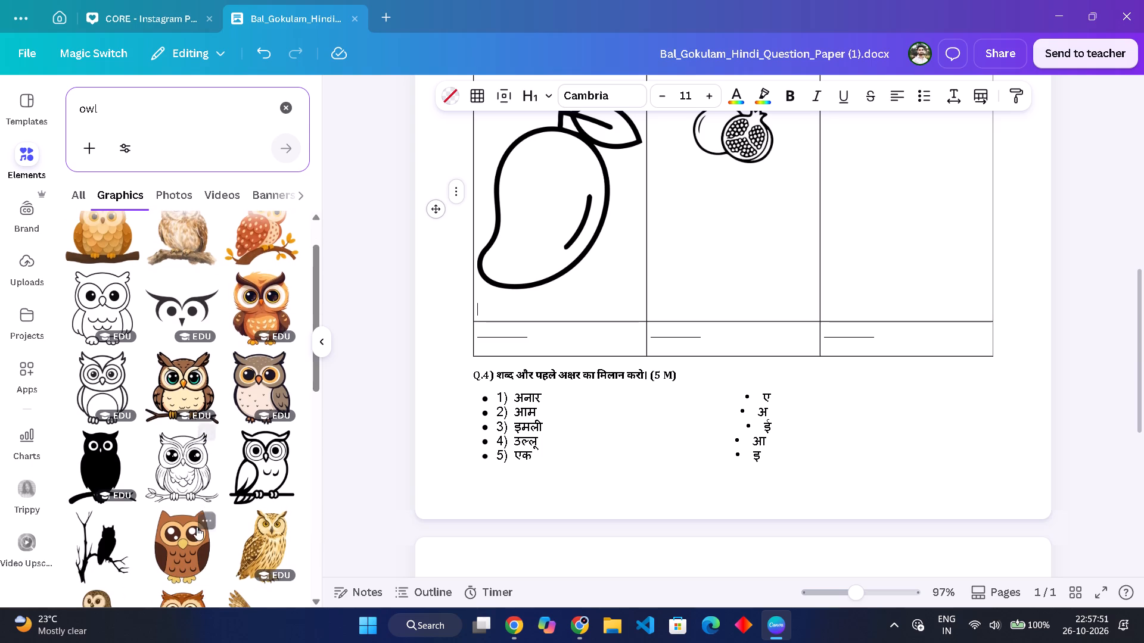
{"action": "left_click", "coordinate": [260, 477]}
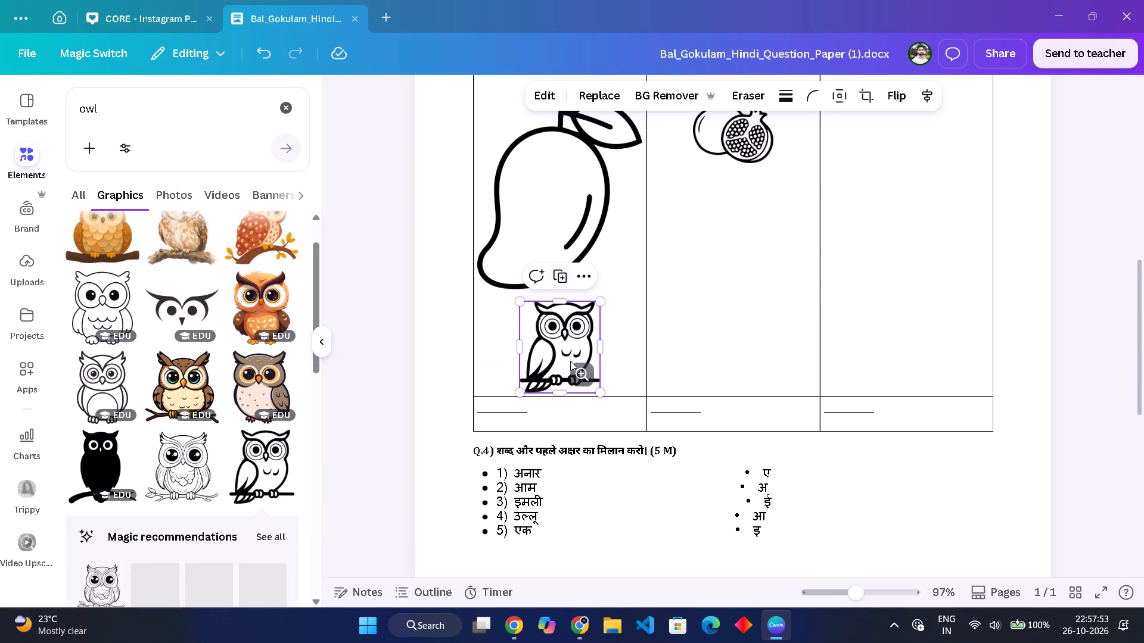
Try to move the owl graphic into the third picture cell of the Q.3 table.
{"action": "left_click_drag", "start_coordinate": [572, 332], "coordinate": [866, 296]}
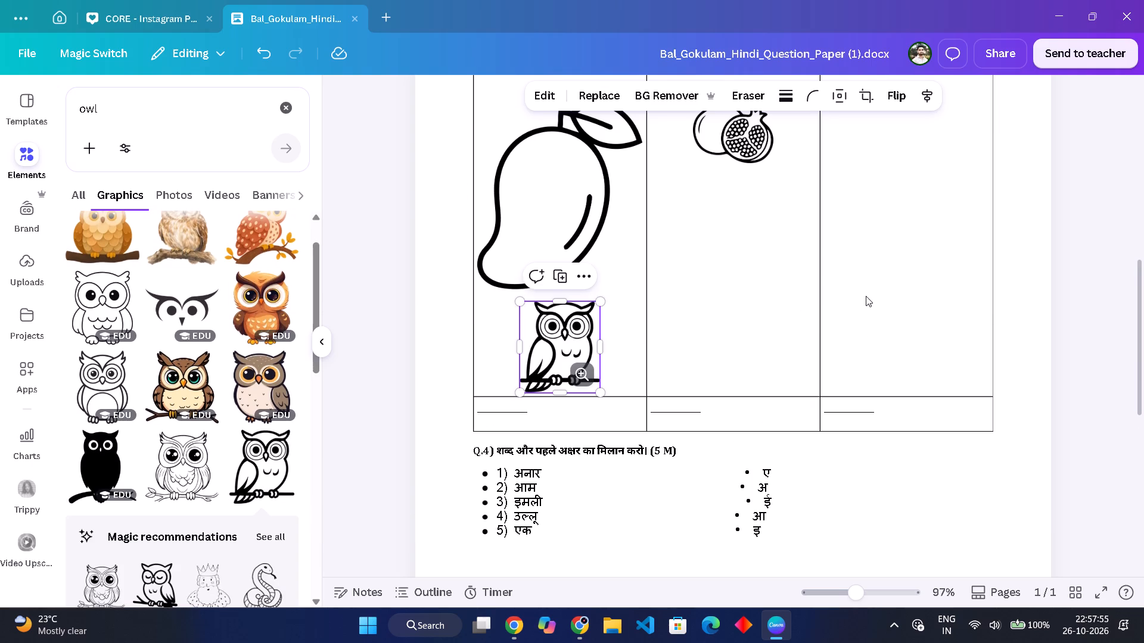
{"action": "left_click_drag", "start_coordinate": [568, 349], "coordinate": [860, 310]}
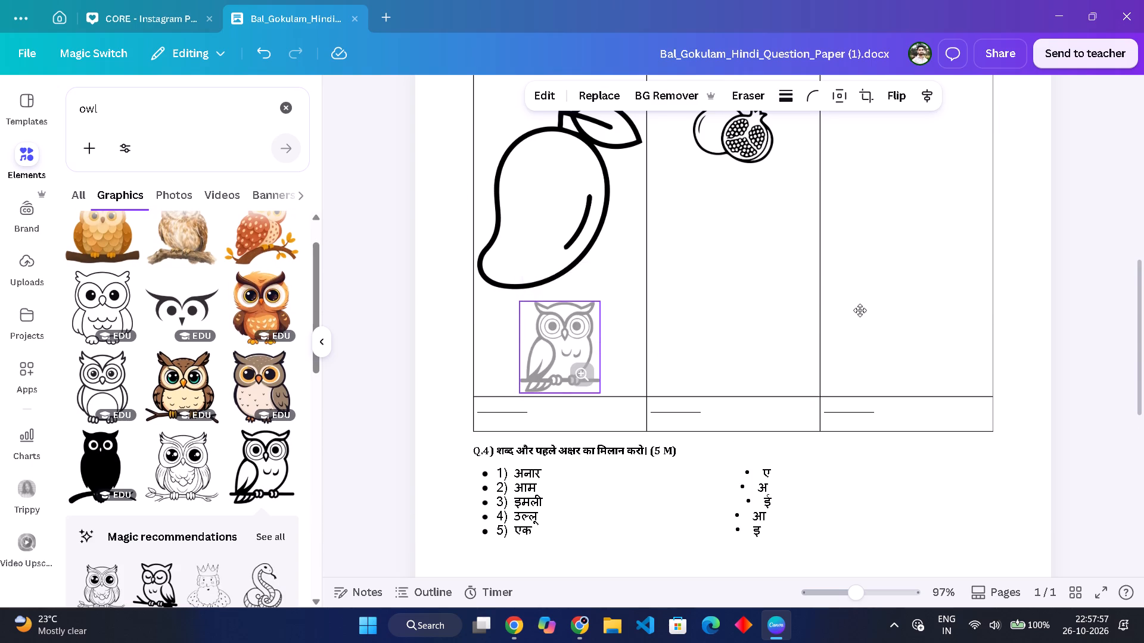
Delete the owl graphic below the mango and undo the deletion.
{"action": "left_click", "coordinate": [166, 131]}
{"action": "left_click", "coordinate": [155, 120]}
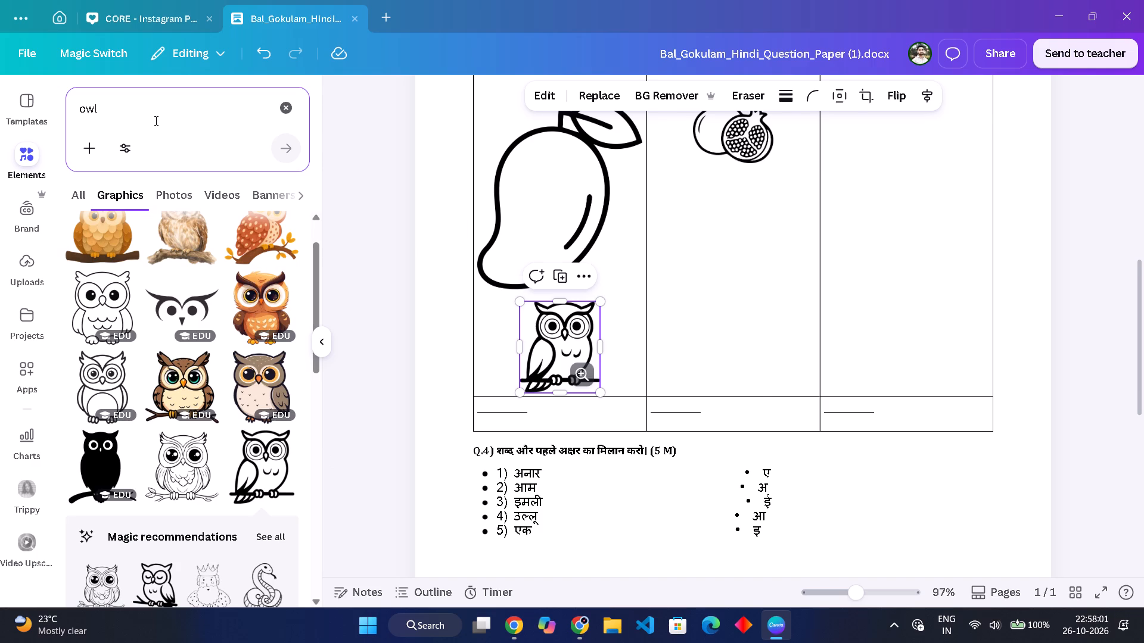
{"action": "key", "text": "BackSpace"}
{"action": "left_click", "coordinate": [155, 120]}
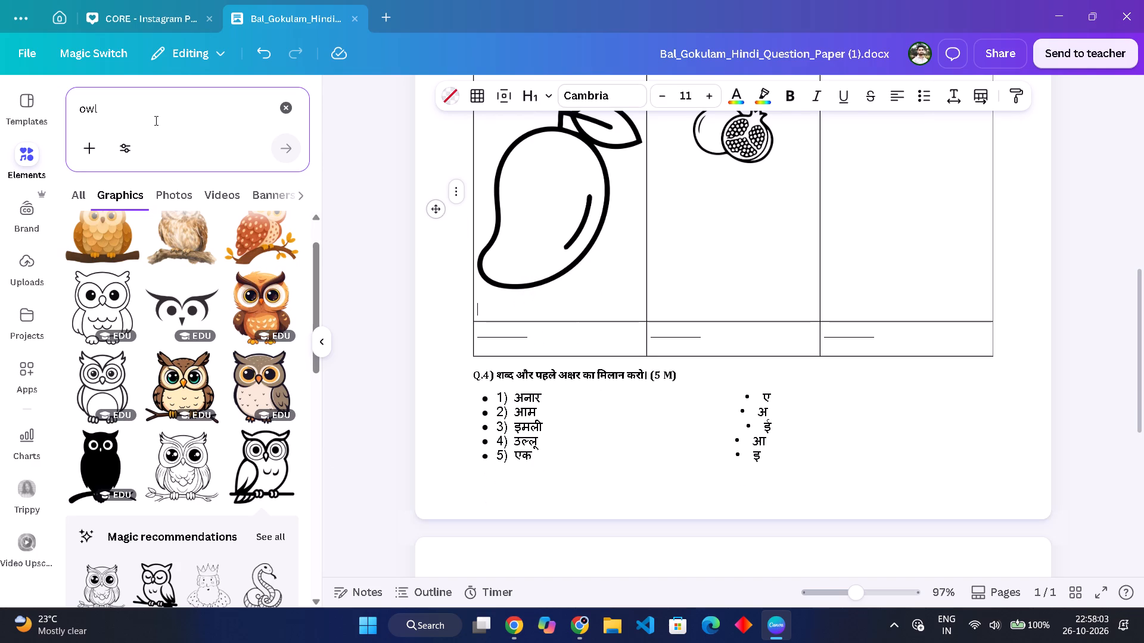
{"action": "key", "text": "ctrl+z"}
Replace the elements search text with immli and run the search.
{"action": "left_click", "coordinate": [123, 105]}
{"action": "key", "text": "BackSpace"}
{"action": "key", "text": "BackSpace"}
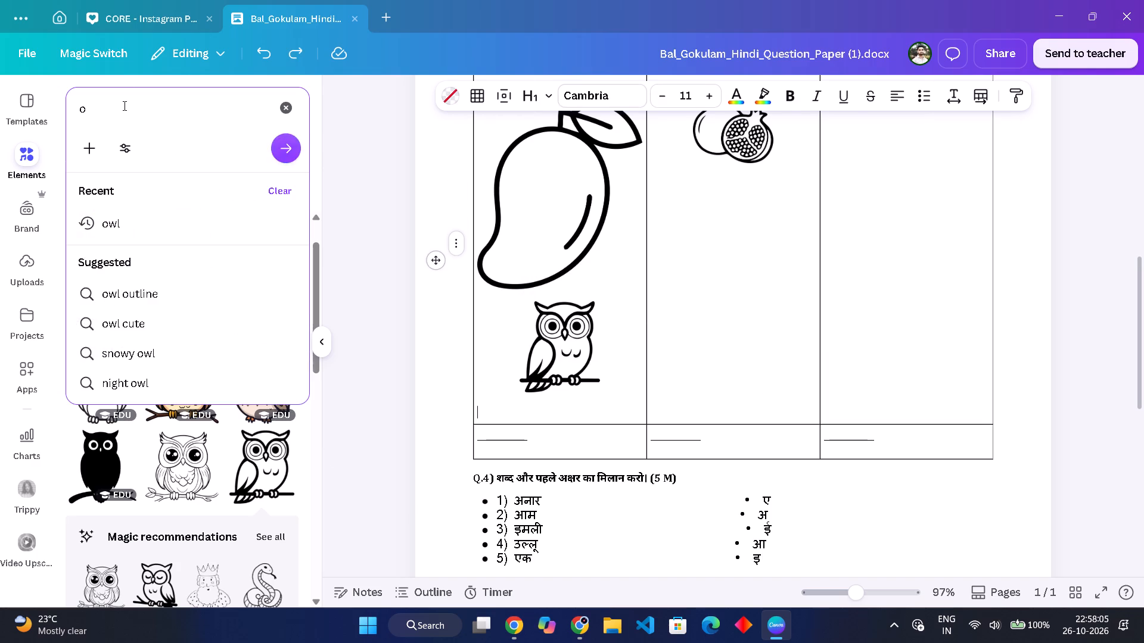
{"action": "key", "text": "BackSpace"}
{"action": "key", "text": "BackSpace"}
{"action": "type", "text": "immli"}
{"action": "key", "text": "Return"}
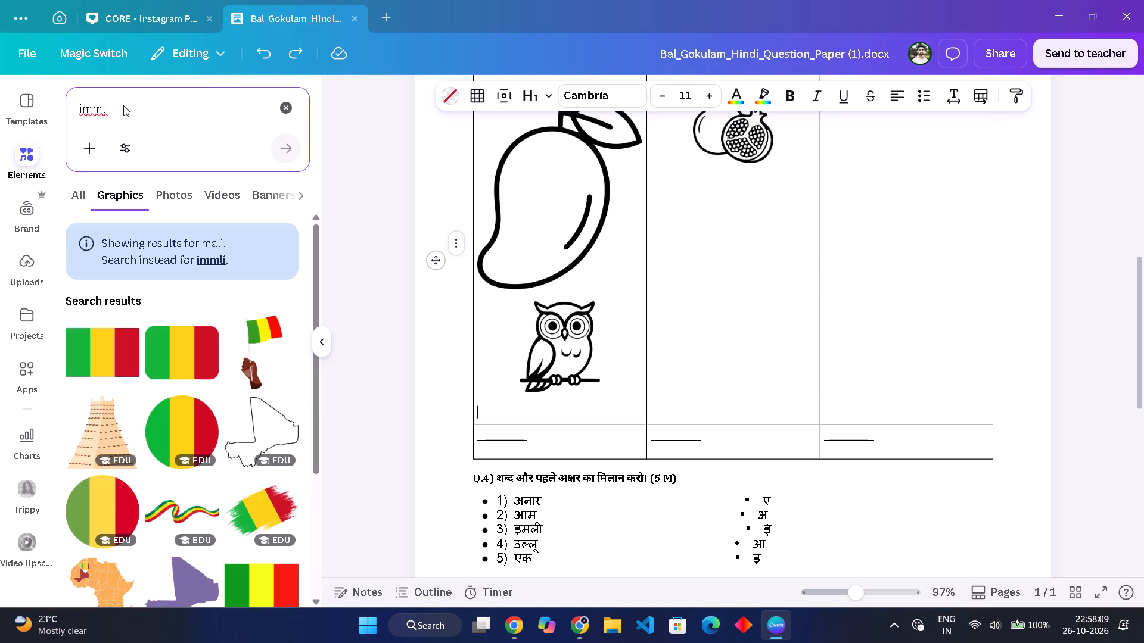
Switch to Google Chrome, search Google for immli, and copy the word tamarind from the AI overview.
{"action": "left_click", "coordinate": [511, 612]}
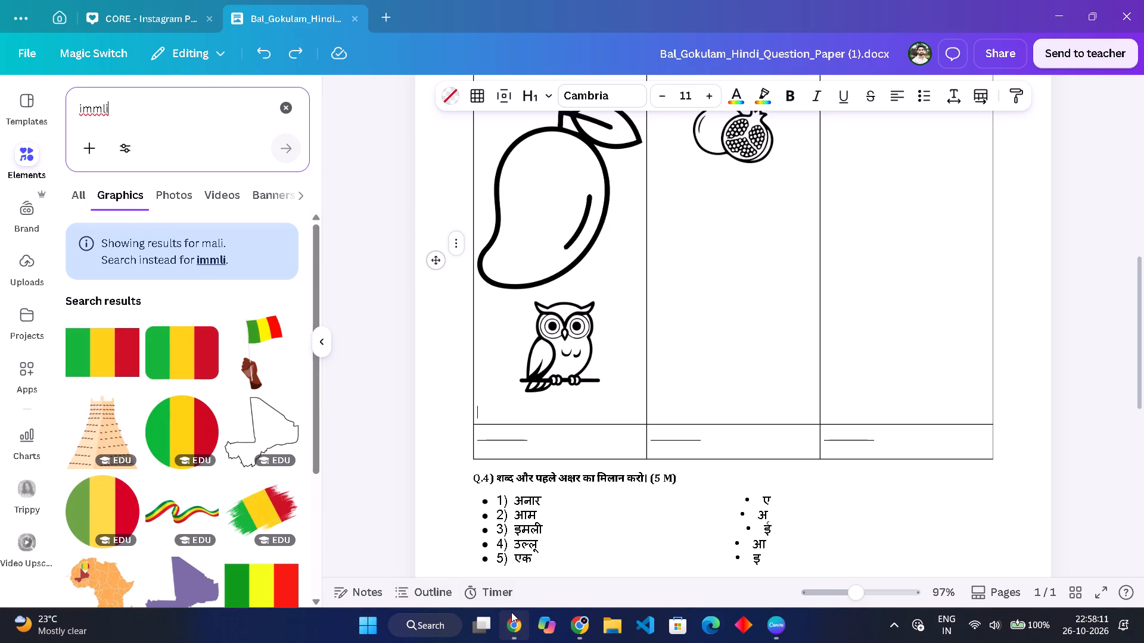
{"action": "left_click", "coordinate": [247, 113]}
{"action": "key", "text": "BackSpace"}
{"action": "key", "text": "BackSpace"}
{"action": "key", "text": "BackSpace"}
{"action": "key", "text": "BackSpace"}
{"action": "key", "text": "BackSpace"}
{"action": "key", "text": "BackSpace"}
{"action": "key", "text": "BackSpace"}
{"action": "key", "text": "BackSpace"}
{"action": "key", "text": "BackSpace"}
{"action": "key", "text": "BackSpace"}
{"action": "key", "text": "BackSpace"}
{"action": "key", "text": "BackSpace"}
{"action": "key", "text": "BackSpace"}
{"action": "key", "text": "BackSpace"}
{"action": "key", "text": "BackSpace"}
{"action": "key", "text": "BackSpace"}
{"action": "key", "text": "BackSpace"}
{"action": "key", "text": "BackSpace"}
{"action": "key", "text": "BackSpace"}
{"action": "key", "text": "BackSpace"}
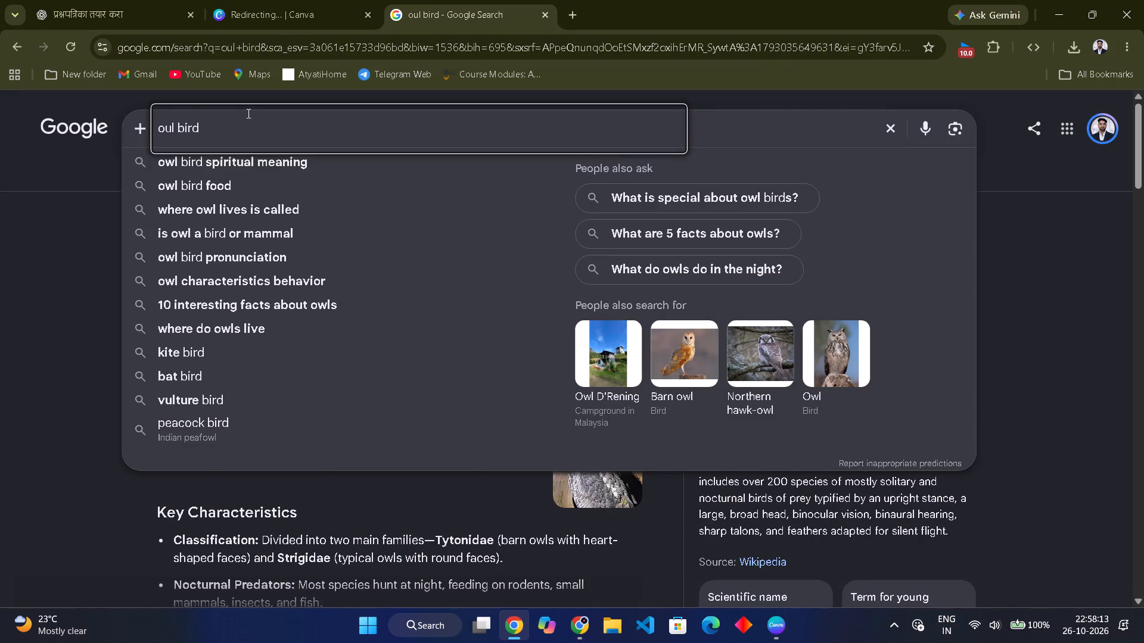
{"action": "type", "text": "immli"}
{"action": "key", "text": "Return"}
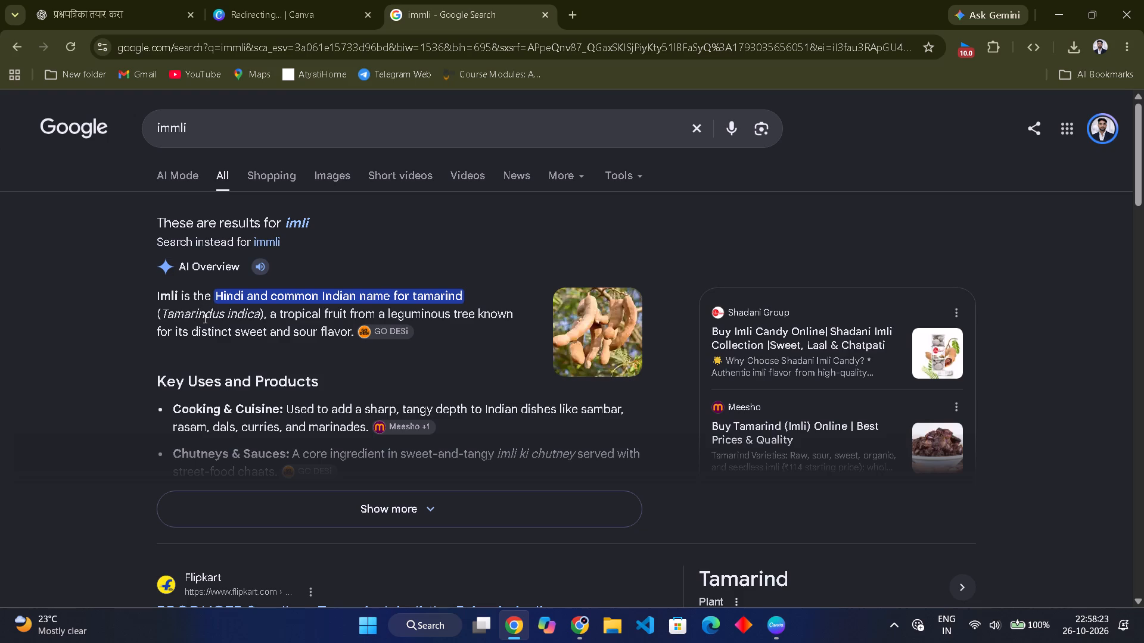
{"action": "double_click", "coordinate": [432, 296]}
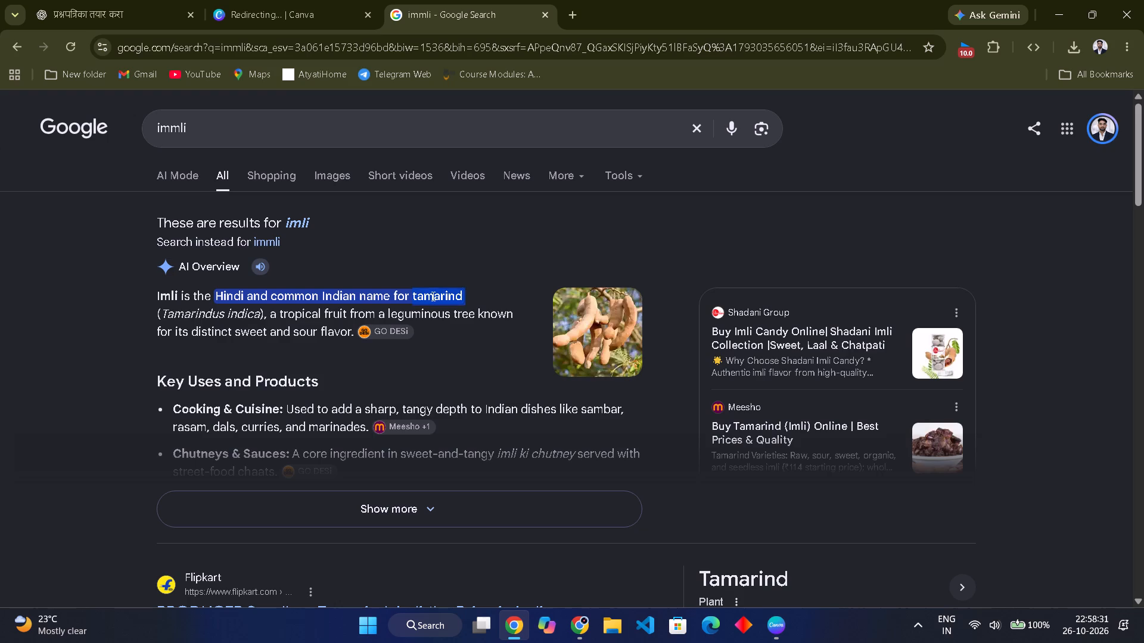
{"action": "key", "text": "ctrl+c"}
{"action": "left_click", "coordinate": [524, 337]}
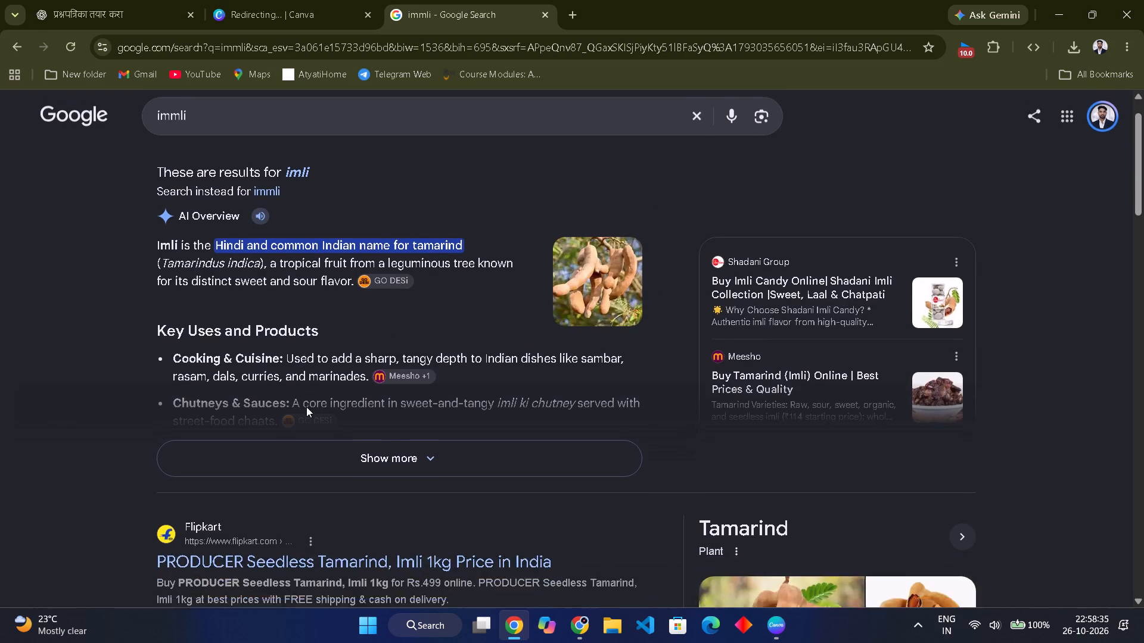
Search Google for imli meaning in english using the suggested query.
{"action": "left_click", "coordinate": [230, 138]}
{"action": "key", "text": "space"}
{"action": "type", "text": "m"}
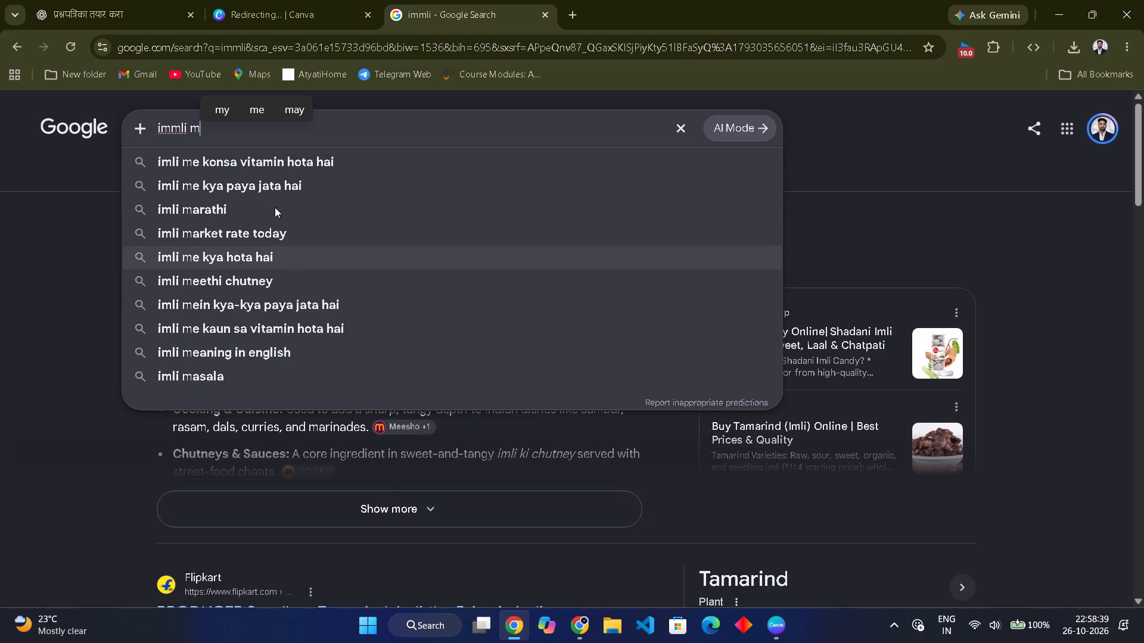
{"action": "left_click", "coordinate": [256, 357]}
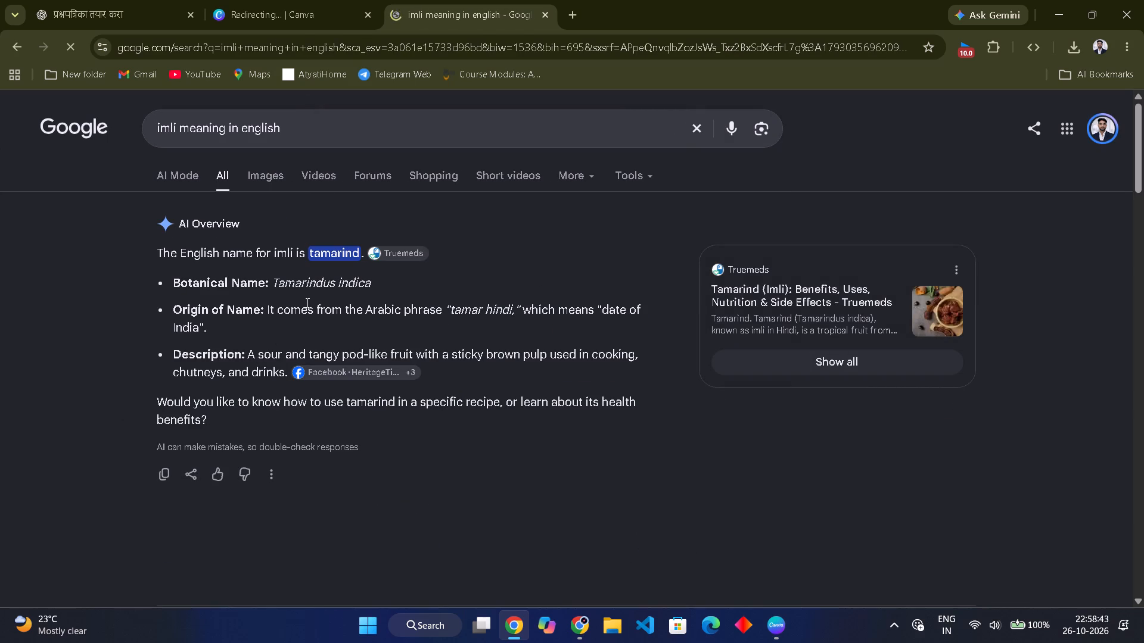
Return to Canva, replace the elements search text with the copied word tamarind, and run the search.
{"action": "left_click_drag", "start_coordinate": [792, 622], "coordinate": [776, 628]}
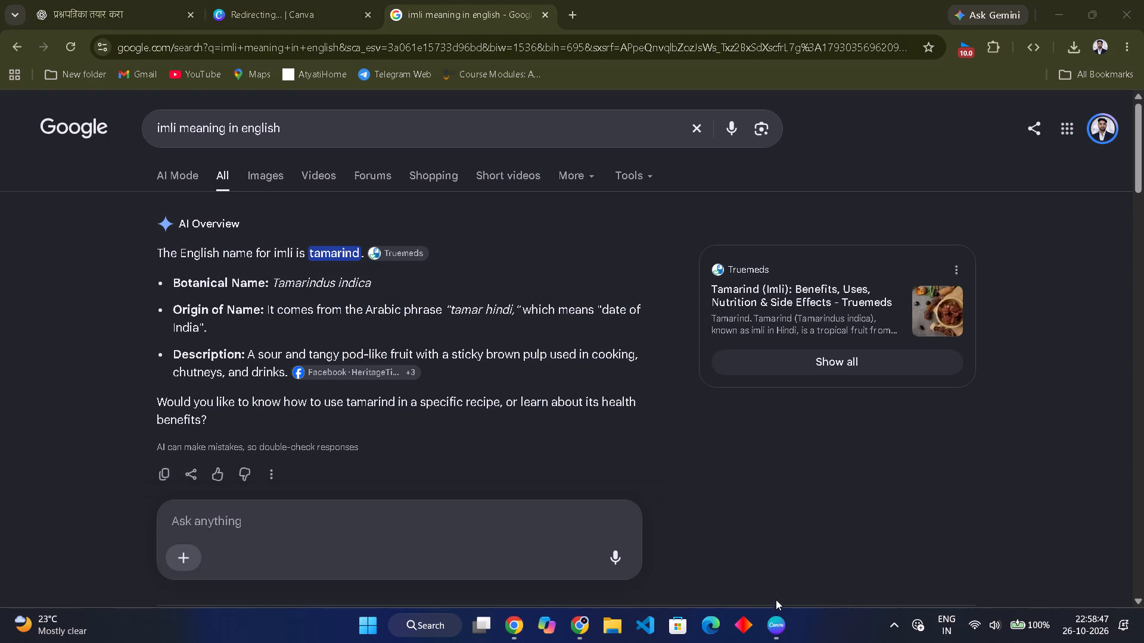
{"action": "left_click", "coordinate": [778, 634]}
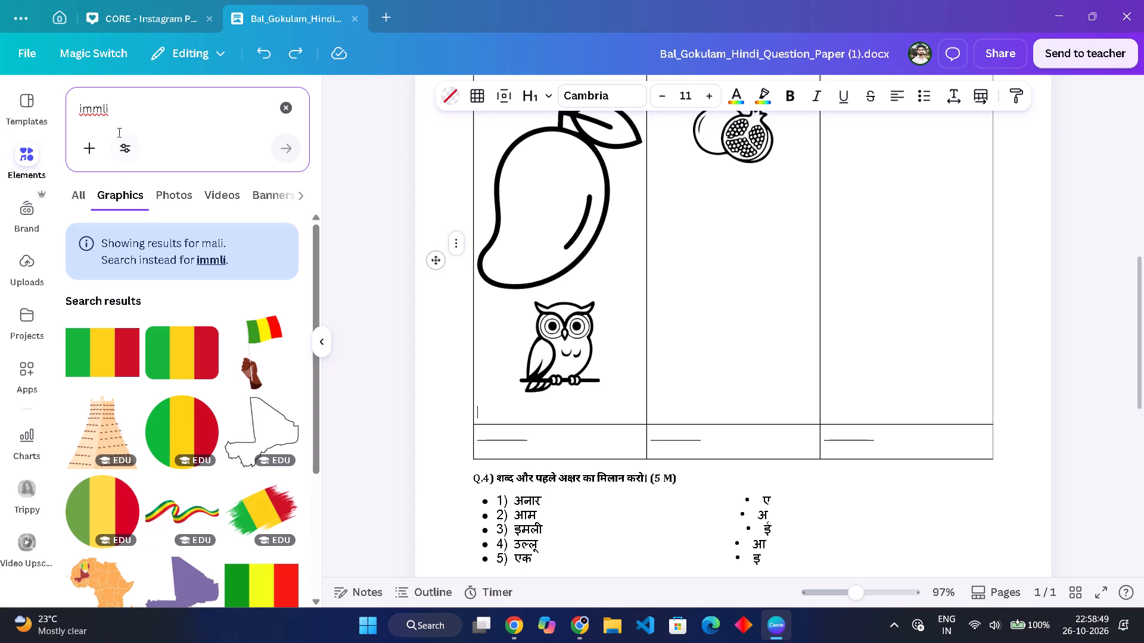
{"action": "left_click", "coordinate": [118, 132]}
{"action": "key", "text": "BackSpace"}
{"action": "key", "text": "BackSpace"}
{"action": "key", "text": "BackSpace"}
{"action": "key", "text": "BackSpace"}
{"action": "key", "text": "BackSpace"}
{"action": "key", "text": "BackSpace"}
{"action": "key", "text": "BackSpace"}
{"action": "key", "text": "BackSpace"}
{"action": "key", "text": "BackSpace"}
{"action": "key", "text": "BackSpace"}
{"action": "key", "text": "BackSpace"}
{"action": "key", "text": "BackSpace"}
{"action": "key", "text": "BackSpace"}
{"action": "key", "text": "BackSpace"}
{"action": "key", "text": "BackSpace"}
{"action": "key", "text": "BackSpace"}
{"action": "key", "text": "BackSpace"}
{"action": "key", "text": "BackSpace"}
{"action": "key", "text": "BackSpace"}
{"action": "key", "text": "BackSpace"}
{"action": "key", "text": "BackSpace"}
{"action": "key", "text": "BackSpace"}
{"action": "left_click_drag", "start_coordinate": [118, 132], "coordinate": [116, 108]}
{"action": "left_click", "coordinate": [116, 108]}
{"action": "key", "text": "BackSpace"}
{"action": "key", "text": "BackSpace"}
{"action": "key", "text": "BackSpace"}
{"action": "key", "text": "BackSpace"}
{"action": "key", "text": "BackSpace"}
{"action": "key", "text": "BackSpace"}
{"action": "key", "text": "BackSpace"}
{"action": "key", "text": "BackSpace"}
{"action": "key", "text": "BackSpace"}
{"action": "key", "text": "BackSpace"}
{"action": "key", "text": "BackSpace"}
{"action": "key", "text": "BackSpace"}
{"action": "key", "text": "BackSpace"}
{"action": "key", "text": "BackSpace"}
{"action": "key", "text": "BackSpace"}
{"action": "key", "text": "BackSpace"}
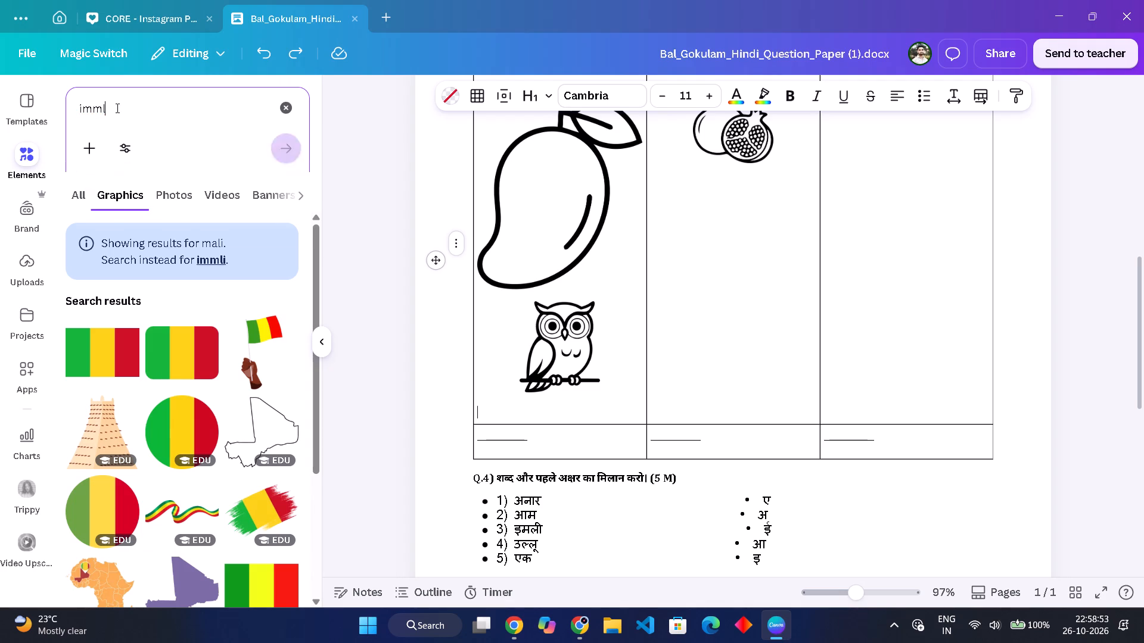
{"action": "key", "text": "ctrl+v"}
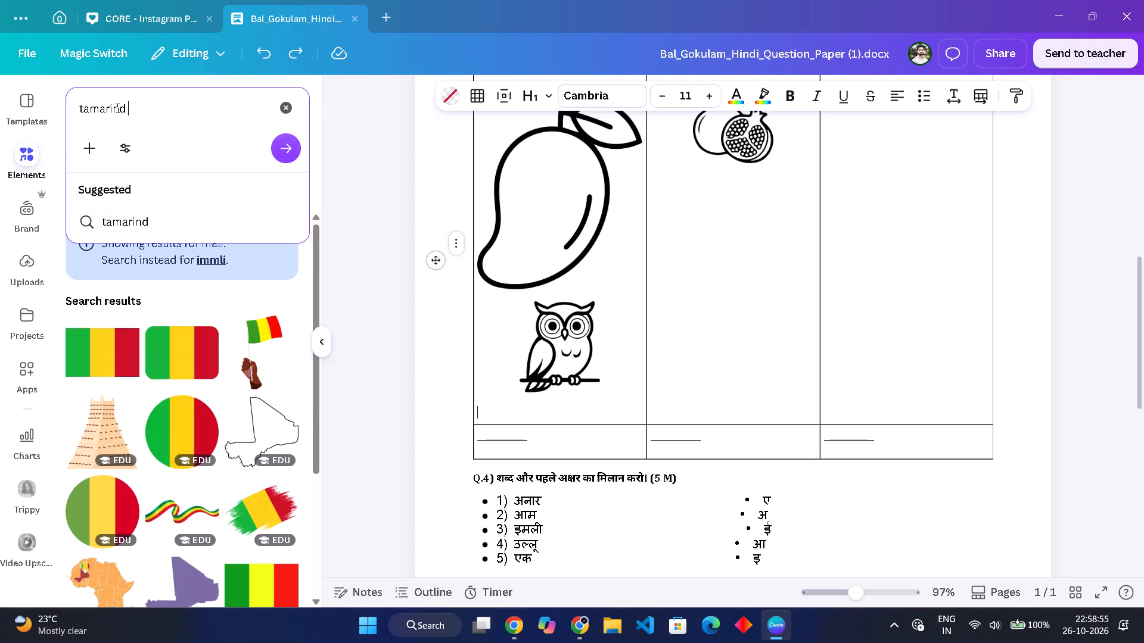
{"action": "left_click", "coordinate": [285, 148]}
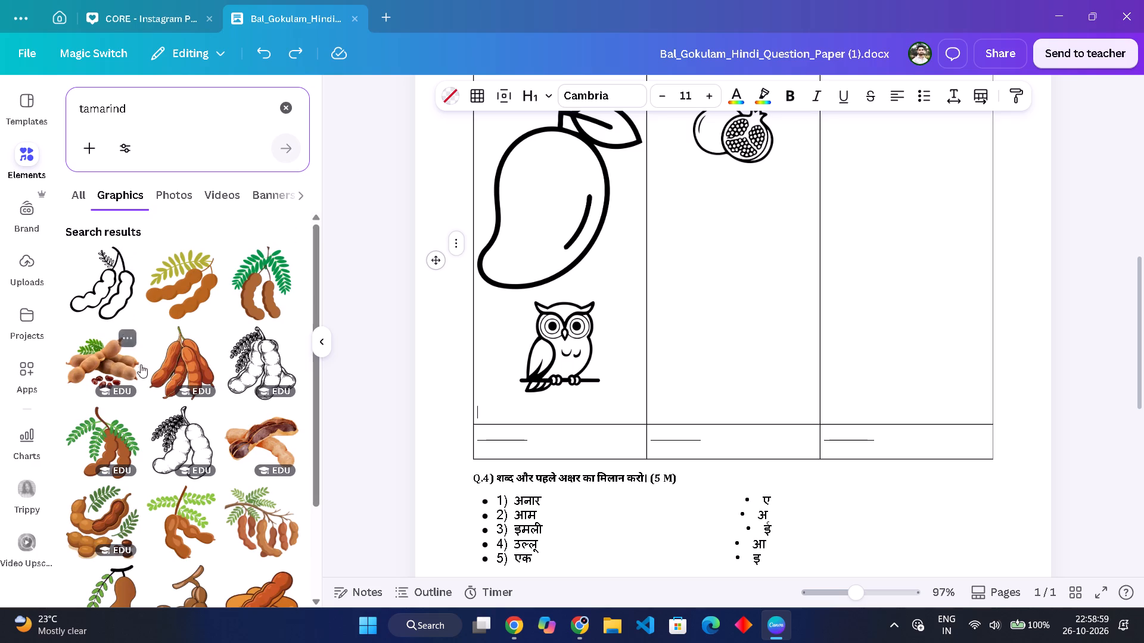
Place the black-and-white tamarind graphic with detailed dark leaves below the owl in the first picture cell of the Q.3 table.
{"action": "scroll", "coordinate": [166, 416], "scroll_direction": "down", "scroll_amount": 4}
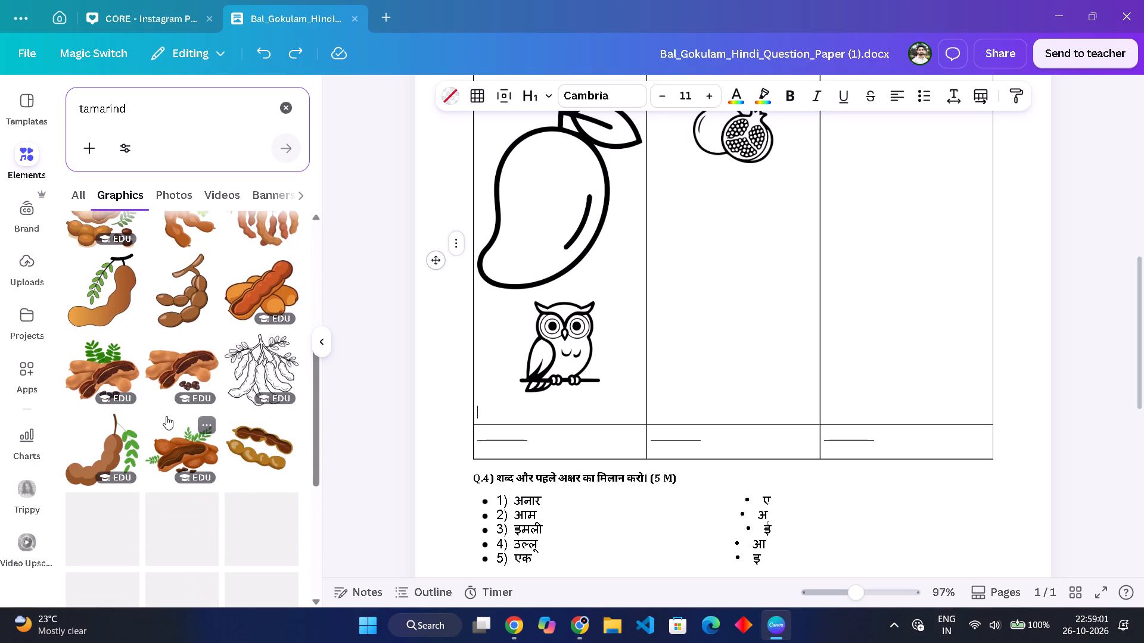
{"action": "scroll", "coordinate": [166, 416], "scroll_direction": "down", "scroll_amount": 4}
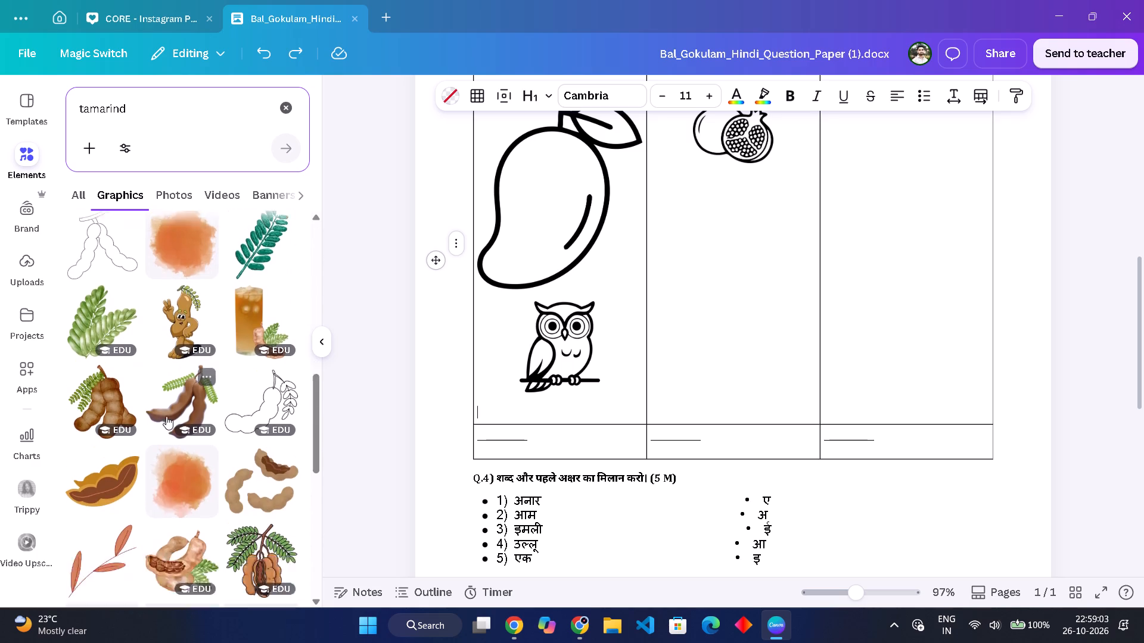
{"action": "scroll", "coordinate": [166, 416], "scroll_direction": "down", "scroll_amount": 2}
{"action": "scroll", "coordinate": [166, 416], "scroll_direction": "up", "scroll_amount": 7}
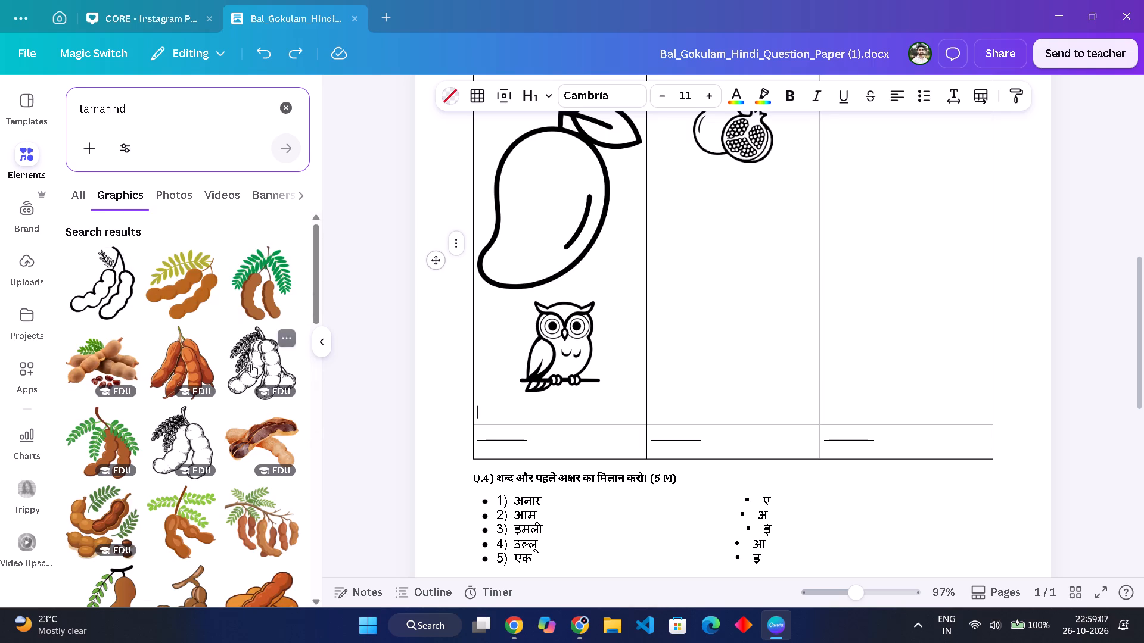
{"action": "left_click", "coordinate": [200, 448]}
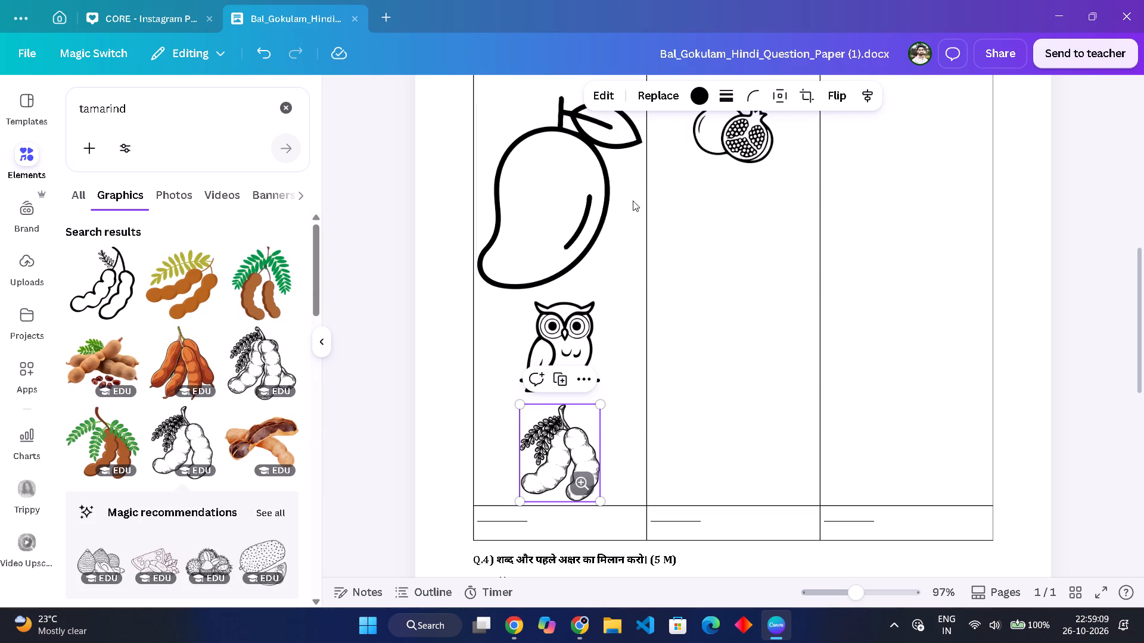
Download the question paper as an A4 DOCX file and save it in Downloads as Bal_Gokulam_Hindi_Question_Paper (1).docx.
{"action": "left_click", "coordinate": [26, 47]}
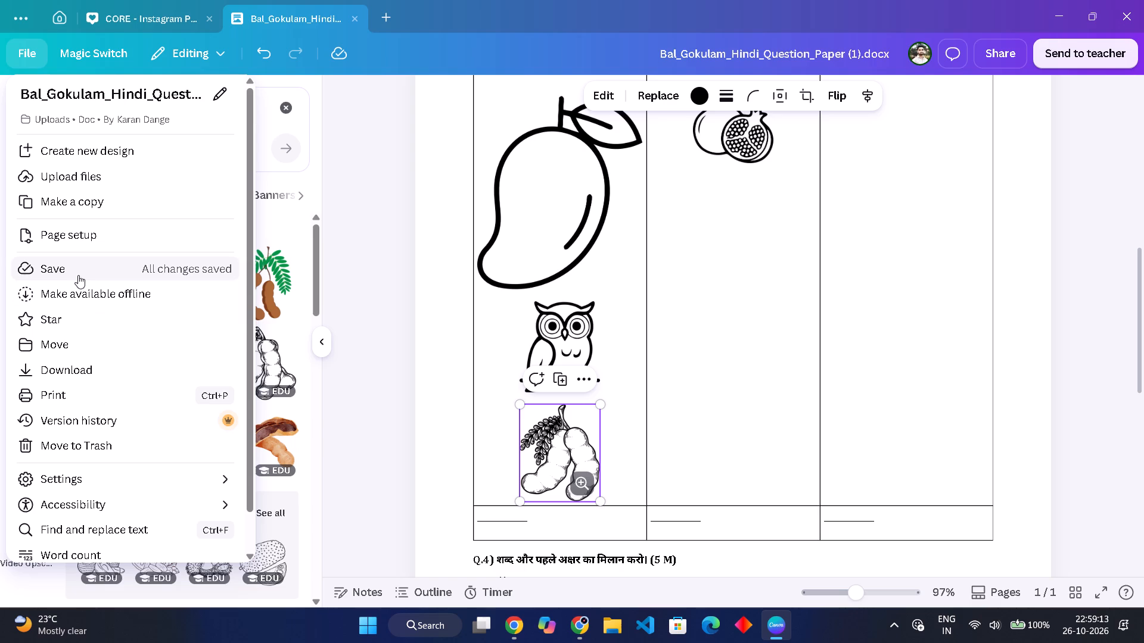
{"action": "left_click", "coordinate": [1015, 66]}
{"action": "left_click", "coordinate": [1003, 58]}
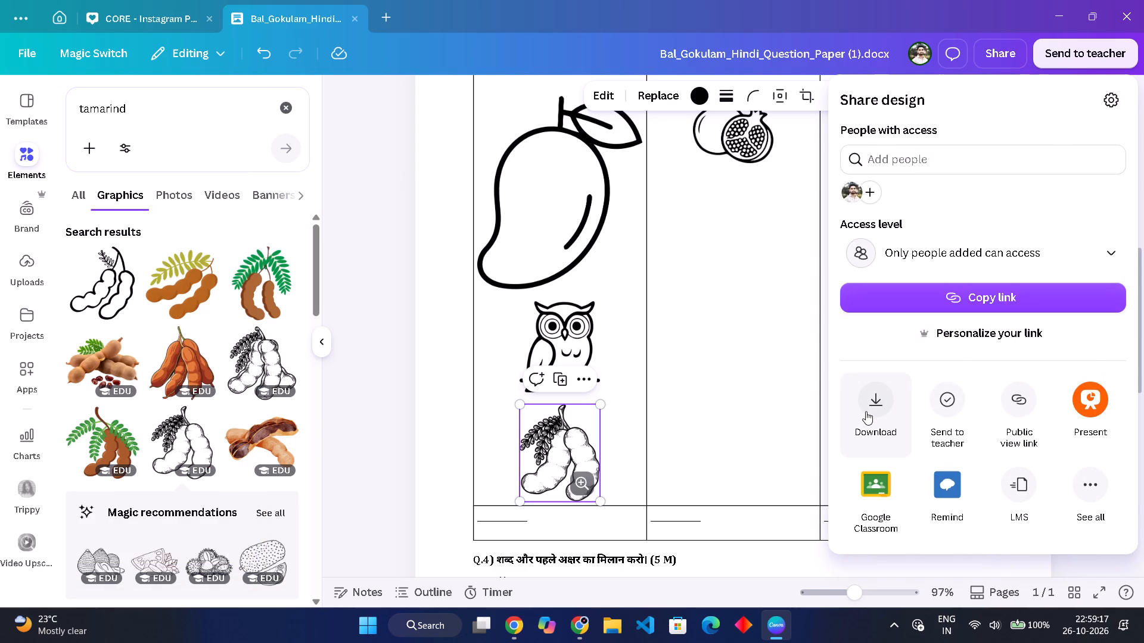
{"action": "left_click", "coordinate": [866, 411]}
{"action": "left_click", "coordinate": [983, 157]}
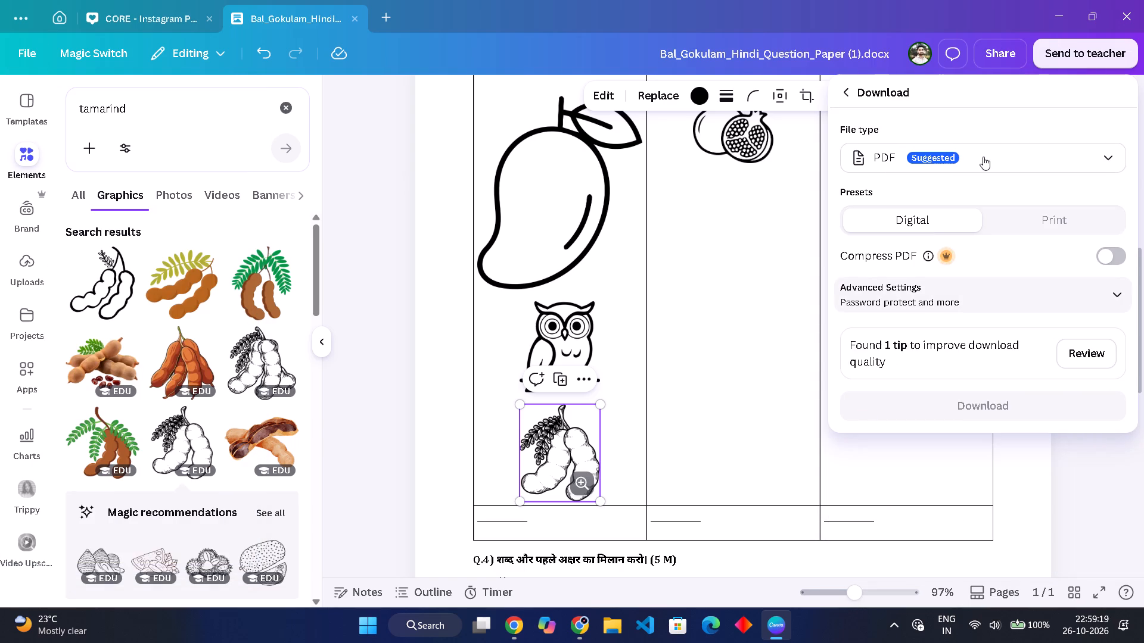
{"action": "left_click", "coordinate": [938, 246]}
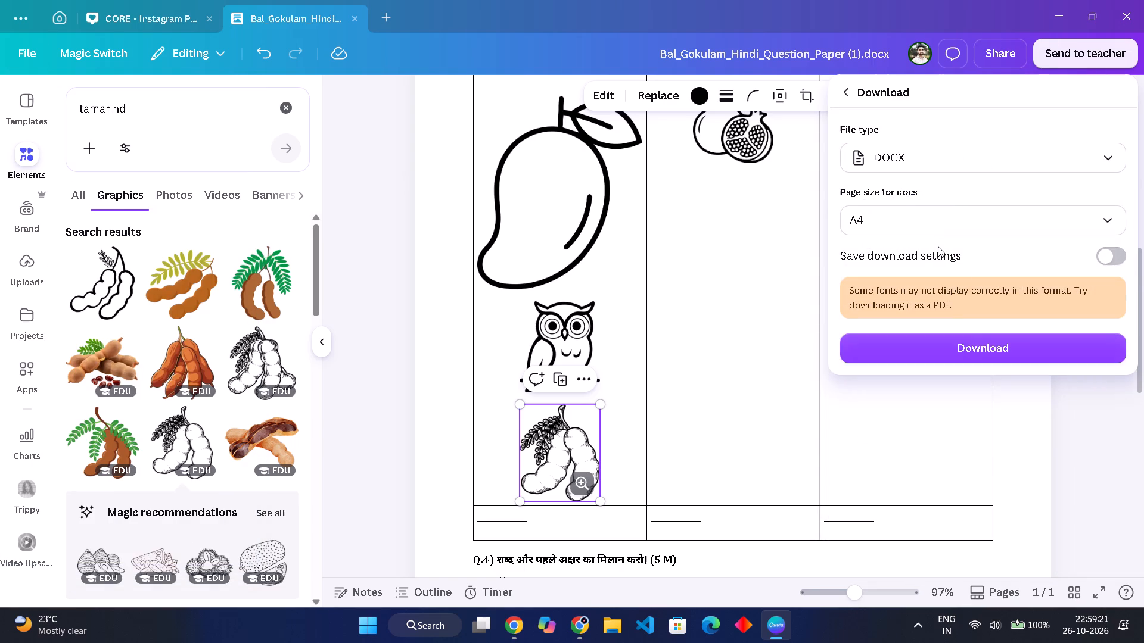
{"action": "left_click", "coordinate": [983, 350]}
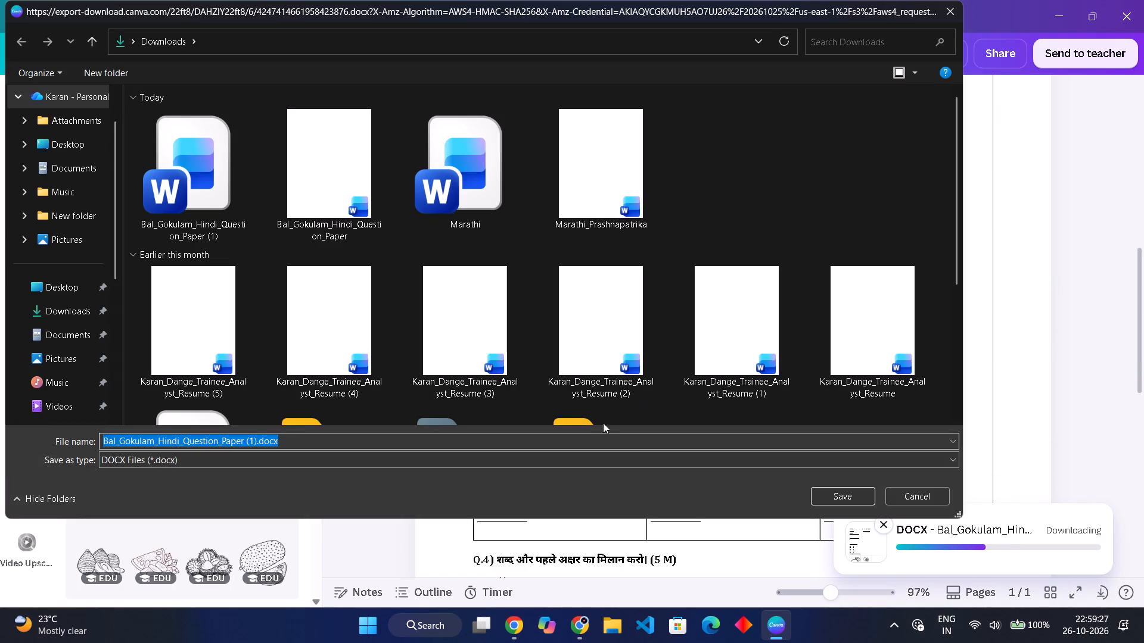
{"action": "left_click", "coordinate": [834, 489]}
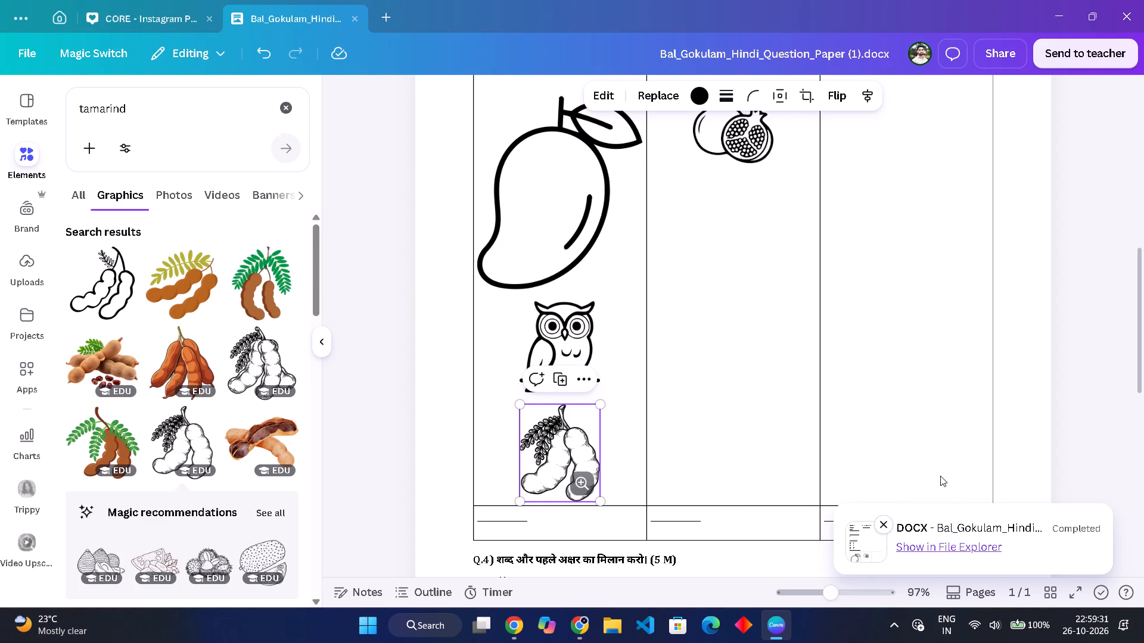
Locate the downloaded Bal_Gokulam_Hindi_Question_Paper (1).docx in File Explorer, open it in Microsoft Word and enable editing.
{"action": "left_click", "coordinate": [926, 553]}
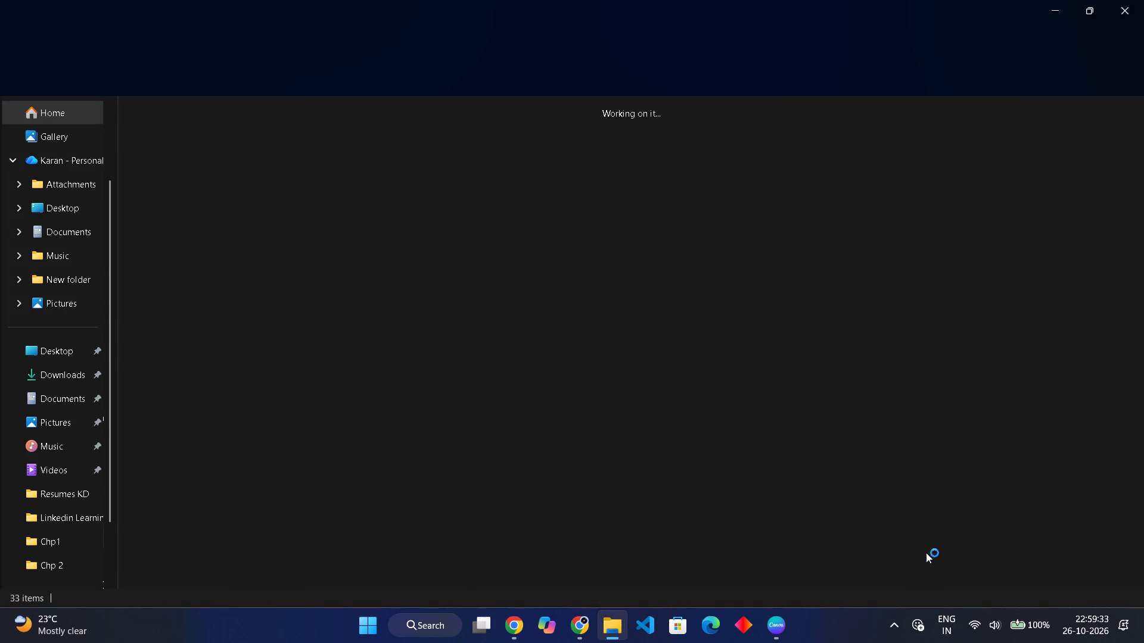
{"action": "left_click", "coordinate": [189, 198]}
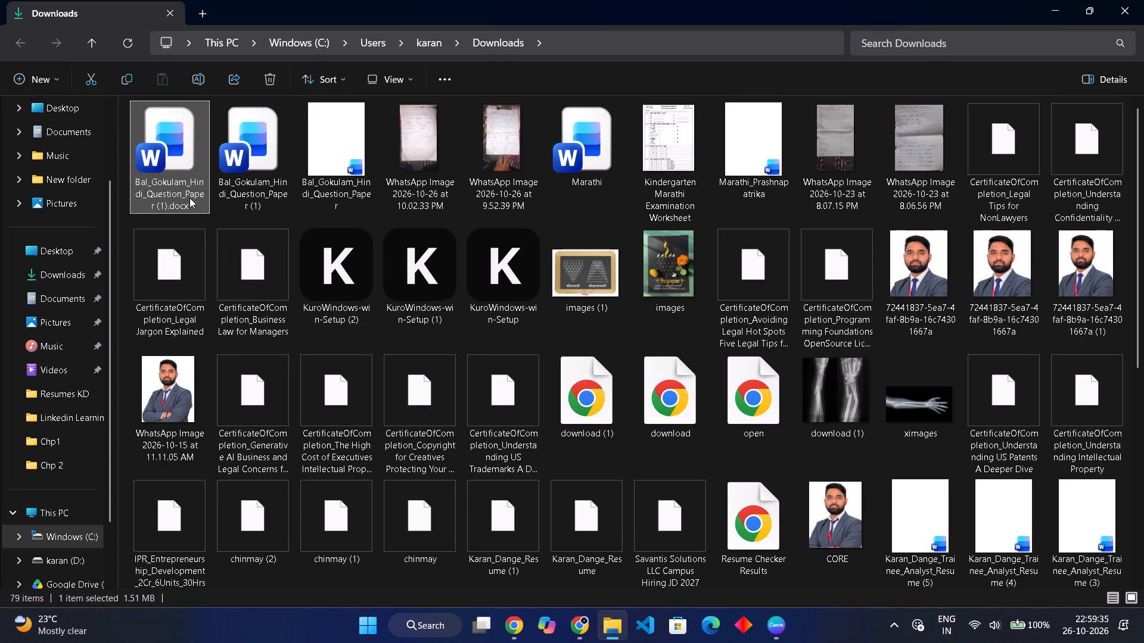
{"action": "double_click", "coordinate": [171, 145]}
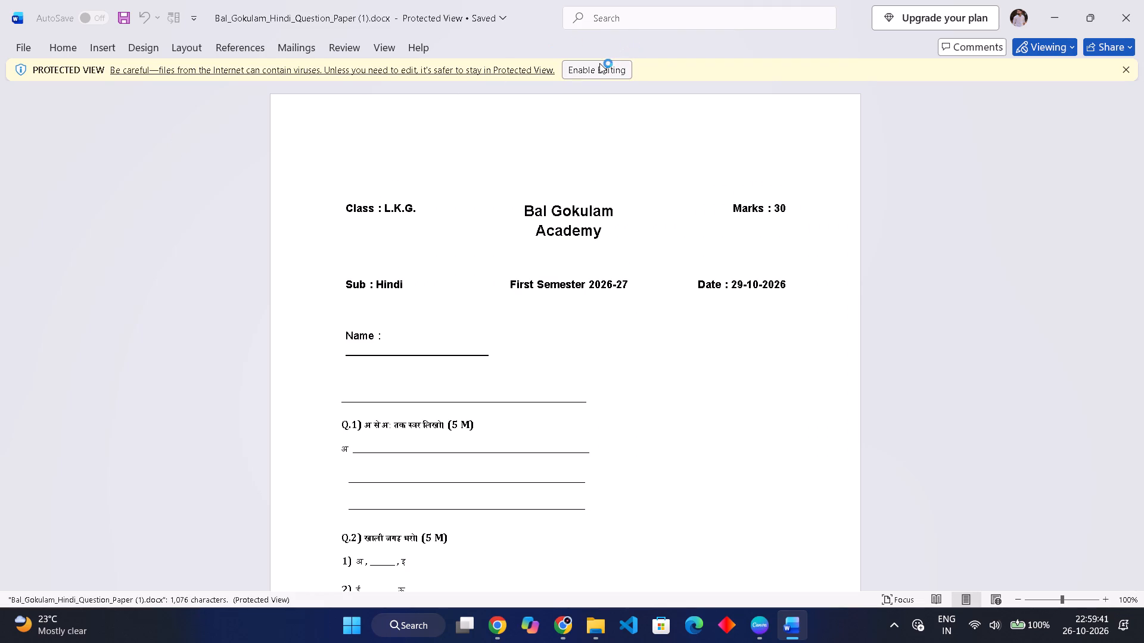
{"action": "left_click", "coordinate": [599, 63]}
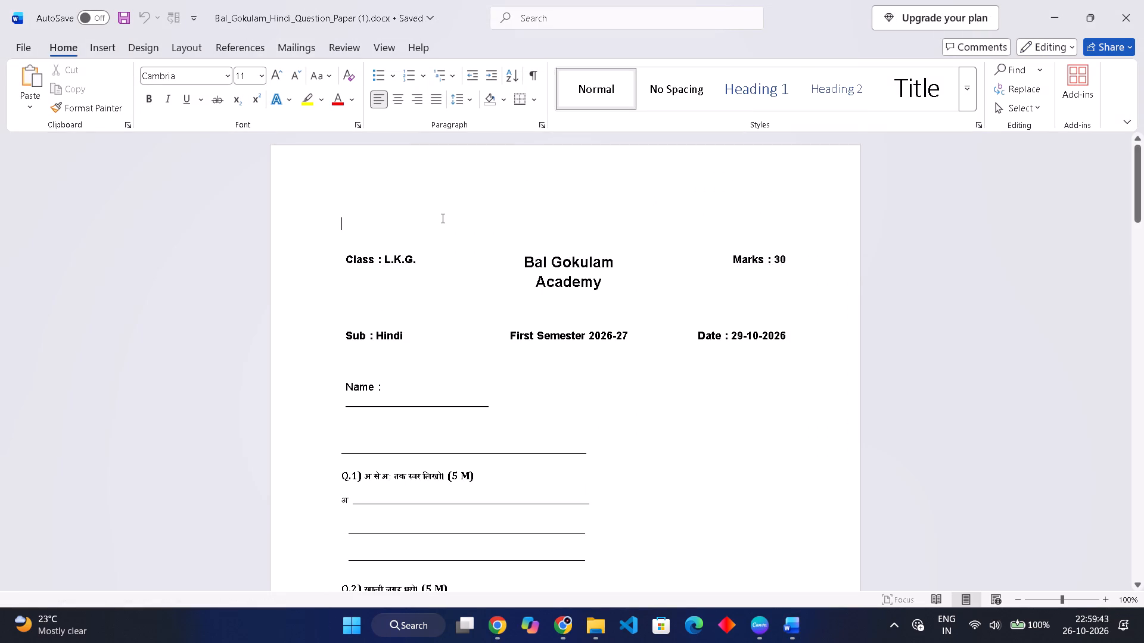
Review all pages of the exported paper, checking the header, the Q.3 picture table and how the questions are laid out.
{"action": "scroll", "coordinate": [455, 235], "scroll_direction": "down", "scroll_amount": 4}
{"action": "scroll", "coordinate": [455, 235], "scroll_direction": "up", "scroll_amount": 1}
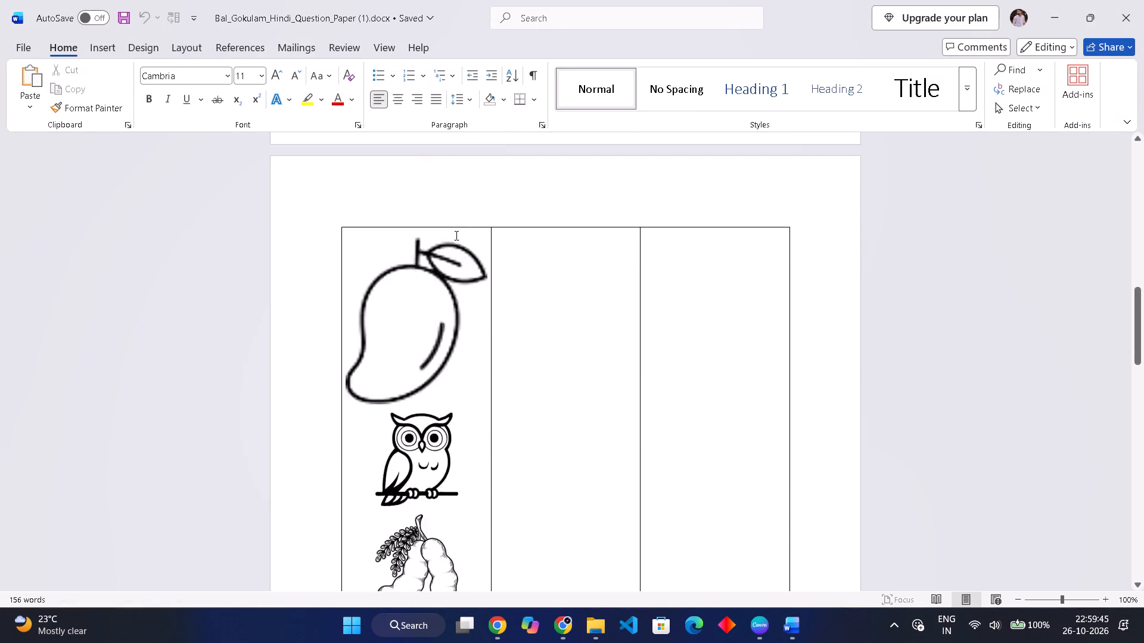
{"action": "scroll", "coordinate": [455, 235], "scroll_direction": "up", "scroll_amount": 2}
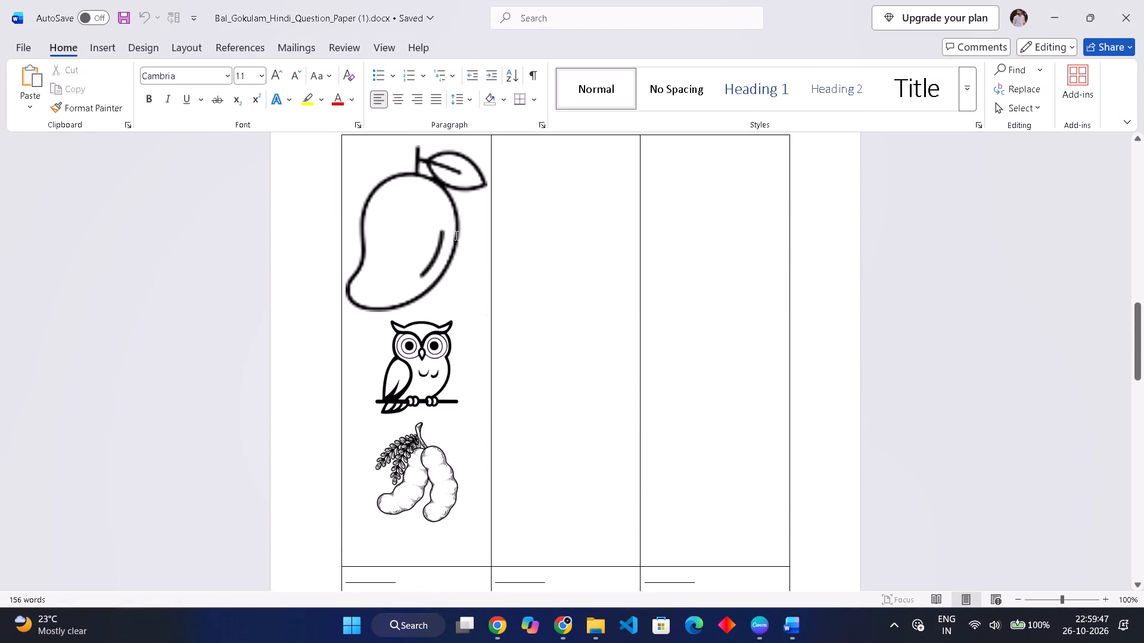
{"action": "scroll", "coordinate": [455, 235], "scroll_direction": "up", "scroll_amount": 1}
{"action": "scroll", "coordinate": [455, 235], "scroll_direction": "down", "scroll_amount": 4, "text": "ctrl"}
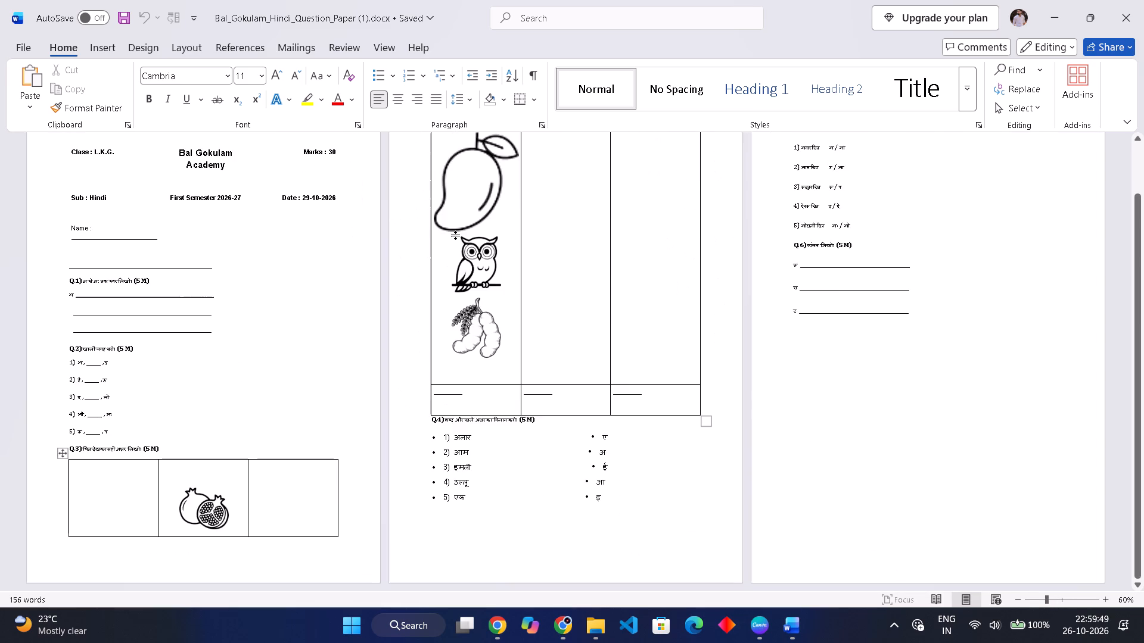
{"action": "scroll", "coordinate": [455, 235], "scroll_direction": "up", "scroll_amount": 3}
{"action": "scroll", "coordinate": [255, 341], "scroll_direction": "up", "scroll_amount": 2, "text": "ctrl"}
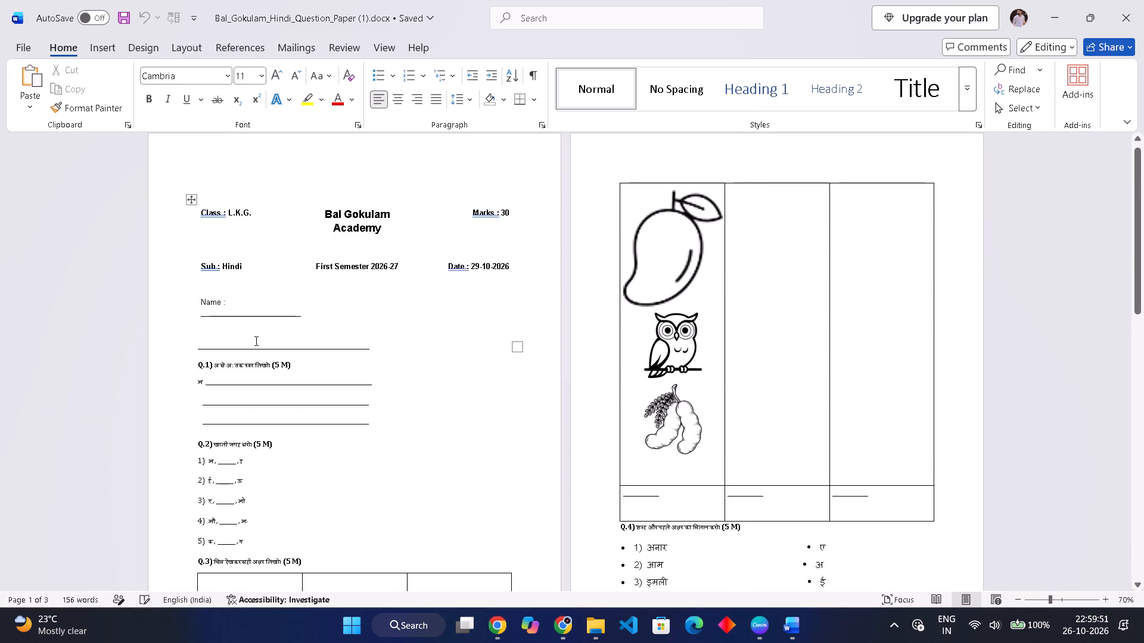
{"action": "scroll", "coordinate": [255, 341], "scroll_direction": "up", "scroll_amount": 2, "text": "ctrl"}
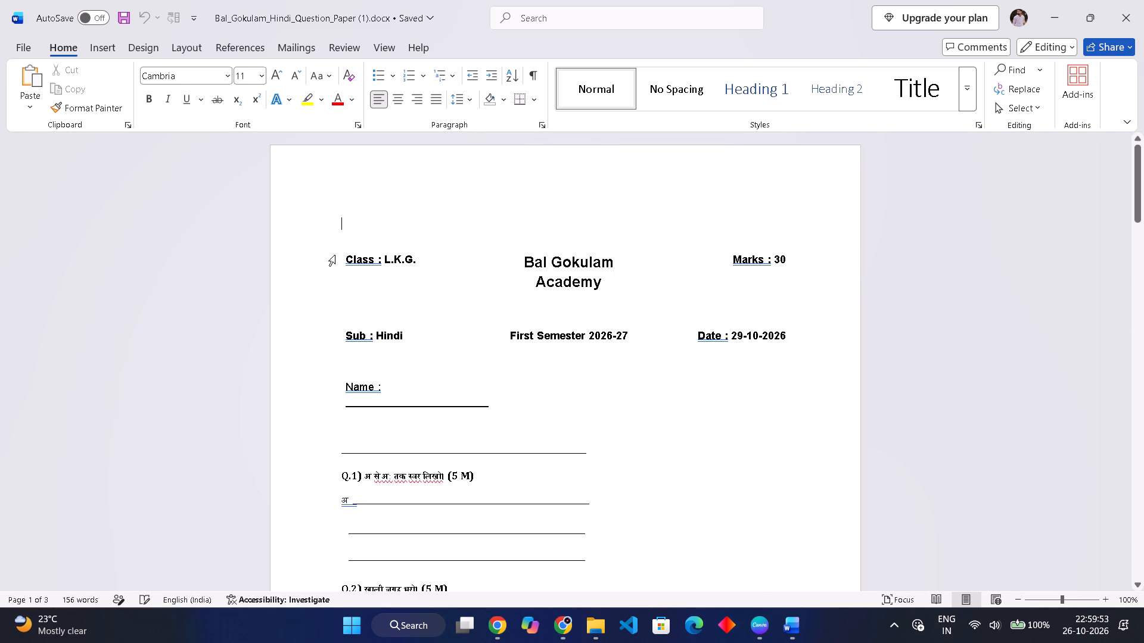
Set the font size of the entire document to 11.
{"action": "key", "text": "ctrl+a"}
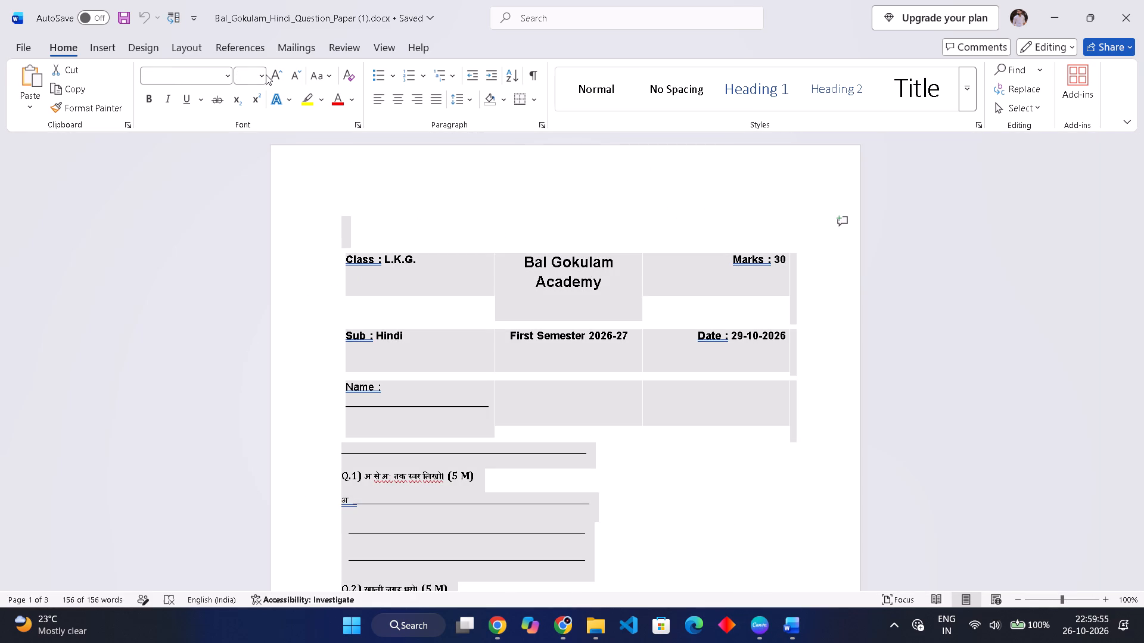
{"action": "left_click", "coordinate": [266, 74]}
{"action": "left_click", "coordinate": [265, 74]}
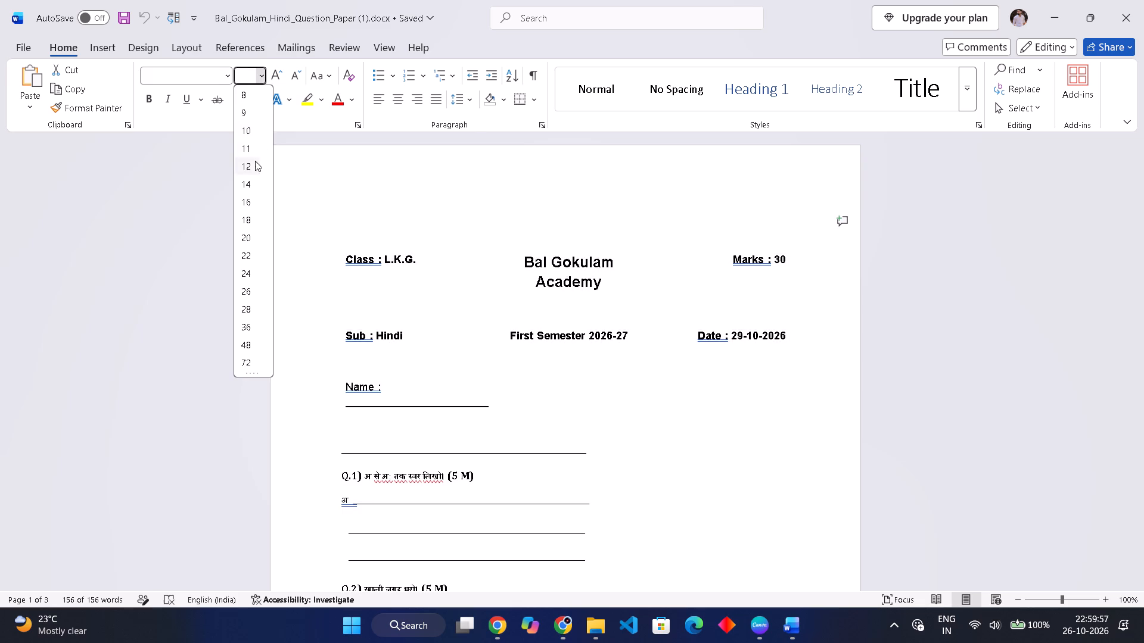
{"action": "left_click", "coordinate": [246, 139]}
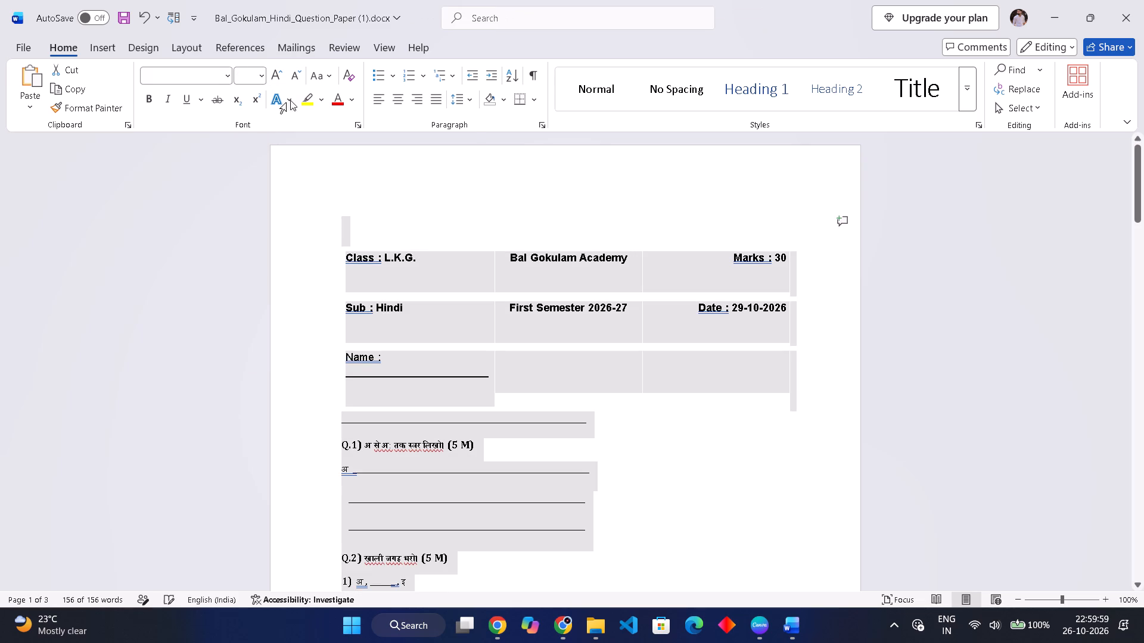
Set the line spacing of the entire document to 1.0.
{"action": "left_click", "coordinate": [472, 101]}
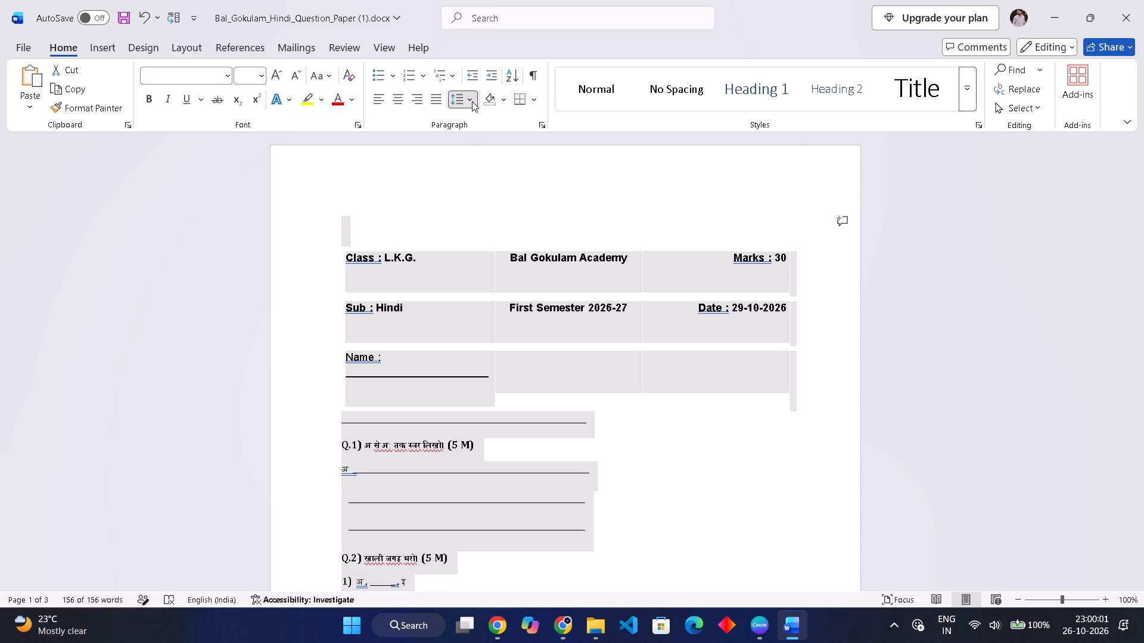
{"action": "left_click", "coordinate": [478, 117]}
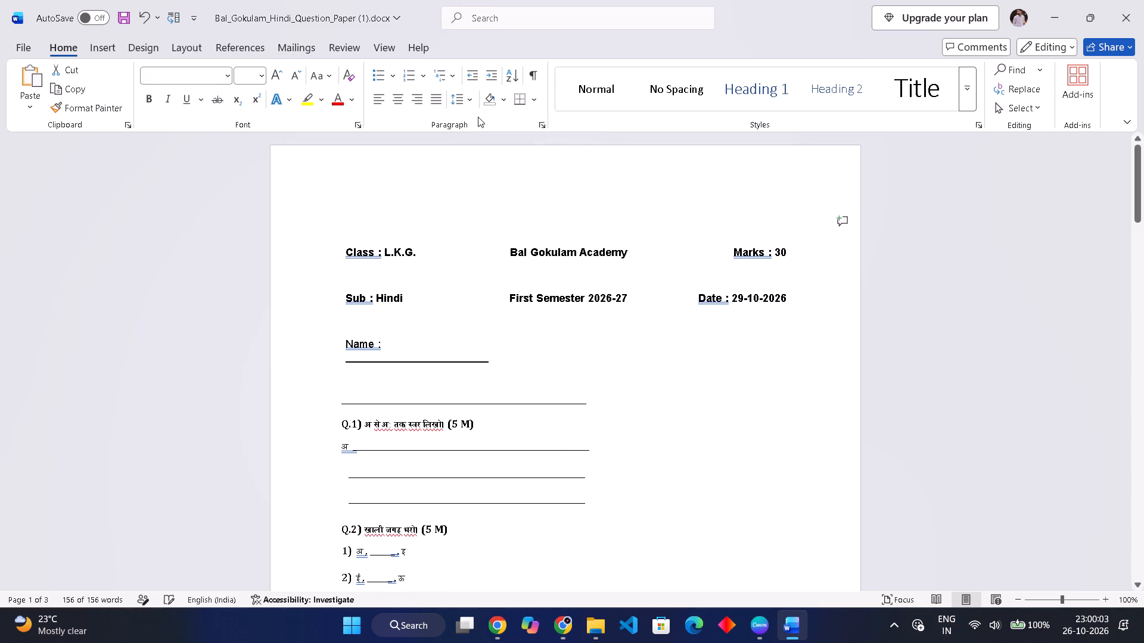
{"action": "left_click", "coordinate": [400, 204]}
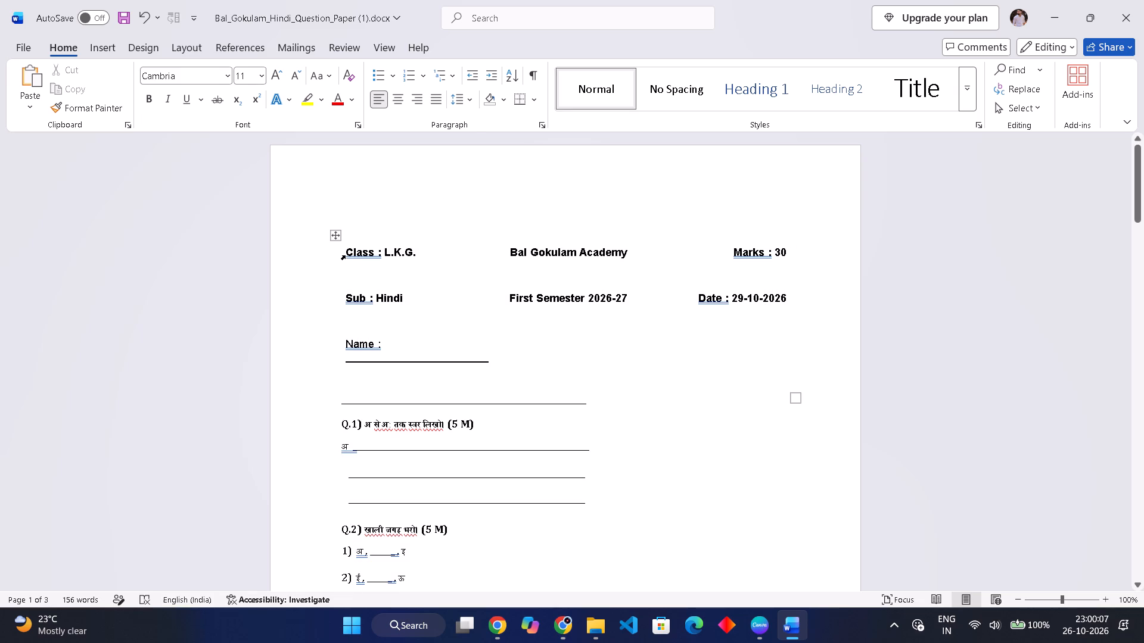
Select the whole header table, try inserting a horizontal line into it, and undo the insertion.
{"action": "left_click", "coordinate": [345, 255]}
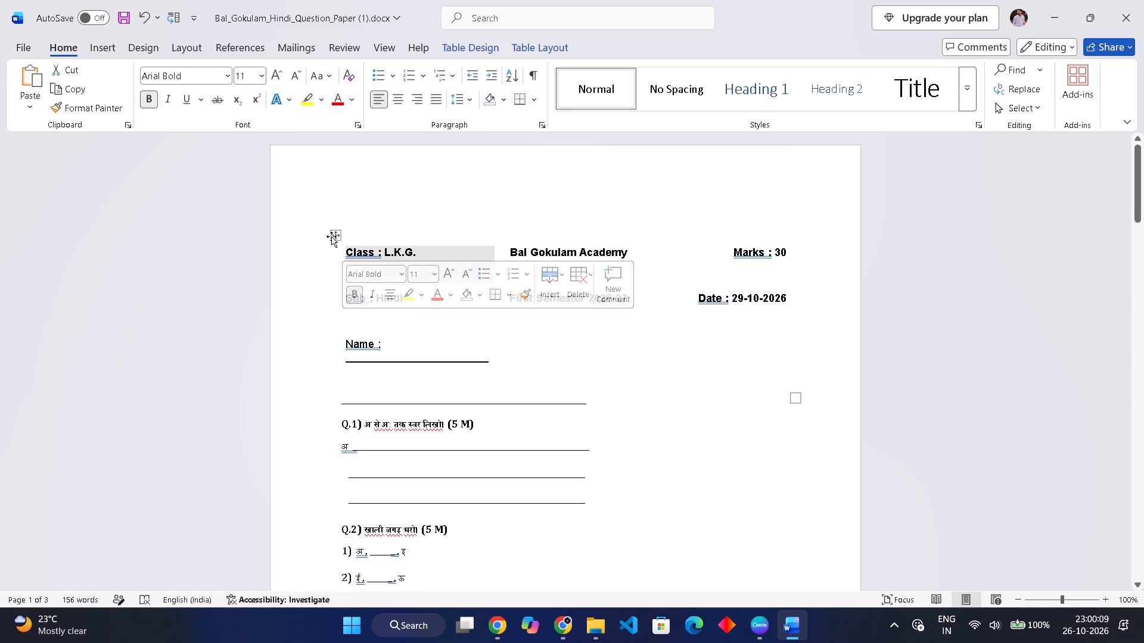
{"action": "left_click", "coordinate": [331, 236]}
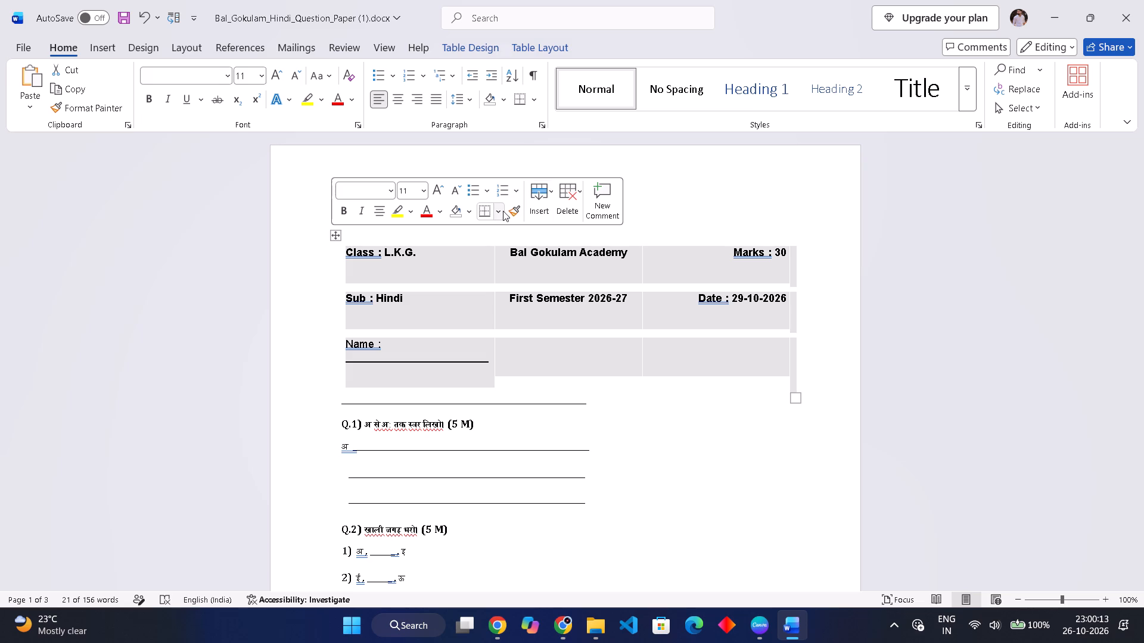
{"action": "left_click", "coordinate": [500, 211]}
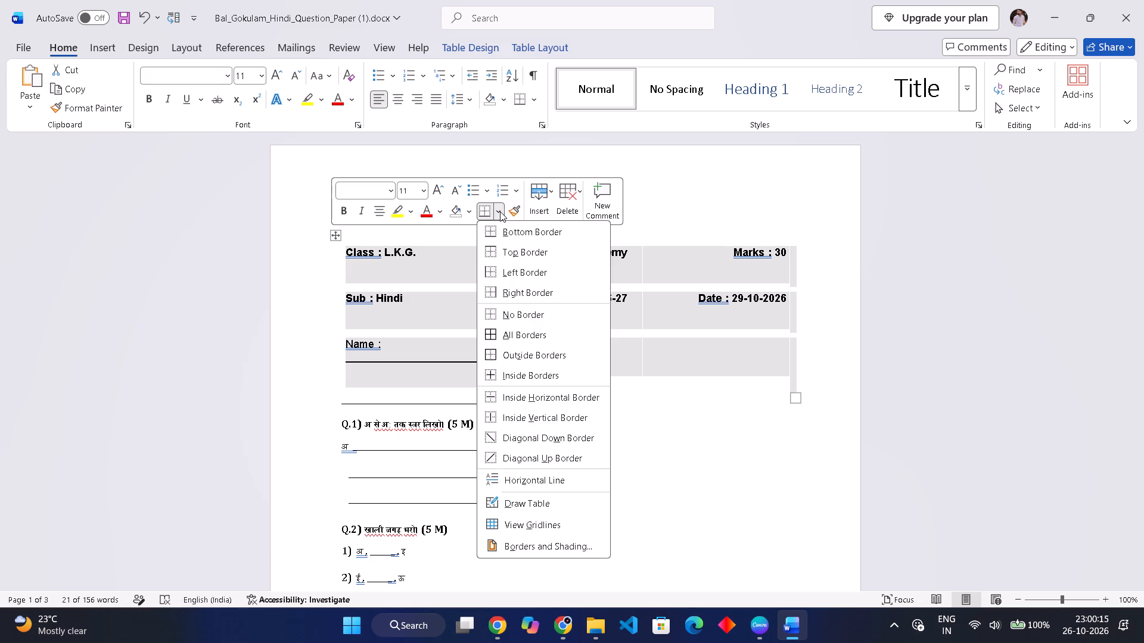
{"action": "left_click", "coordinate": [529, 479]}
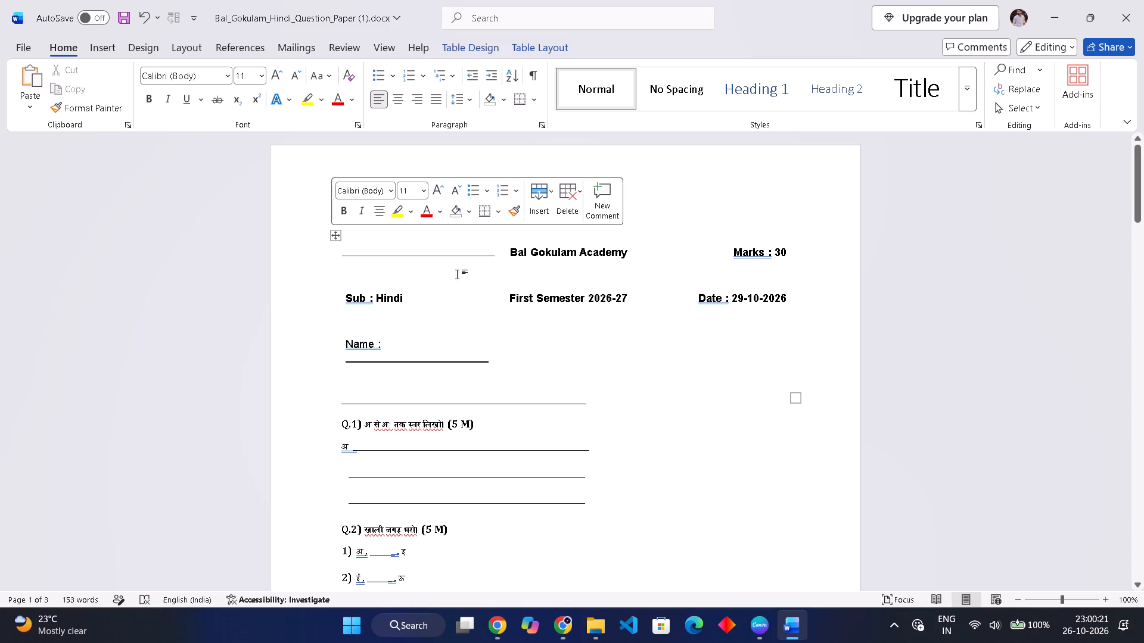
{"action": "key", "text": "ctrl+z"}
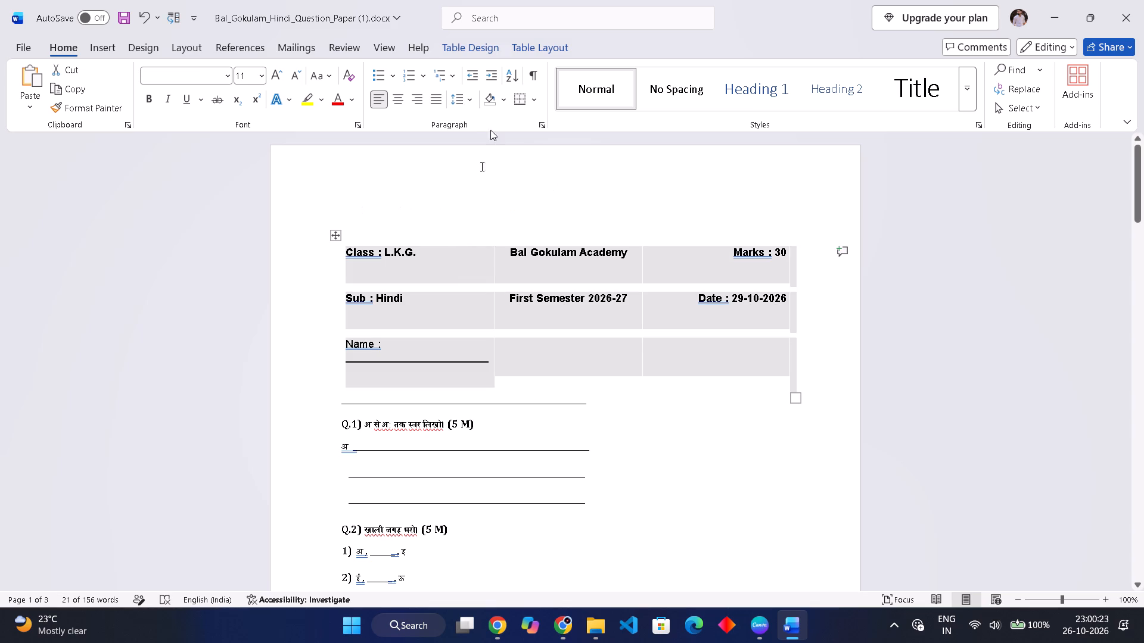
Apply 1.0 line spacing to the selected header table.
{"action": "left_click", "coordinate": [468, 98]}
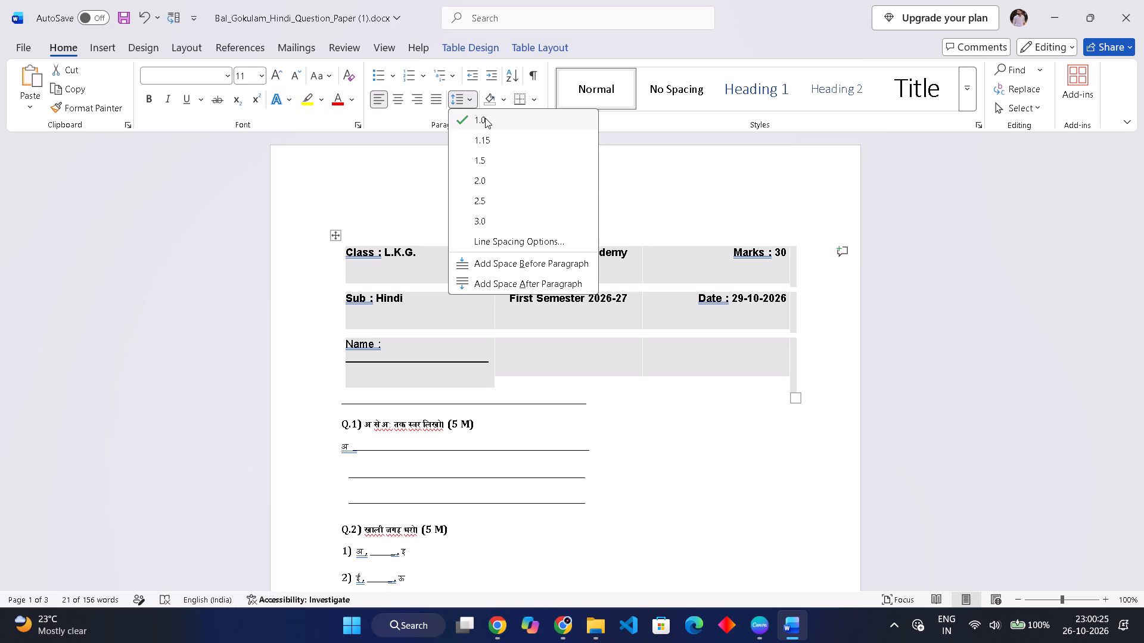
{"action": "left_click", "coordinate": [485, 118]}
Set the table border line weight to ¾ pt and check the available theme border styles.
{"action": "left_click", "coordinate": [477, 48]}
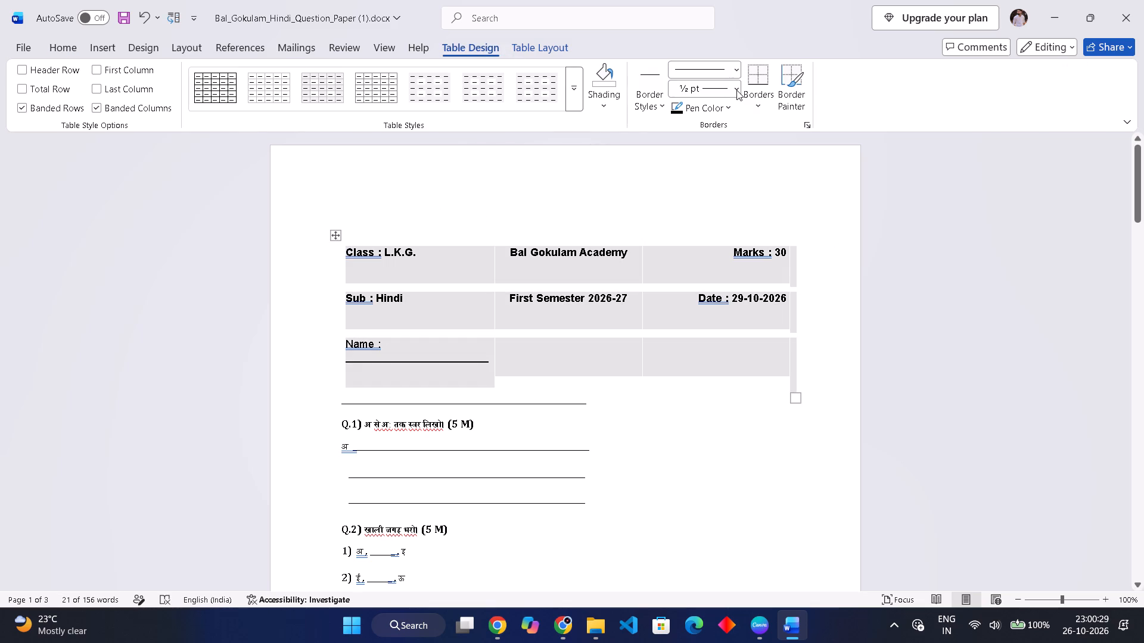
{"action": "left_click", "coordinate": [736, 90]}
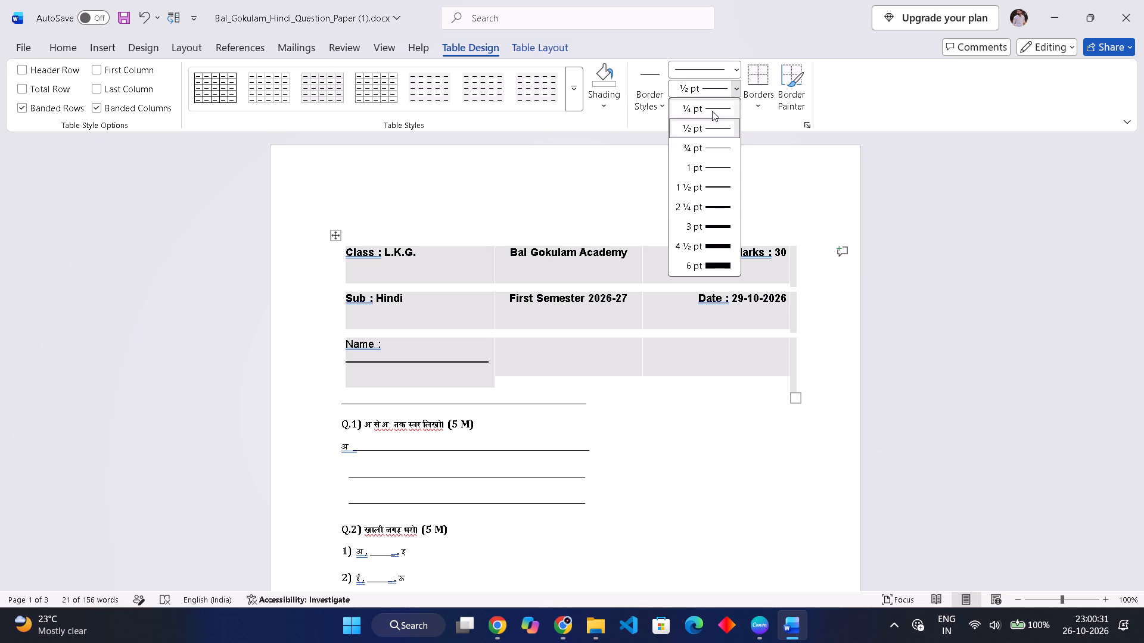
{"action": "left_click", "coordinate": [704, 103]}
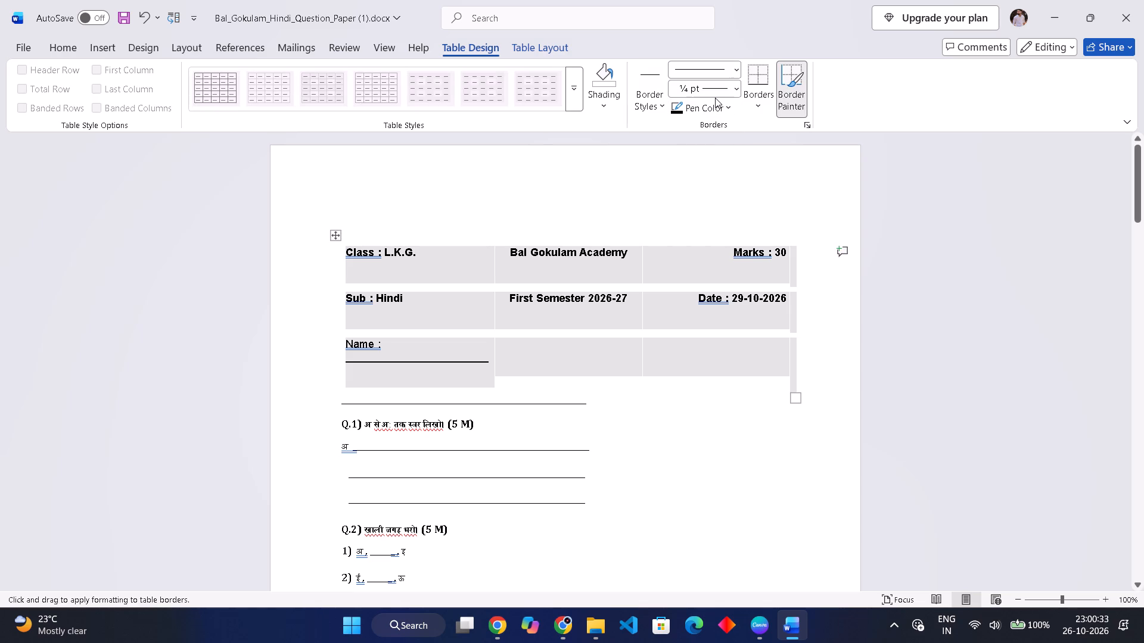
{"action": "left_click", "coordinate": [741, 90]}
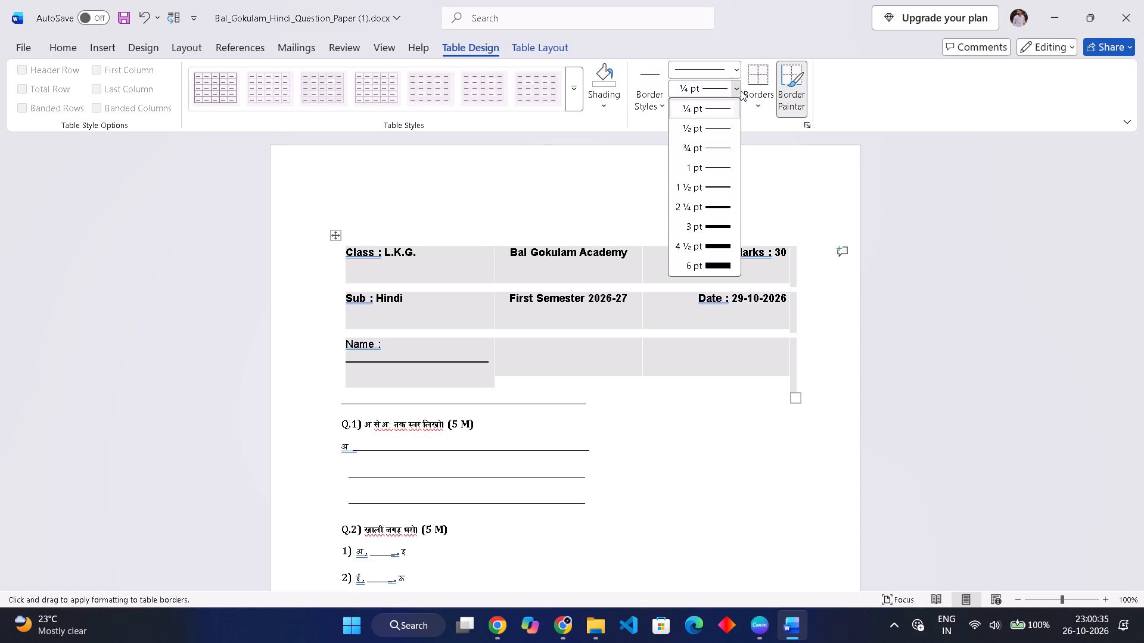
{"action": "left_click", "coordinate": [705, 141]}
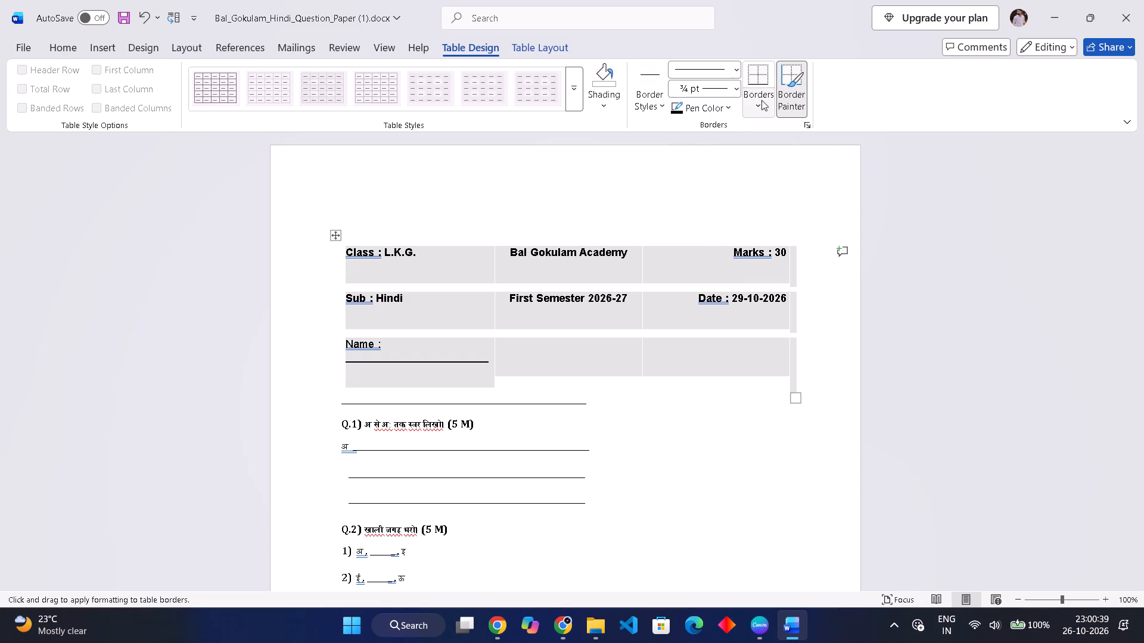
{"action": "left_click", "coordinate": [653, 110]}
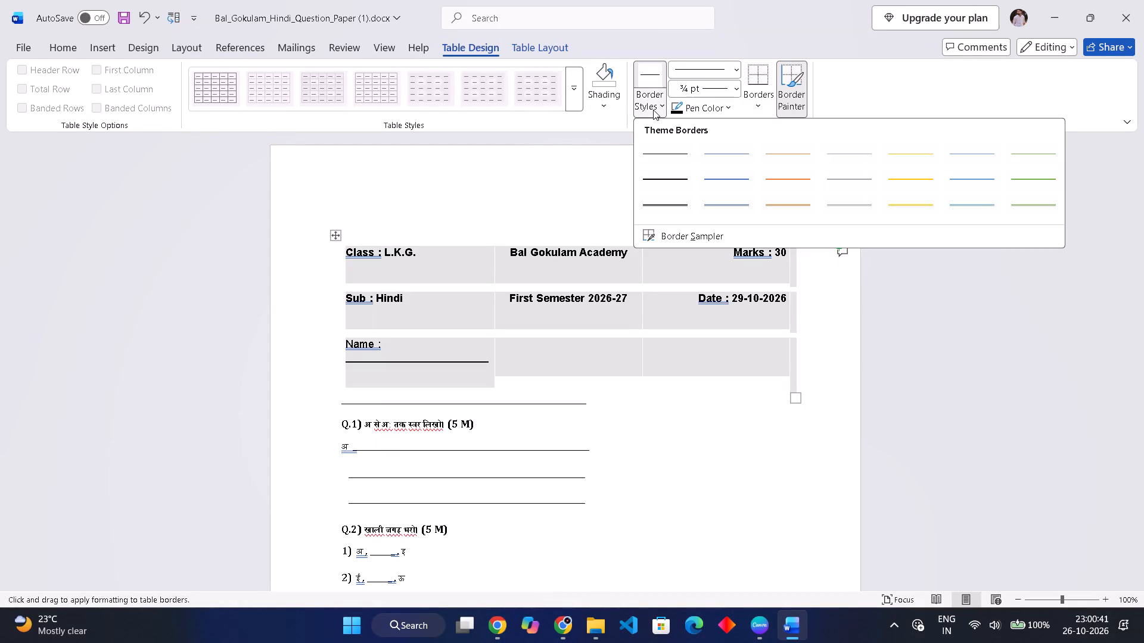
{"action": "left_click", "coordinate": [653, 110]}
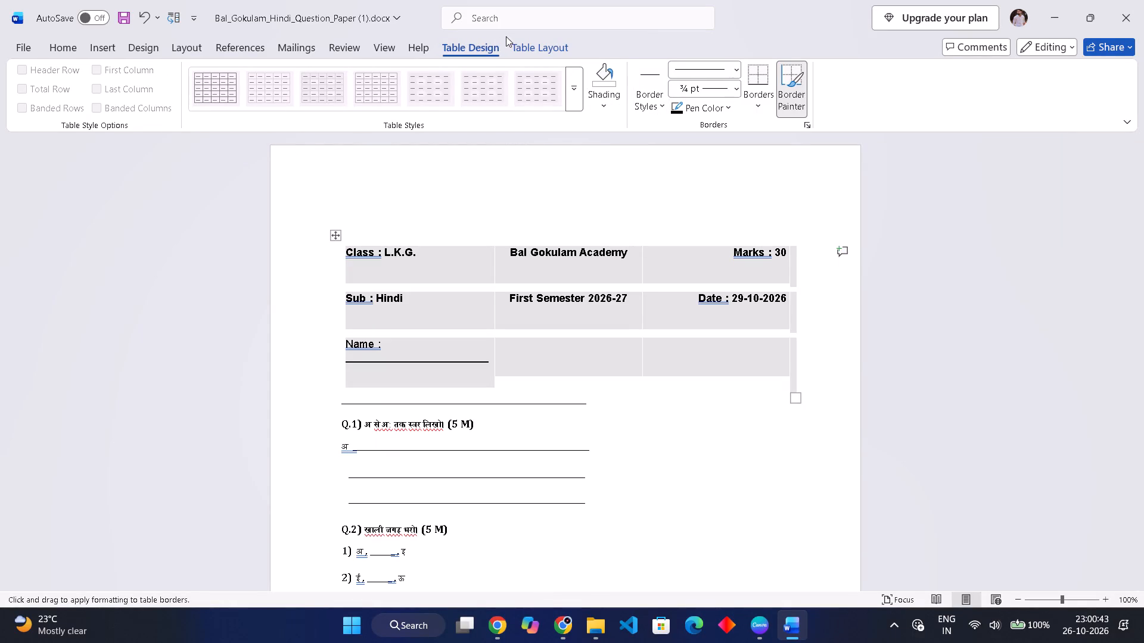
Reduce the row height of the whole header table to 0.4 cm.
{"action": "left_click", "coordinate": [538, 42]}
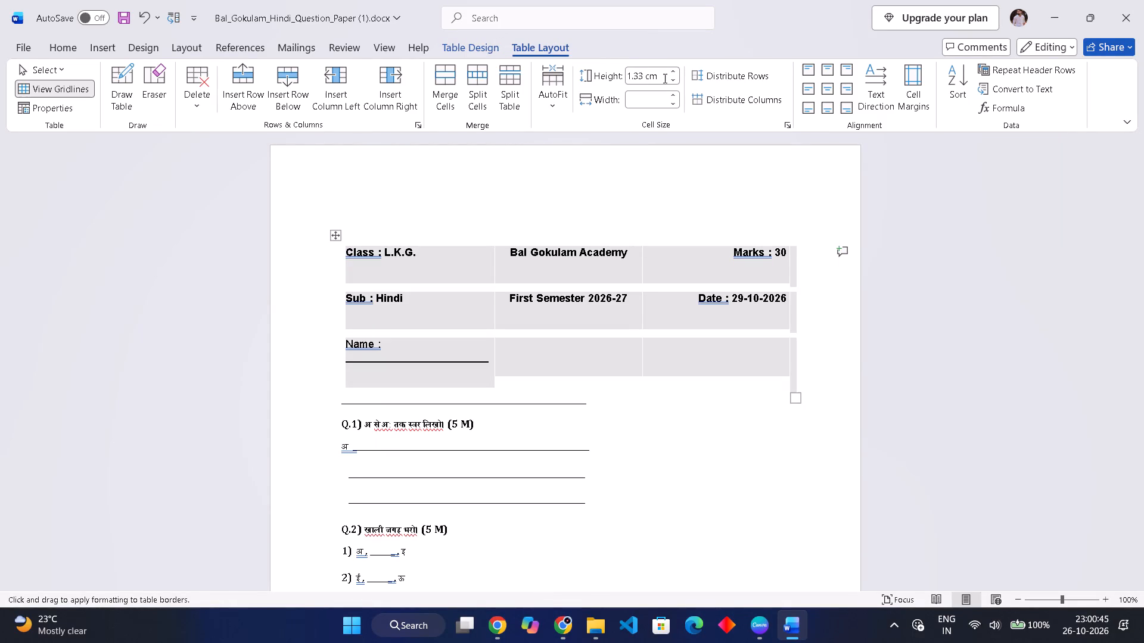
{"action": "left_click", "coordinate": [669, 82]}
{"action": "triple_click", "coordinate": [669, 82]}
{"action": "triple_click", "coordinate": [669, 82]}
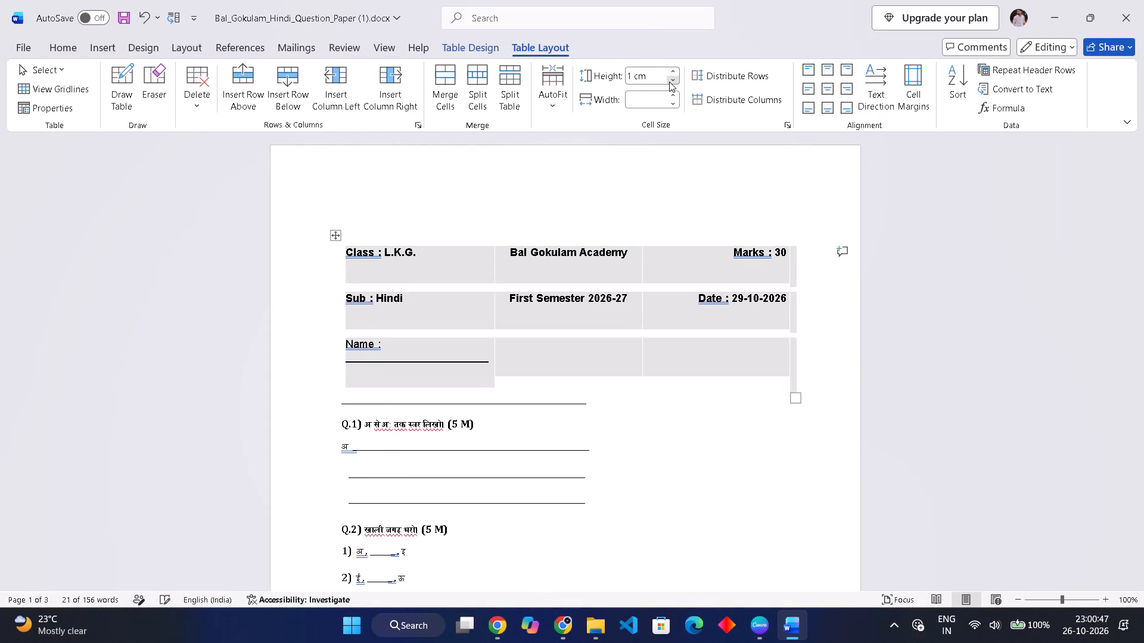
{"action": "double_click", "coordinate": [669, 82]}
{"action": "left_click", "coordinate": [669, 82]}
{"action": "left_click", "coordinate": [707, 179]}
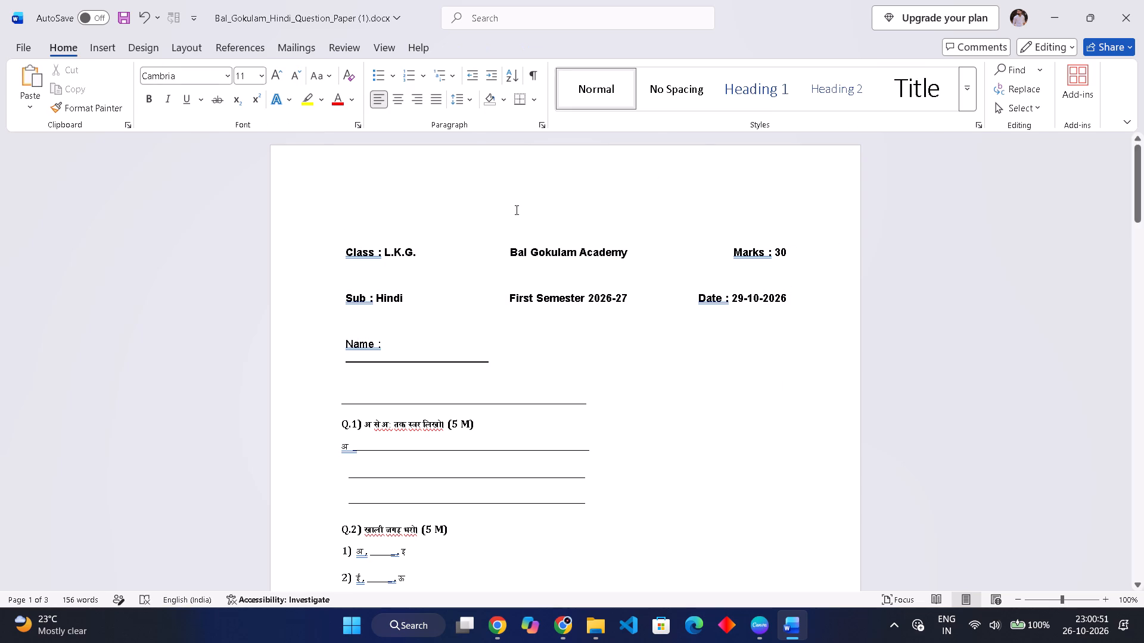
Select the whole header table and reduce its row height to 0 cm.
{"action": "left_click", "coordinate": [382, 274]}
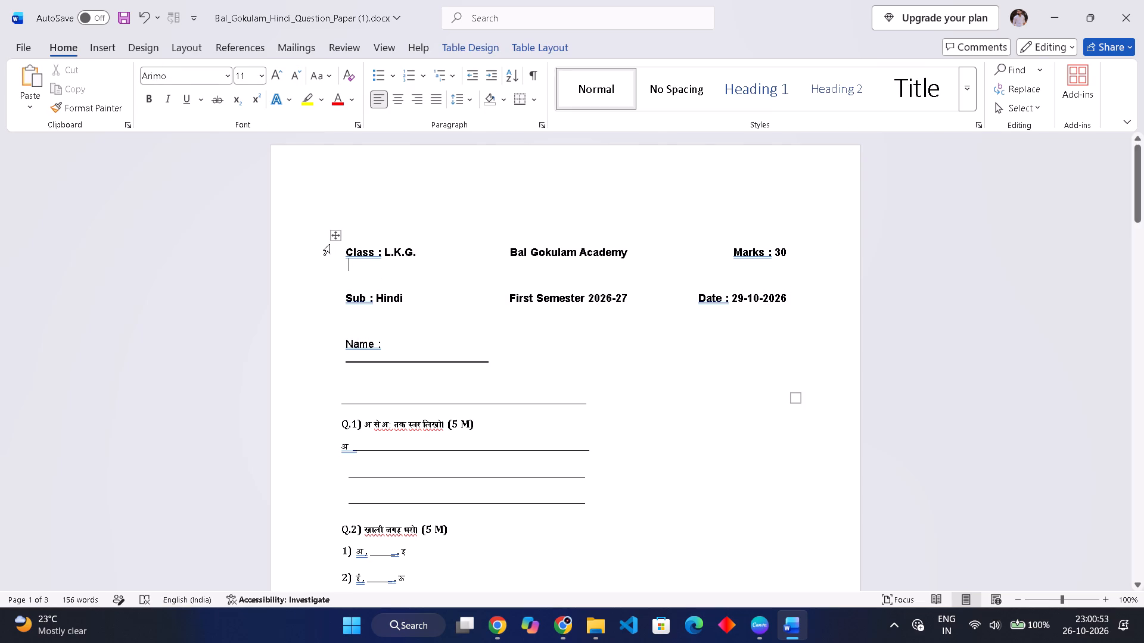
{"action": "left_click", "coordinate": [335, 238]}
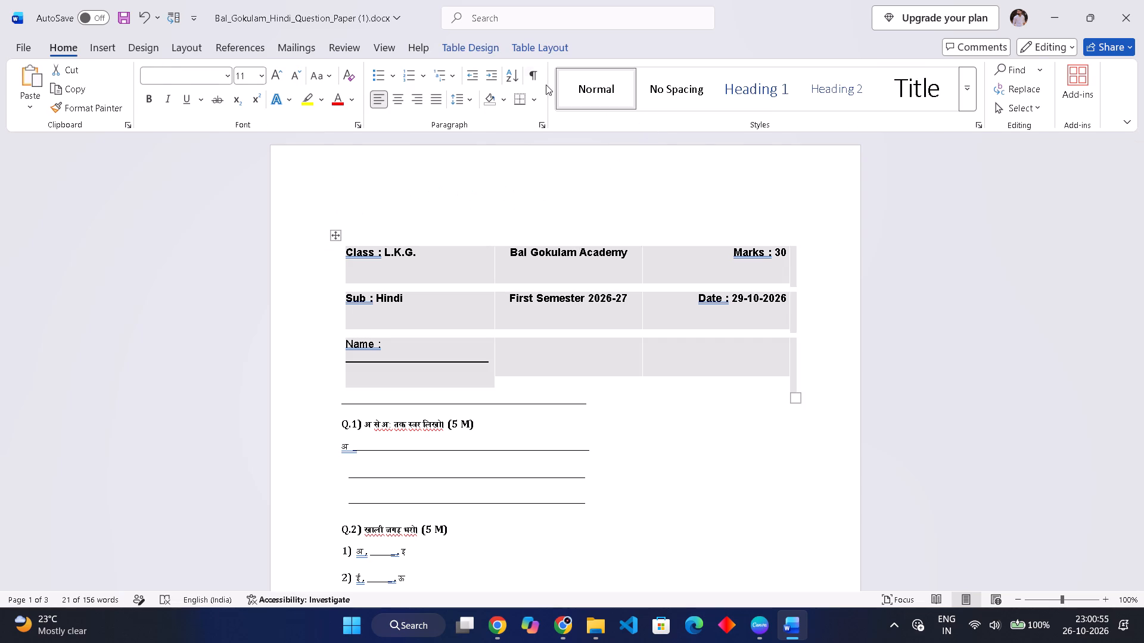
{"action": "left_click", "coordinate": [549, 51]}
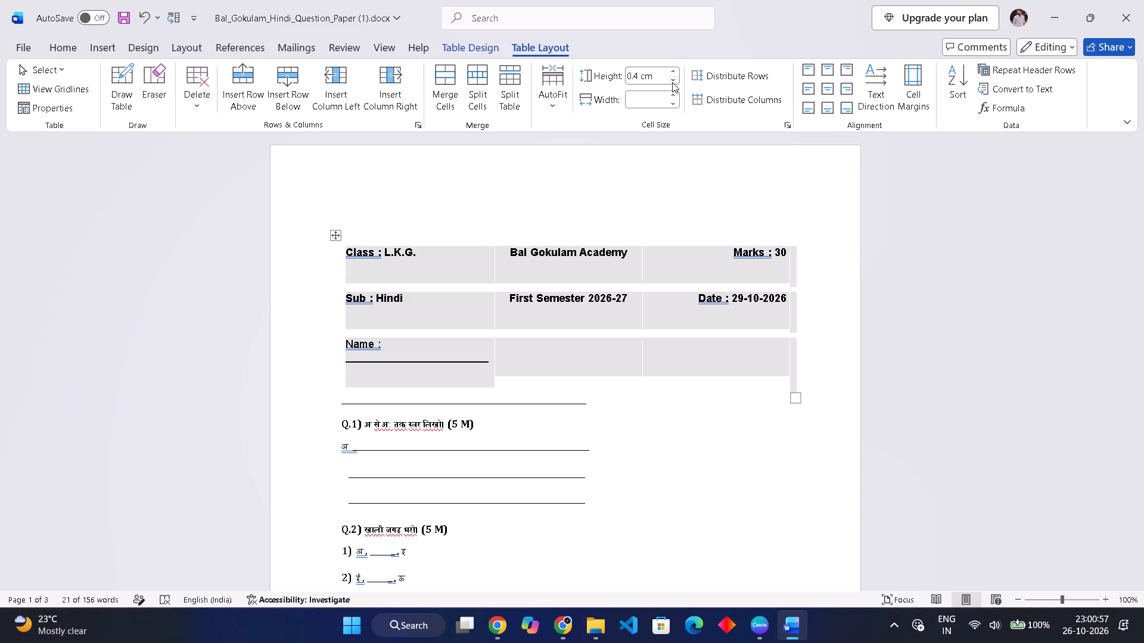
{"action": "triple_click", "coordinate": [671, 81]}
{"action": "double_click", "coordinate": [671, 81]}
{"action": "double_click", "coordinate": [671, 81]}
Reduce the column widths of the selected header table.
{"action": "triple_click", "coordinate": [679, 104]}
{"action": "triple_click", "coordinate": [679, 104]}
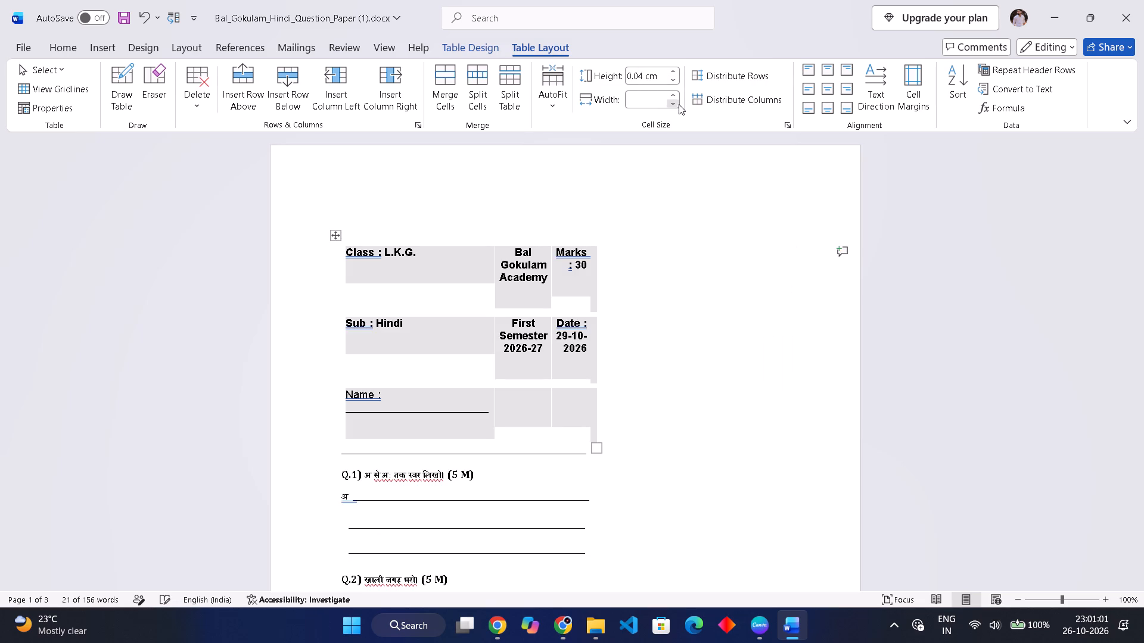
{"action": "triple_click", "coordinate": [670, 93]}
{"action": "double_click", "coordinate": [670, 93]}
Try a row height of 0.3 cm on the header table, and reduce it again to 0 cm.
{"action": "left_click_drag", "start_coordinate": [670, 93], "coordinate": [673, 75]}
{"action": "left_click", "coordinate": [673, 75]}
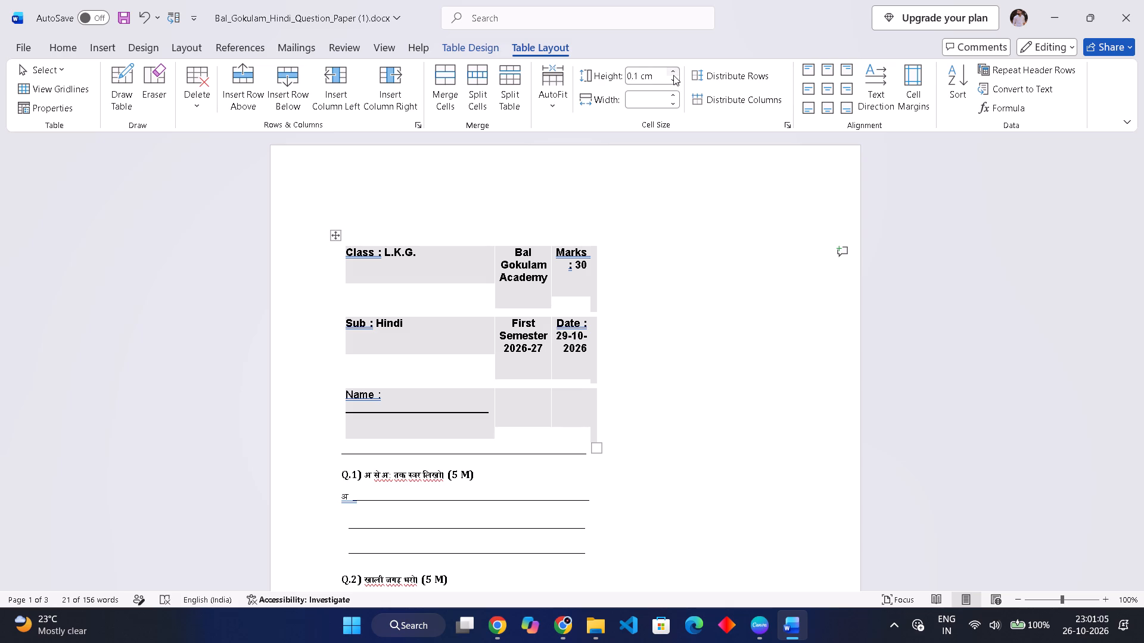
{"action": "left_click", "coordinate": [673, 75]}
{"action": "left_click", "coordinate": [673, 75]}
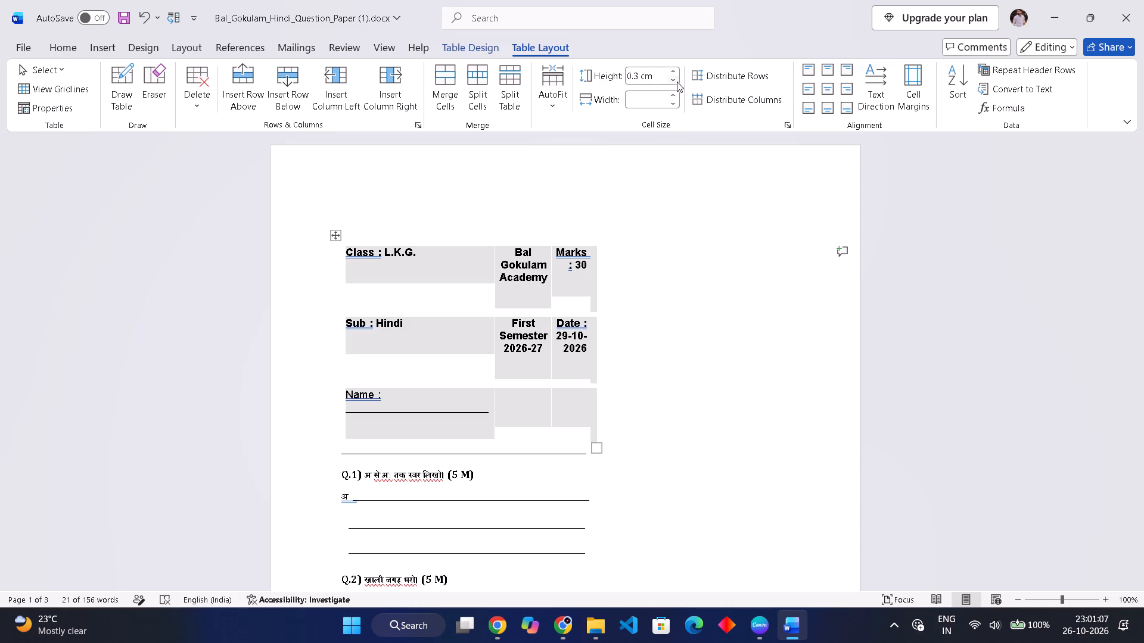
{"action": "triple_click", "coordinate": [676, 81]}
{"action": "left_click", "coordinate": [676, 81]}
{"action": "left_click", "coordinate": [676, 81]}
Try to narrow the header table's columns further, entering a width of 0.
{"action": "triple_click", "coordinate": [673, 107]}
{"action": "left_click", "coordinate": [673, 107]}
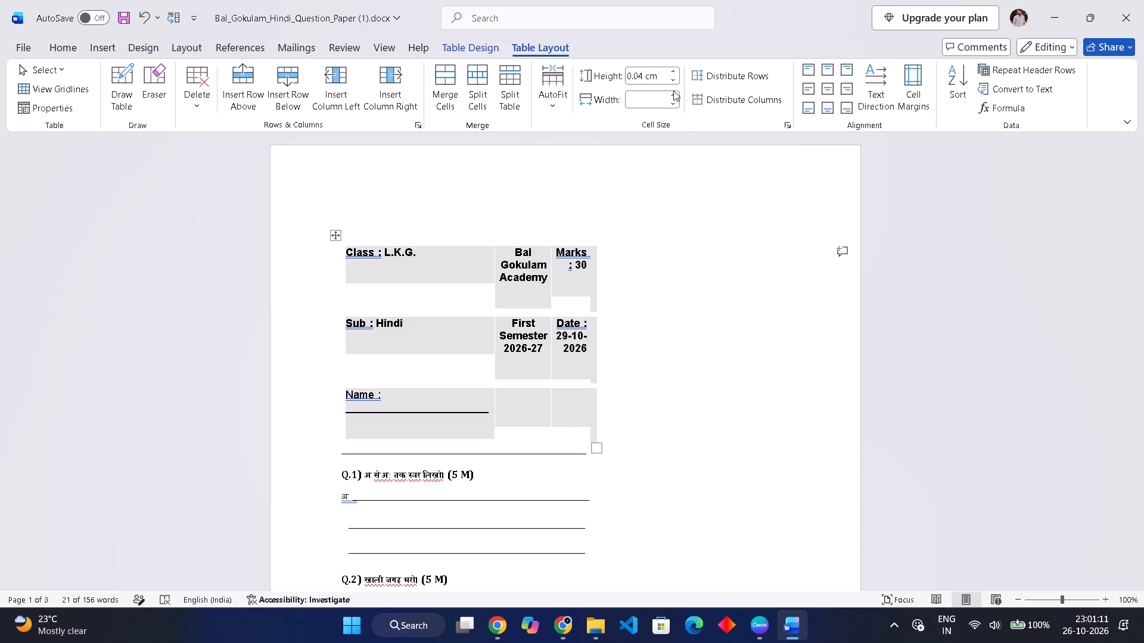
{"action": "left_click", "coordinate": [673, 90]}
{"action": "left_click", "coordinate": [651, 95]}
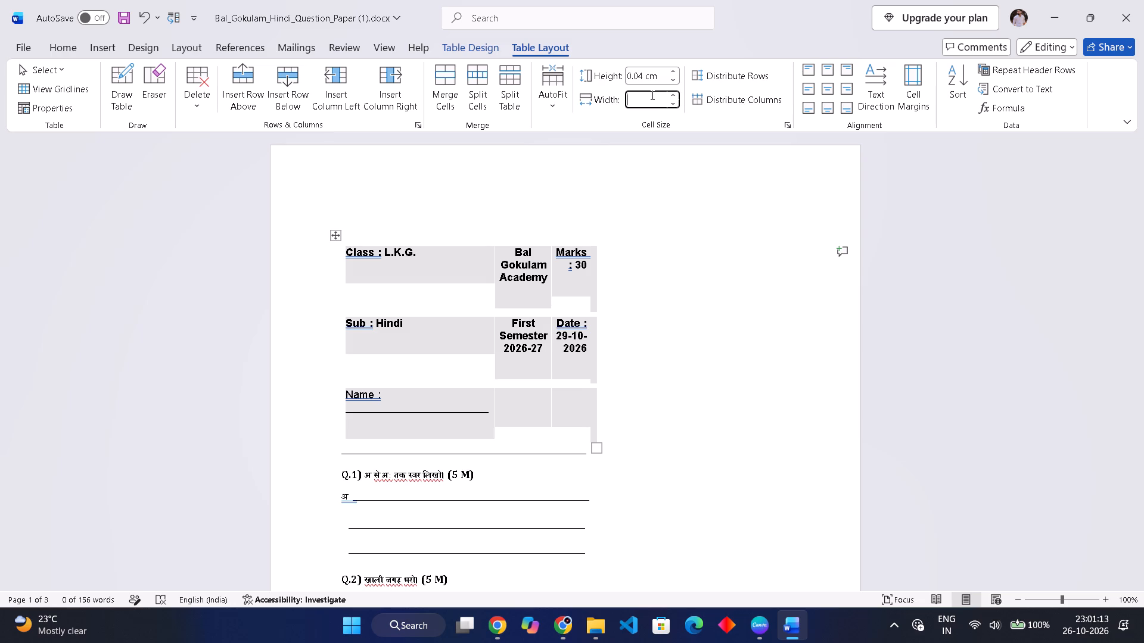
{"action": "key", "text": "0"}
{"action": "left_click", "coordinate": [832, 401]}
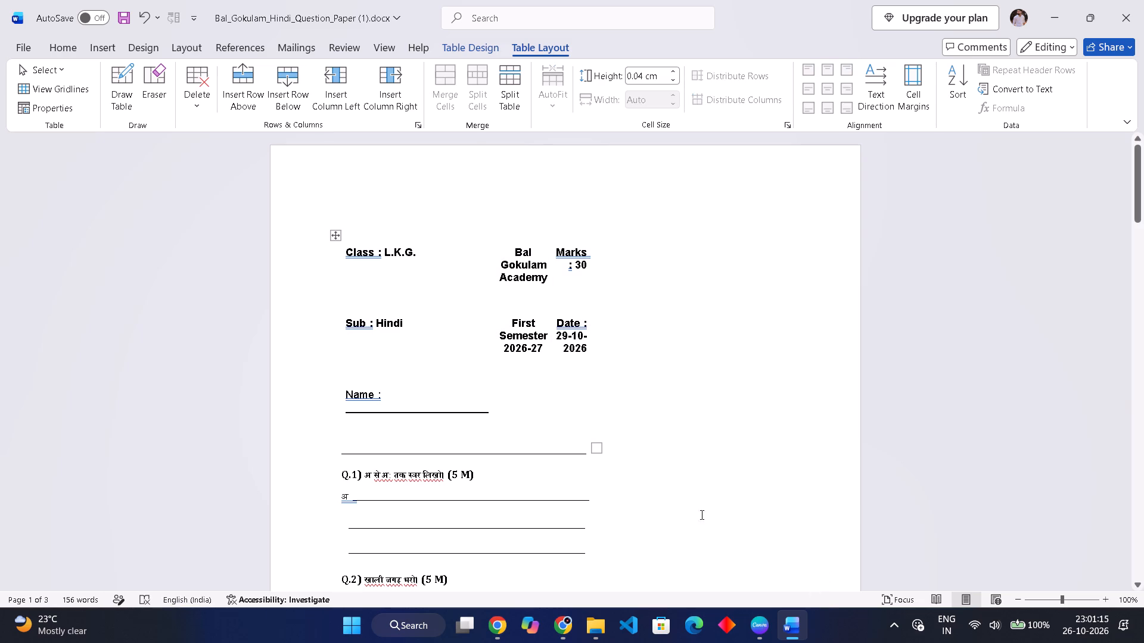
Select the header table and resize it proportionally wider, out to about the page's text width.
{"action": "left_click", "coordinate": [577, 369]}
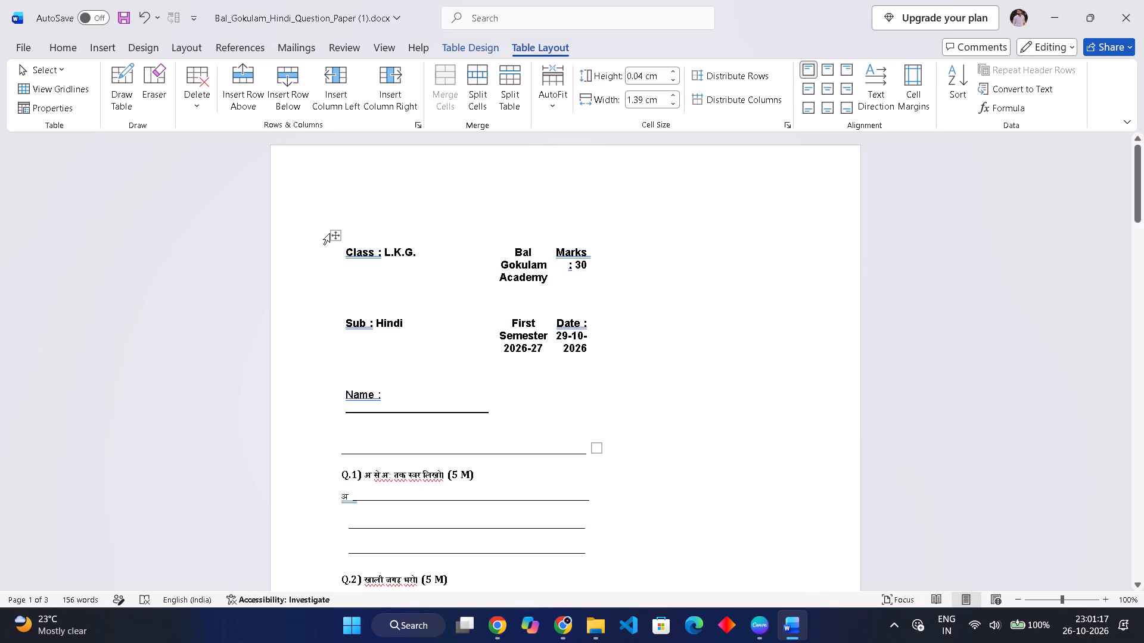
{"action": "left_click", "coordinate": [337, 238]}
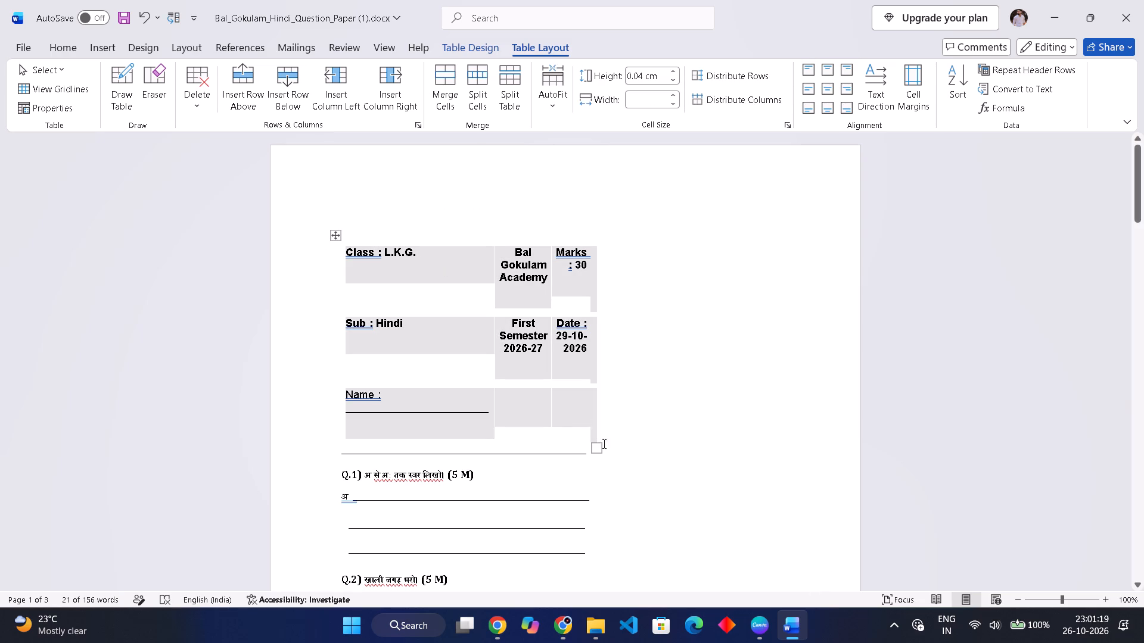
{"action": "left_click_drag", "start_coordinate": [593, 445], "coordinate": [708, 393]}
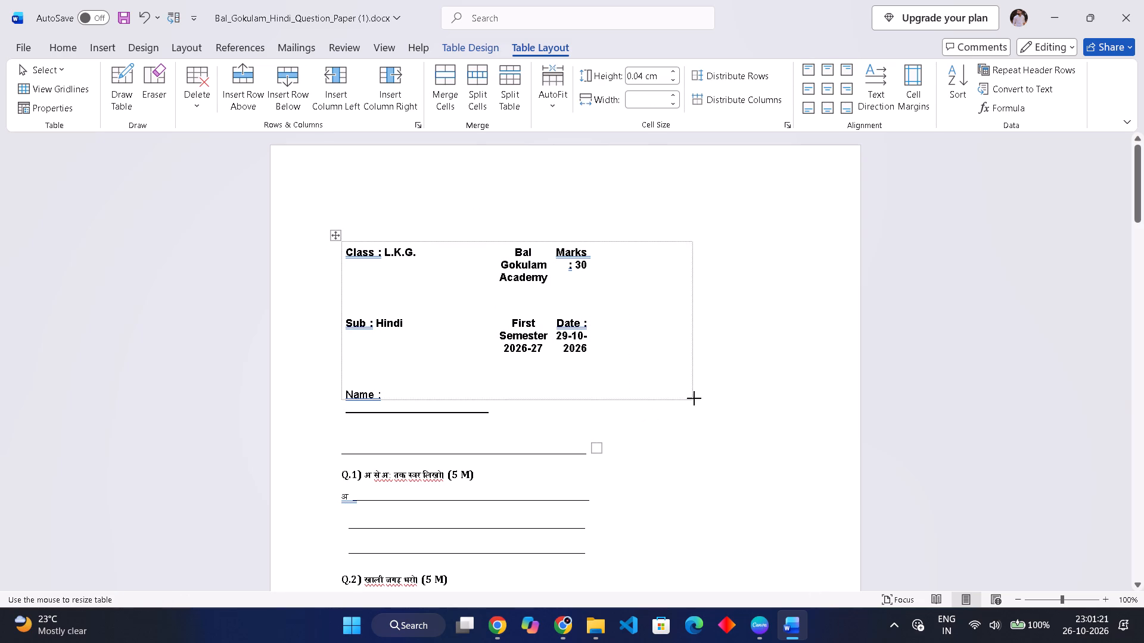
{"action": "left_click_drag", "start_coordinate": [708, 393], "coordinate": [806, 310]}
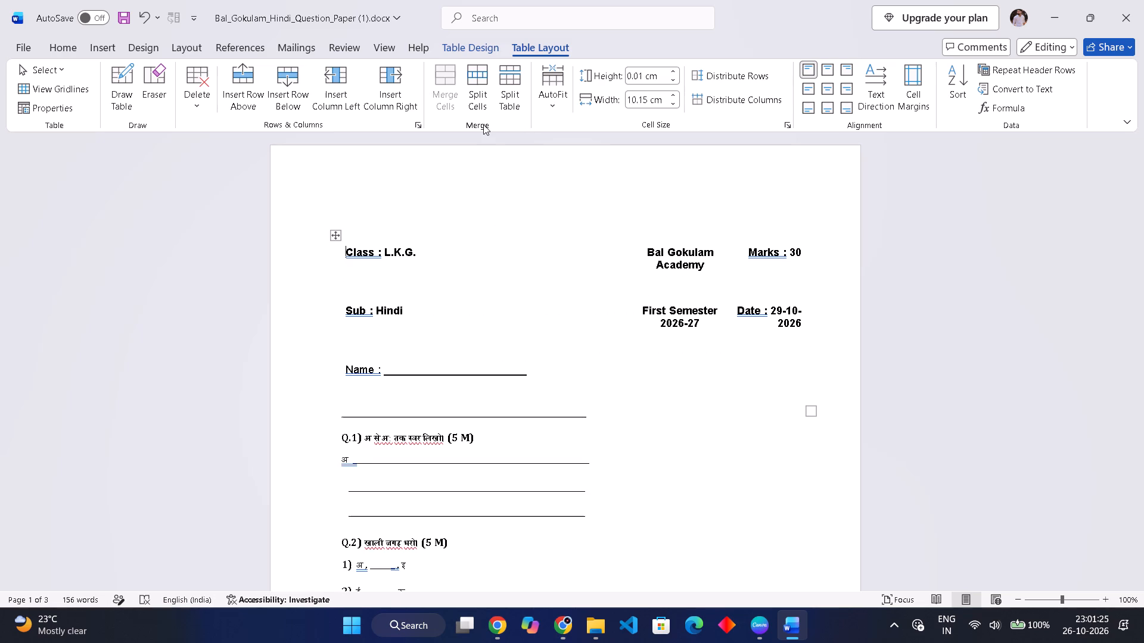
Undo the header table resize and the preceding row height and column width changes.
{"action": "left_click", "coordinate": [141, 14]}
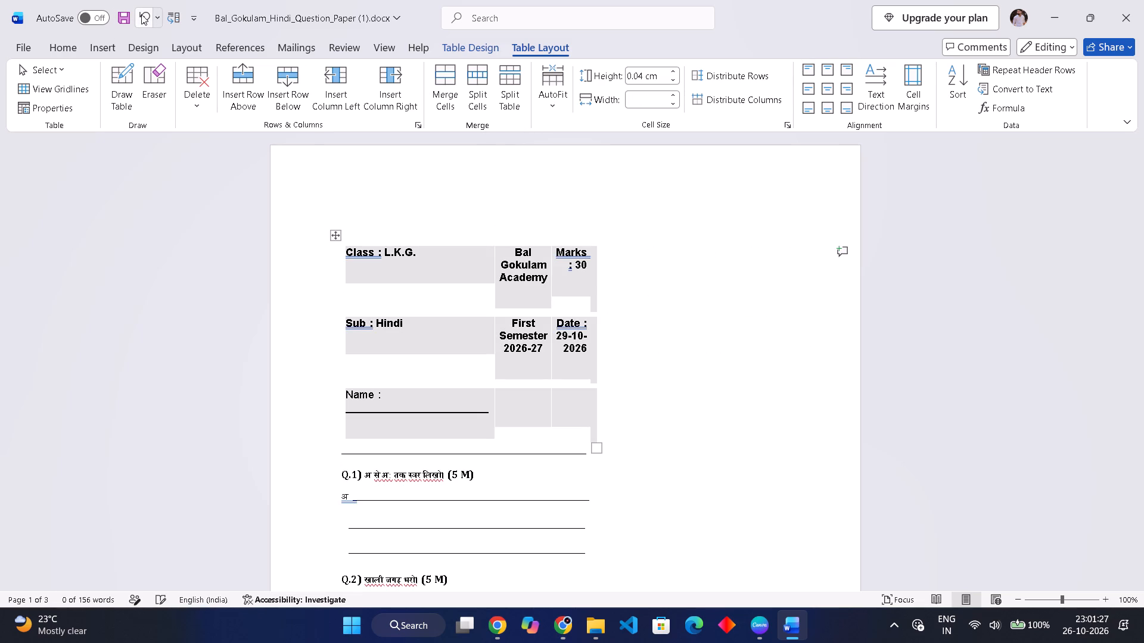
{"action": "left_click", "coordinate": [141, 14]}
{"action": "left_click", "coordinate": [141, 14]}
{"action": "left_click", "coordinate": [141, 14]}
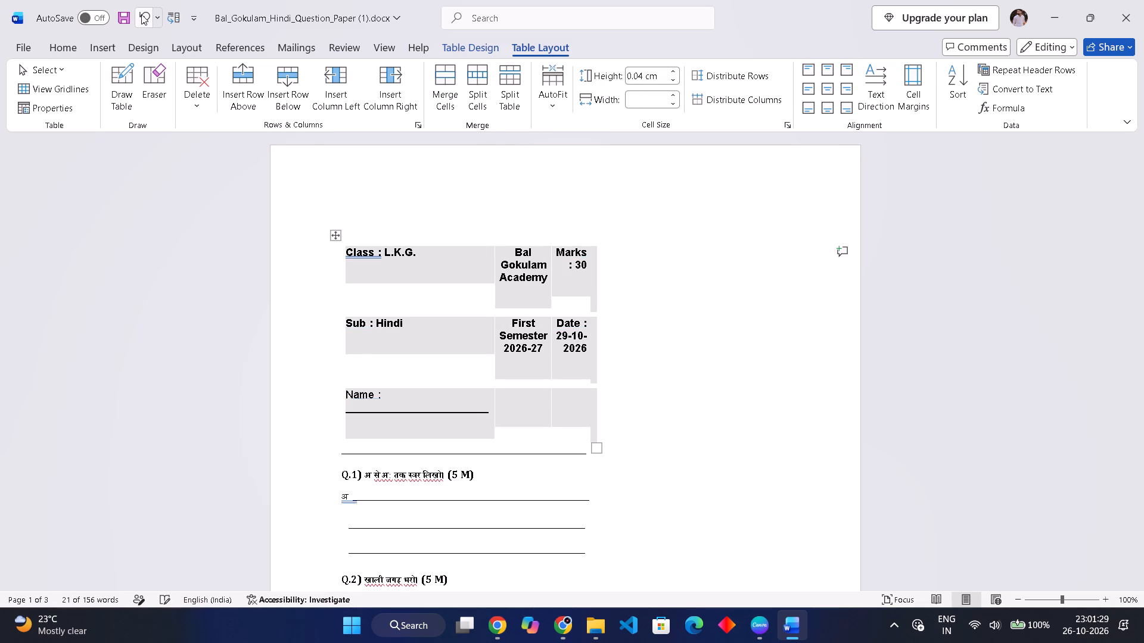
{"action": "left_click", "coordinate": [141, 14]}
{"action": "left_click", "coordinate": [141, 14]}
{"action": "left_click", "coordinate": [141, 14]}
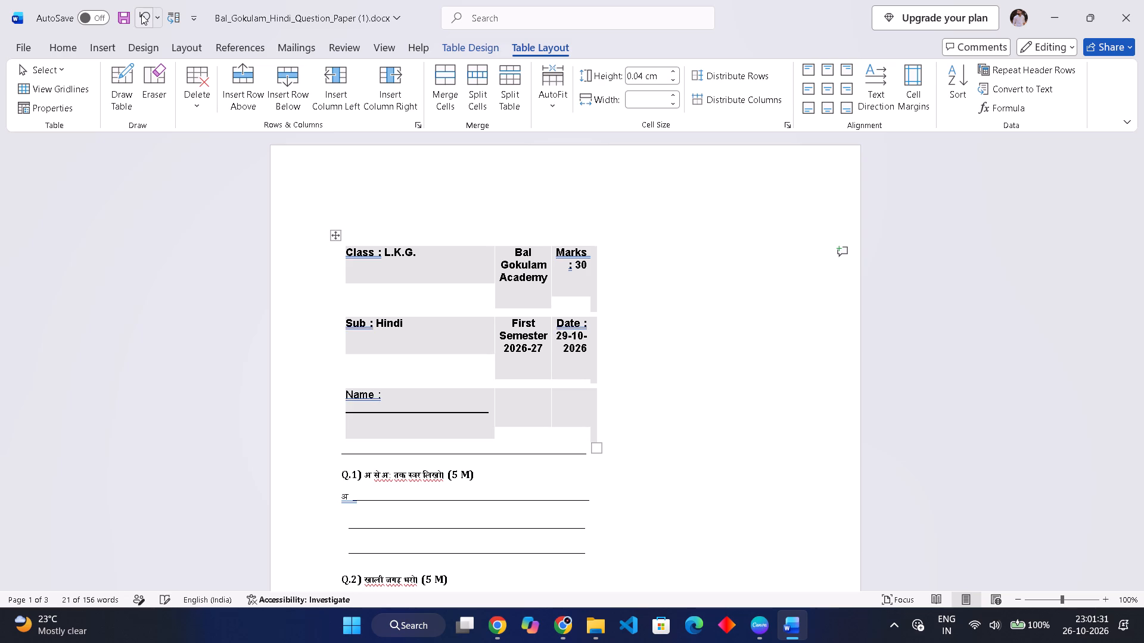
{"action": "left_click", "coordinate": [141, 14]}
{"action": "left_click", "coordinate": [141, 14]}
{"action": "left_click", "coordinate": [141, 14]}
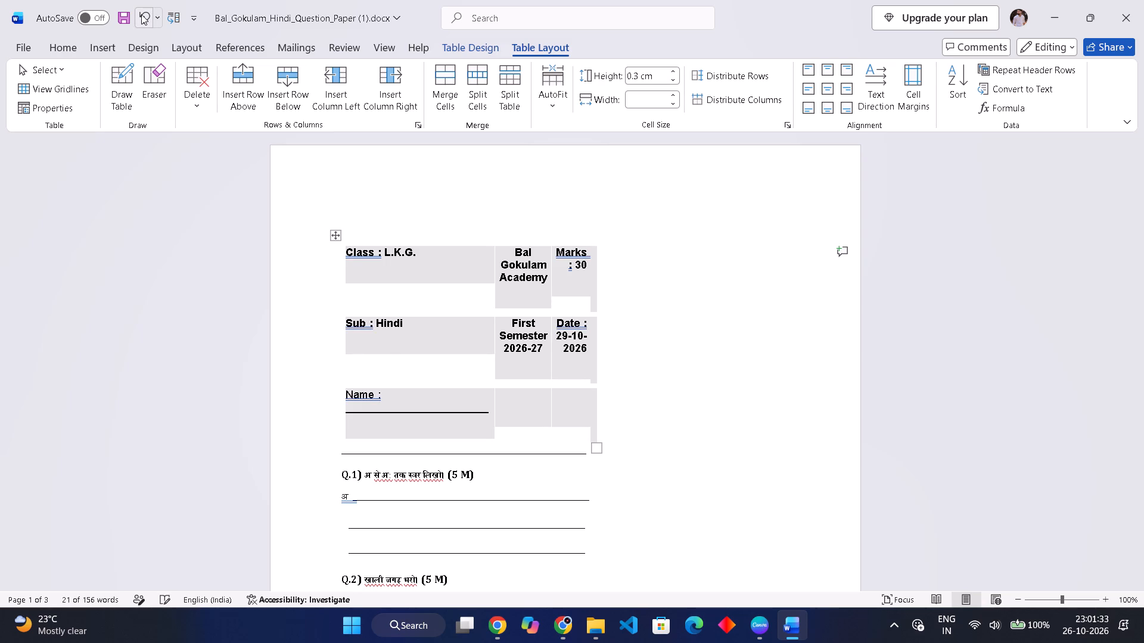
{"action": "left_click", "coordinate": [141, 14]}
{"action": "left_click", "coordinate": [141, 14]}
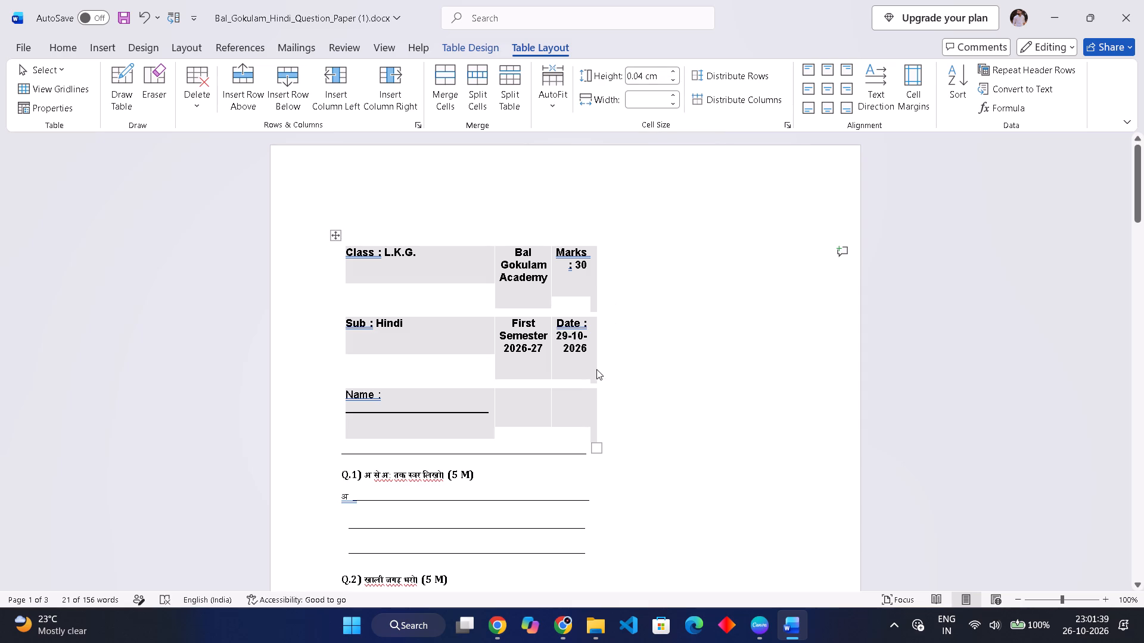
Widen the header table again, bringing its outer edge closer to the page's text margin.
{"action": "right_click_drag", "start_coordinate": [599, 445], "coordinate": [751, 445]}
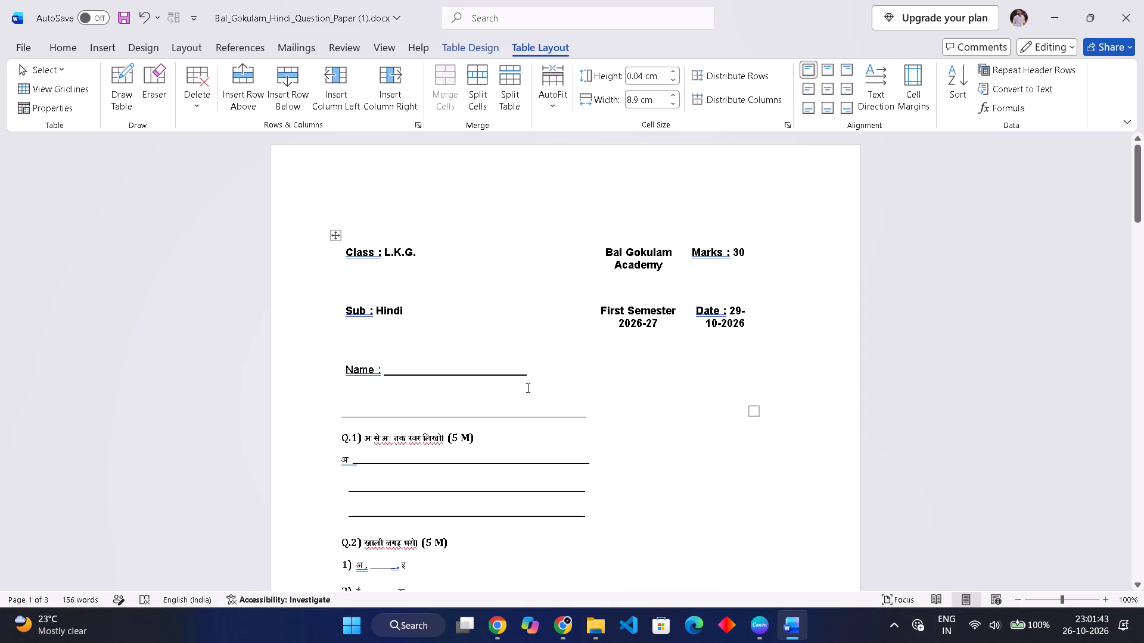
Delete the entire header table with the class, subject, academy, marks, date and name entries.
{"action": "left_click", "coordinate": [579, 256]}
{"action": "left_click_drag", "start_coordinate": [329, 217], "coordinate": [685, 392]}
{"action": "key", "text": "BackSpace"}
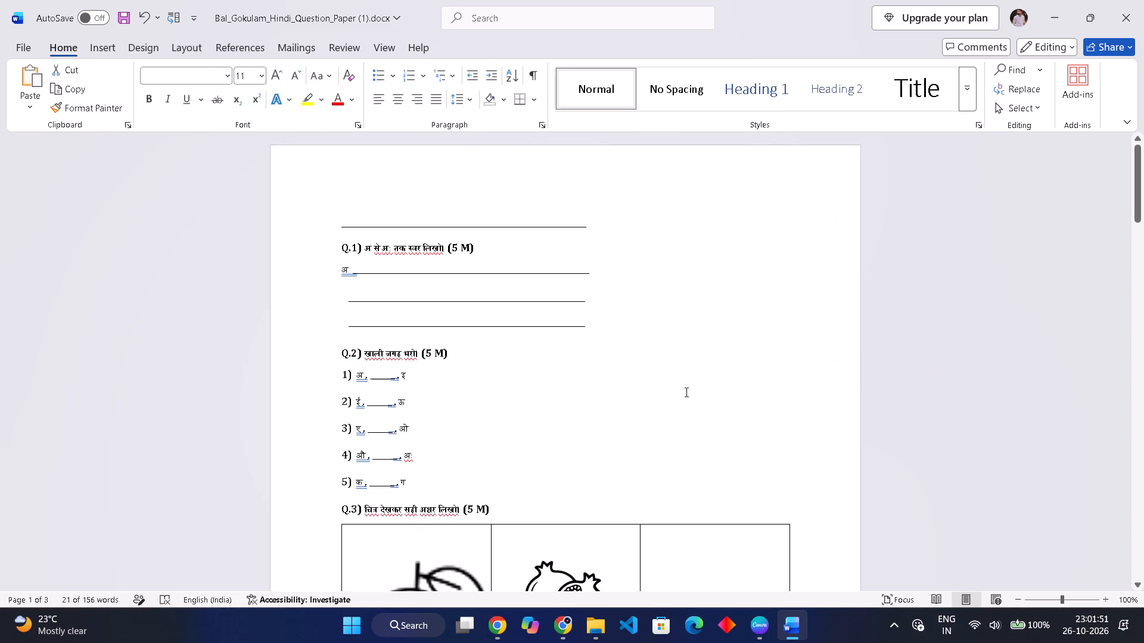
Delete the underscore line above Q.1 at the start of the document.
{"action": "left_click", "coordinate": [589, 226]}
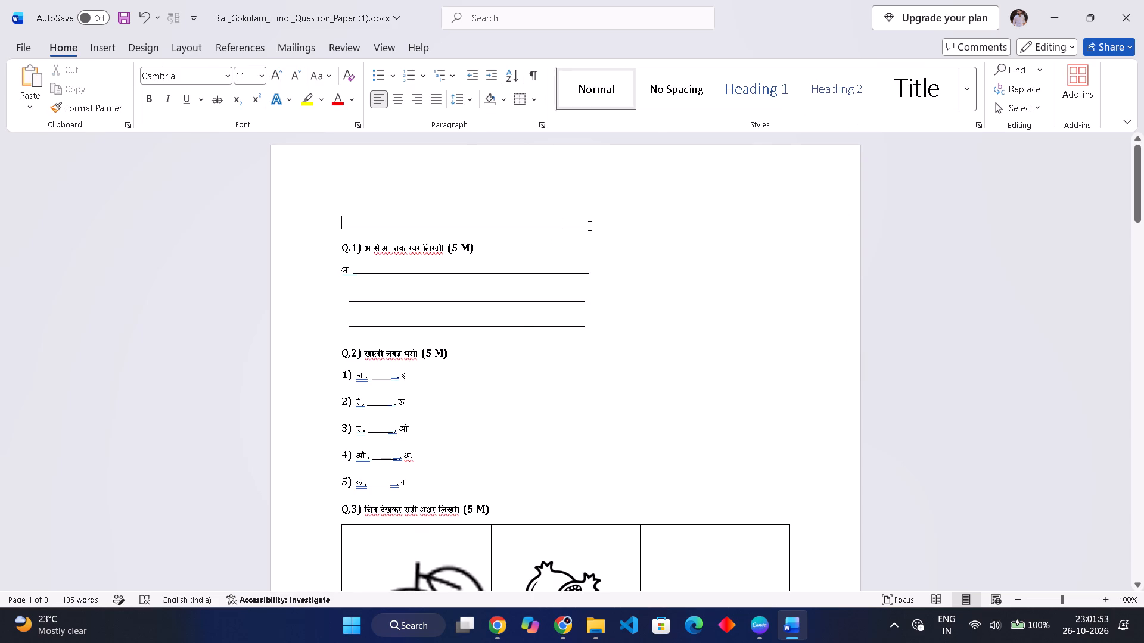
{"action": "key", "text": "BackSpace"}
{"action": "key", "text": "BackSpace"}
{"action": "key", "text": "BackSpace"}
{"action": "key", "text": "BackSpace"}
{"action": "key", "text": "BackSpace"}
{"action": "key", "text": "BackSpace"}
{"action": "key", "text": "BackSpace"}
{"action": "key", "text": "BackSpace"}
{"action": "key", "text": "BackSpace"}
{"action": "key", "text": "BackSpace"}
{"action": "key", "text": "BackSpace"}
{"action": "key", "text": "BackSpace"}
{"action": "key", "text": "BackSpace"}
{"action": "key", "text": "BackSpace"}
{"action": "key", "text": "BackSpace"}
{"action": "key", "text": "BackSpace"}
{"action": "key", "text": "BackSpace"}
{"action": "key", "text": "BackSpace"}
{"action": "key", "text": "BackSpace"}
{"action": "key", "text": "BackSpace"}
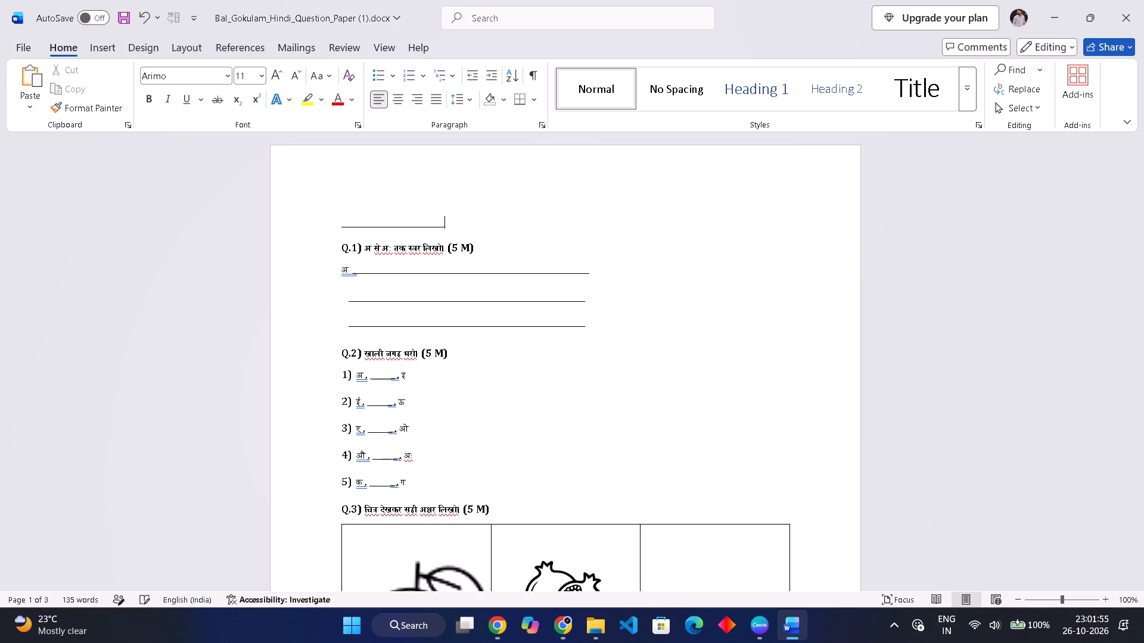
{"action": "key", "text": "BackSpace"}
{"action": "key", "text": "BackSpace"}
{"action": "key", "text": "BackSpace"}
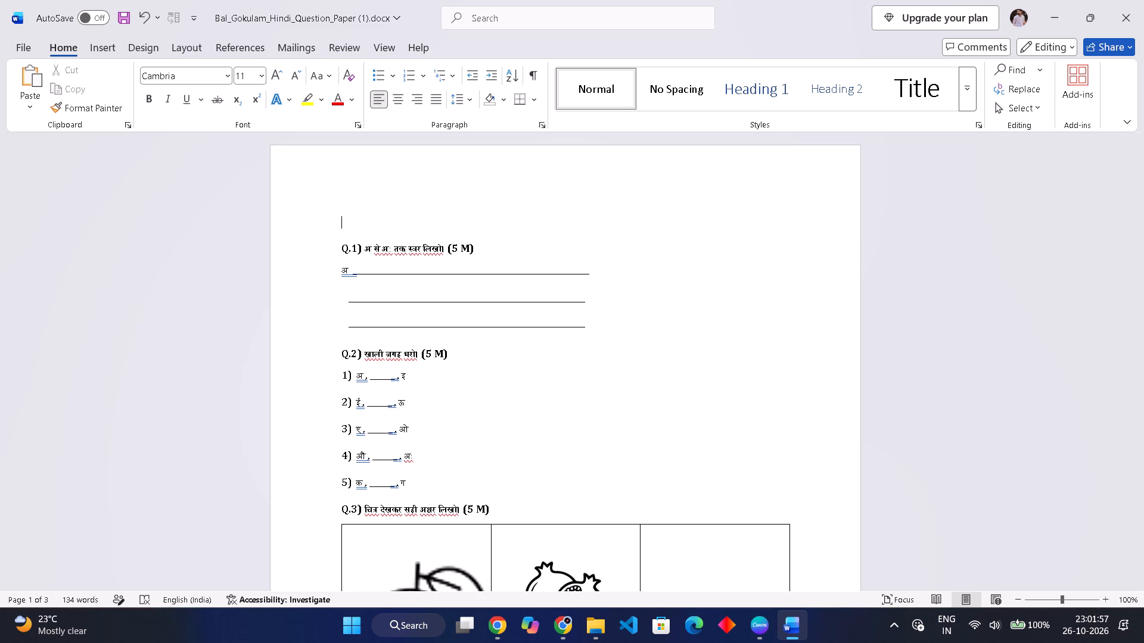
Apply the Narrow page margins preset, 1.27 cm on all sides.
{"action": "left_click", "coordinate": [179, 48]}
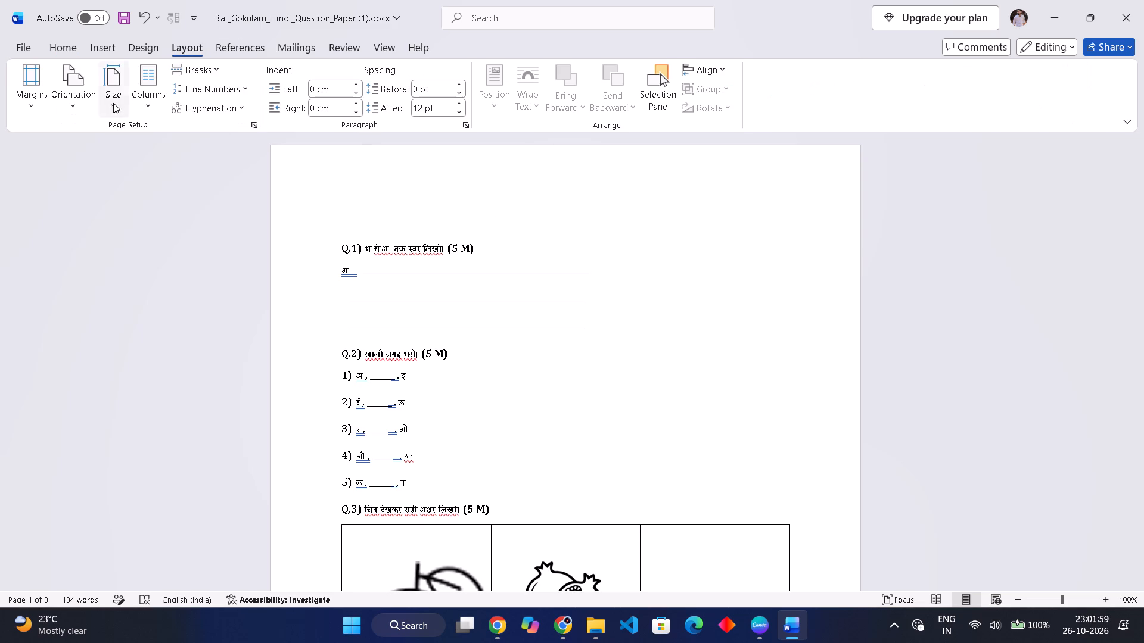
{"action": "left_click", "coordinate": [26, 93]}
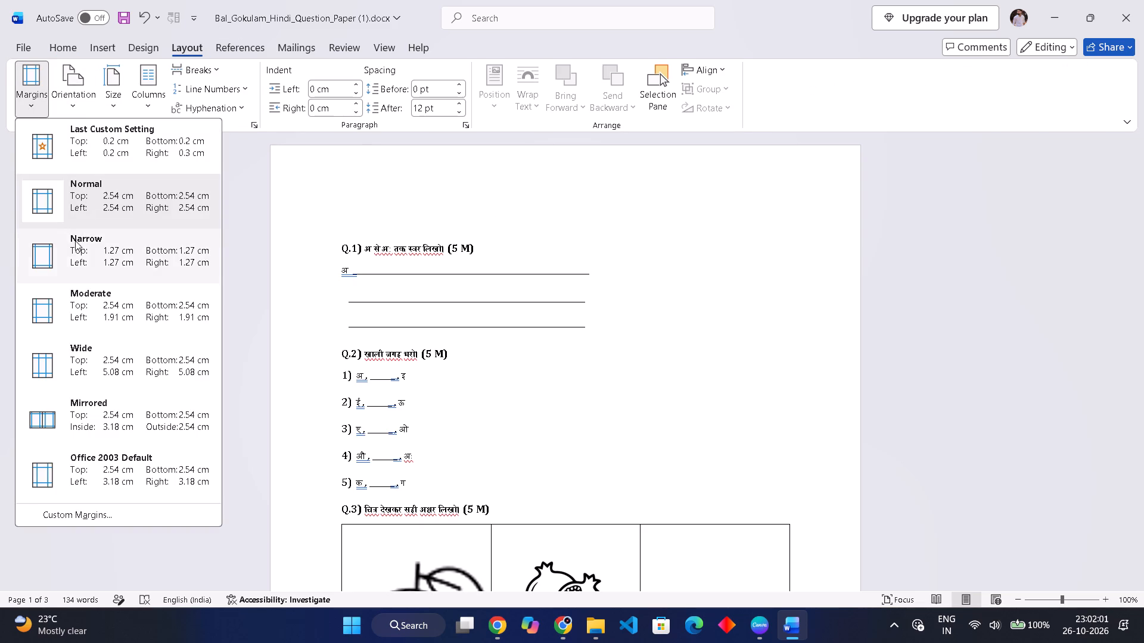
{"action": "left_click", "coordinate": [83, 266]}
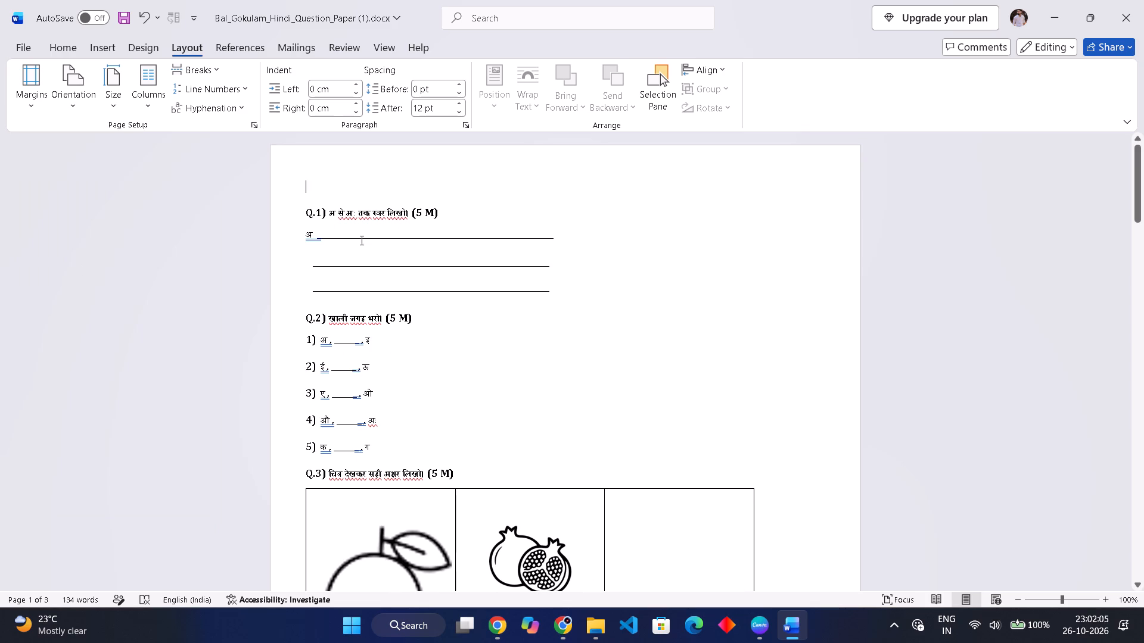
Join the second answer line of Q.1 onto the first, making one continuous underscore line after अ.
{"action": "left_click", "coordinate": [310, 264]}
{"action": "key", "text": "backslash"}
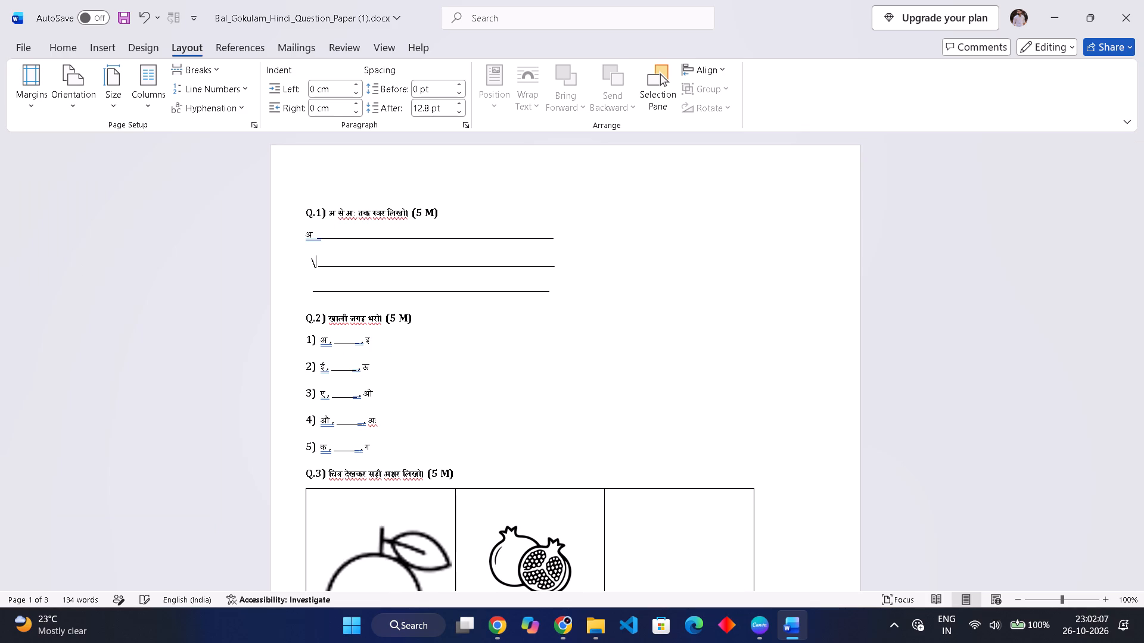
{"action": "key", "text": "BackSpace"}
{"action": "key", "text": "BackSpace"}
{"action": "key", "text": "BackSpace"}
{"action": "key", "text": "BackSpace"}
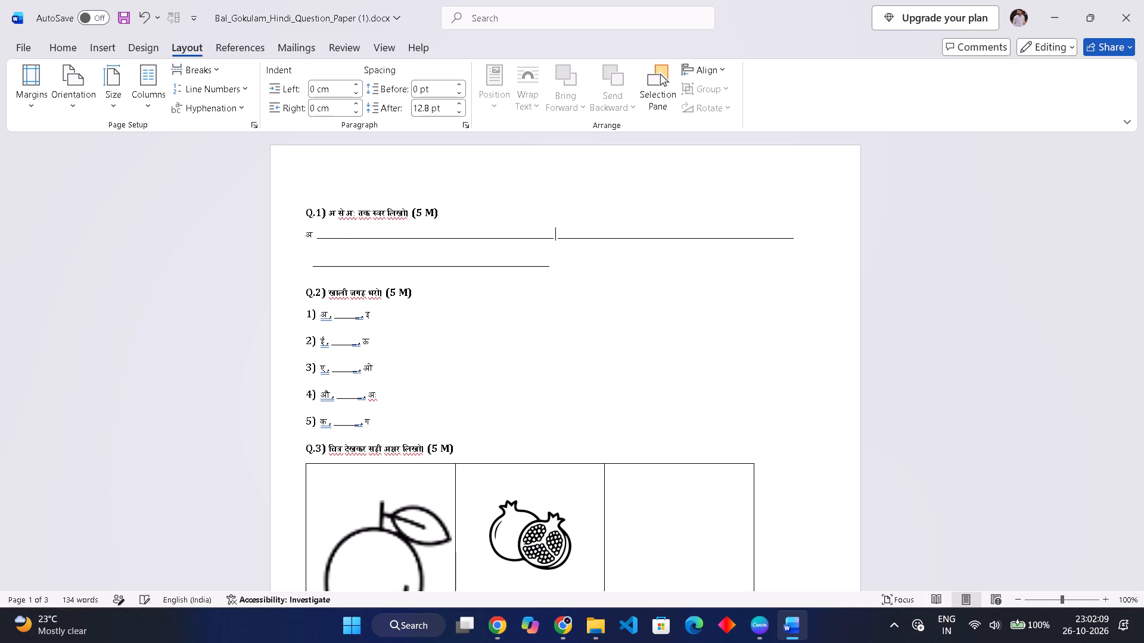
{"action": "key", "text": "BackSpace"}
{"action": "key", "text": "BackSpace"}
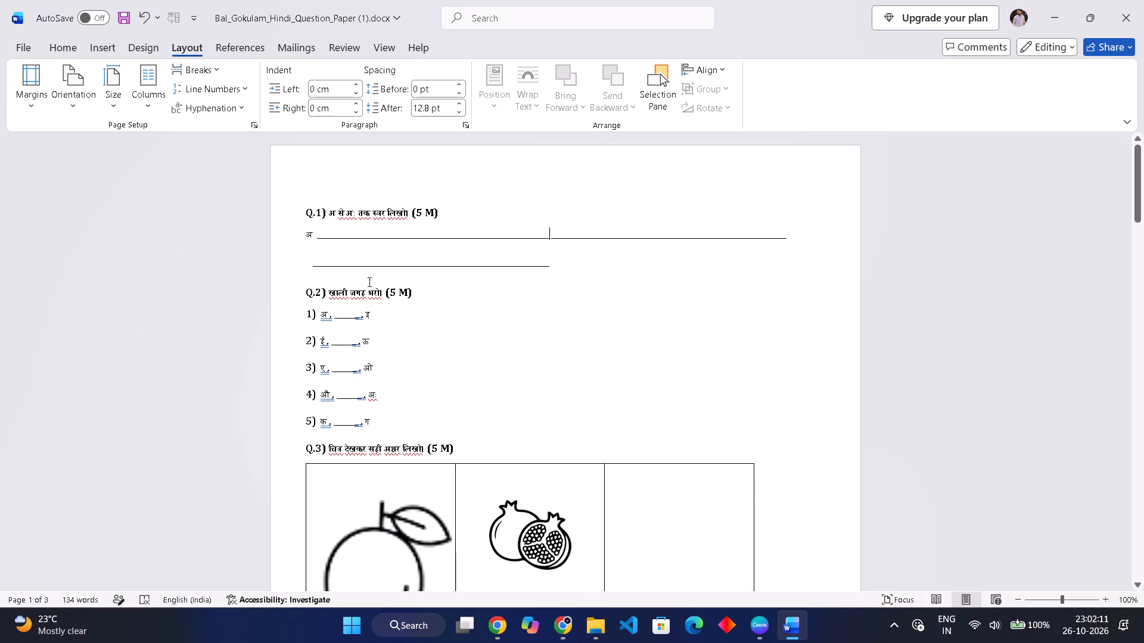
{"action": "left_click", "coordinate": [560, 248]}
{"action": "key", "text": "BackSpace"}
{"action": "key", "text": "BackSpace"}
{"action": "key", "text": "BackSpace"}
Replace the remaining short answer line under Q.1 with a copy of the long underscore line.
{"action": "left_click_drag", "start_coordinate": [316, 238], "coordinate": [708, 255]}
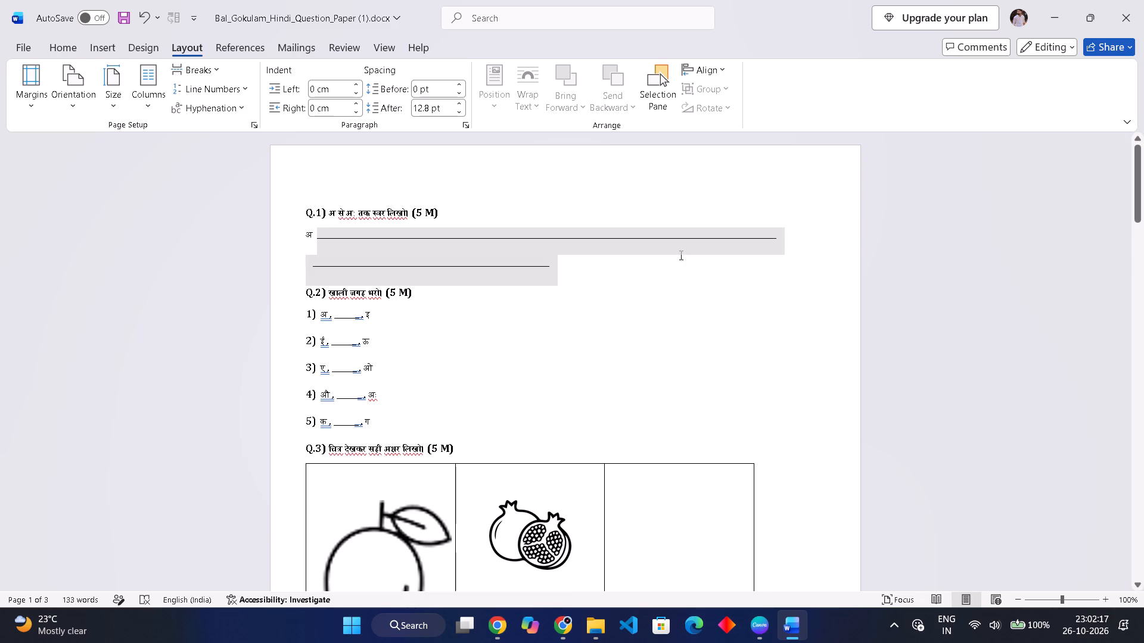
{"action": "left_click_drag", "start_coordinate": [708, 255], "coordinate": [824, 238]}
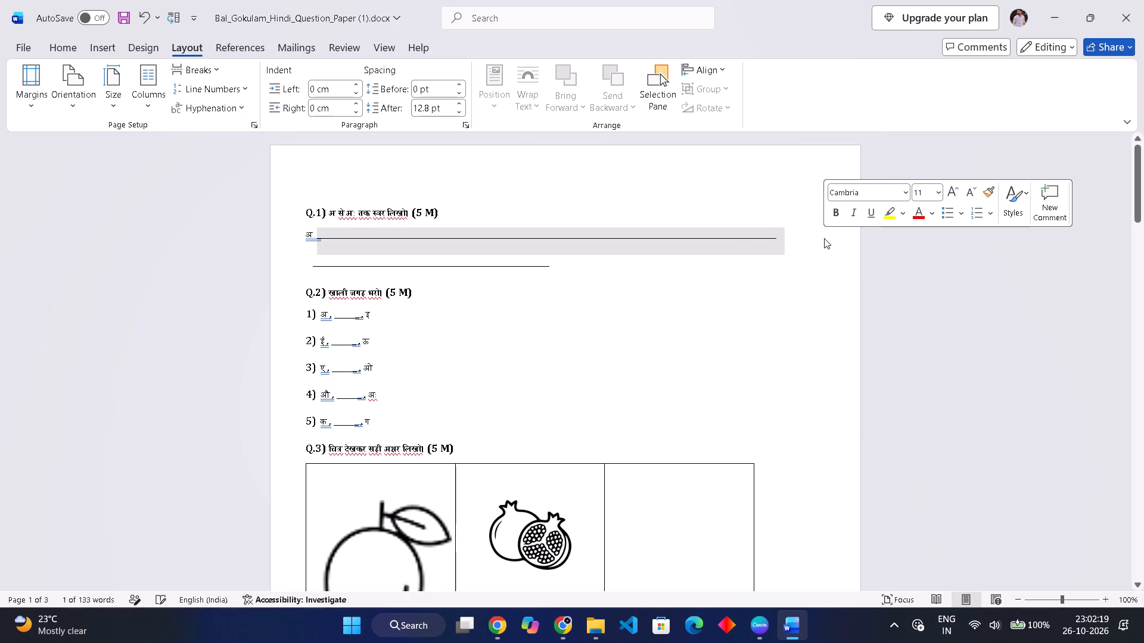
{"action": "key", "text": "ctrl+c"}
{"action": "left_click", "coordinate": [568, 277]}
{"action": "key", "text": "backslash"}
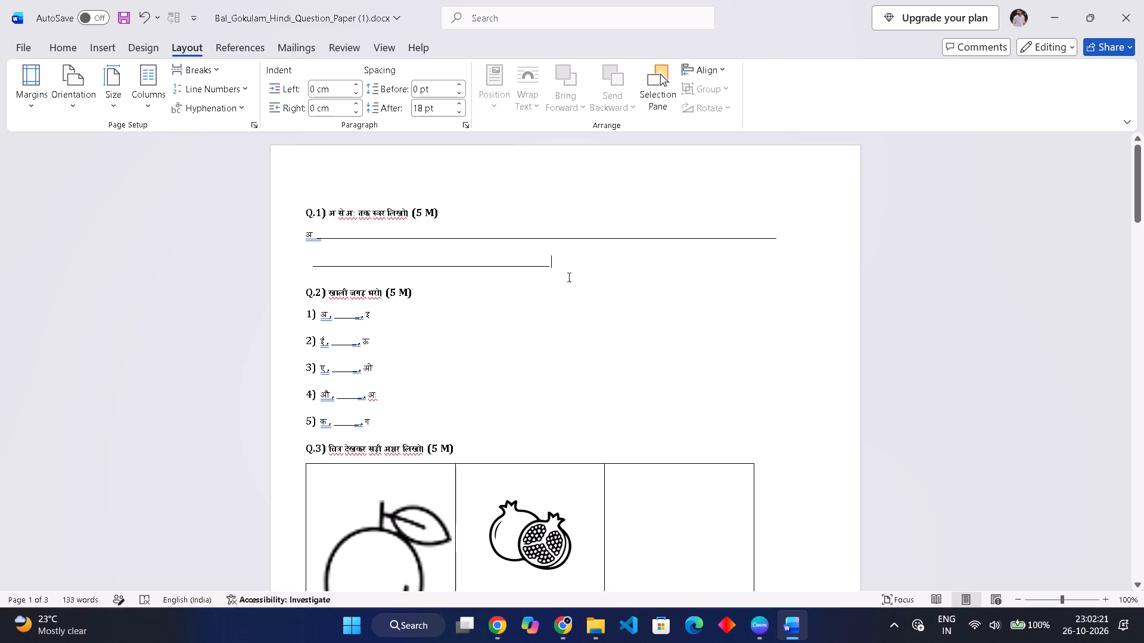
{"action": "key", "text": "BackSpace"}
{"action": "key", "text": "BackSpace"}
{"action": "key", "text": "BackSpace"}
{"action": "key", "text": "BackSpace"}
{"action": "key", "text": "BackSpace"}
{"action": "key", "text": "BackSpace"}
{"action": "key", "text": "BackSpace"}
{"action": "key", "text": "BackSpace"}
{"action": "key", "text": "BackSpace"}
{"action": "key", "text": "BackSpace"}
{"action": "key", "text": "BackSpace"}
{"action": "key", "text": "BackSpace"}
{"action": "key", "text": "BackSpace"}
{"action": "key", "text": "BackSpace"}
{"action": "key", "text": "BackSpace"}
{"action": "key", "text": "BackSpace"}
{"action": "key", "text": "BackSpace"}
{"action": "key", "text": "BackSpace"}
{"action": "key", "text": "BackSpace"}
{"action": "key", "text": "BackSpace"}
{"action": "key", "text": "BackSpace"}
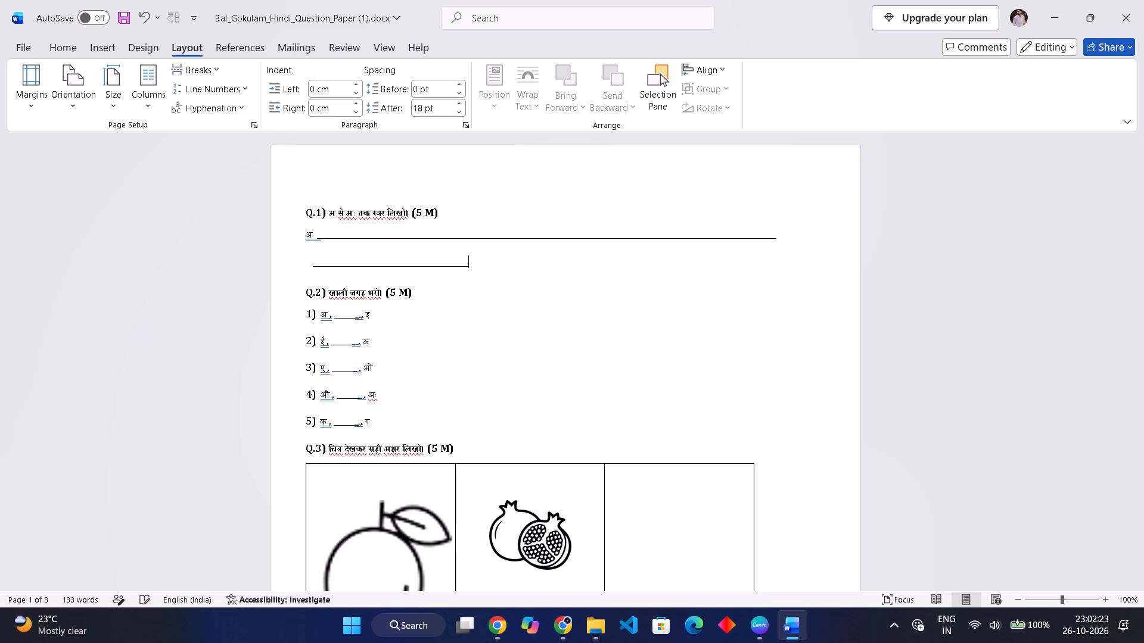
{"action": "key", "text": "BackSpace"}
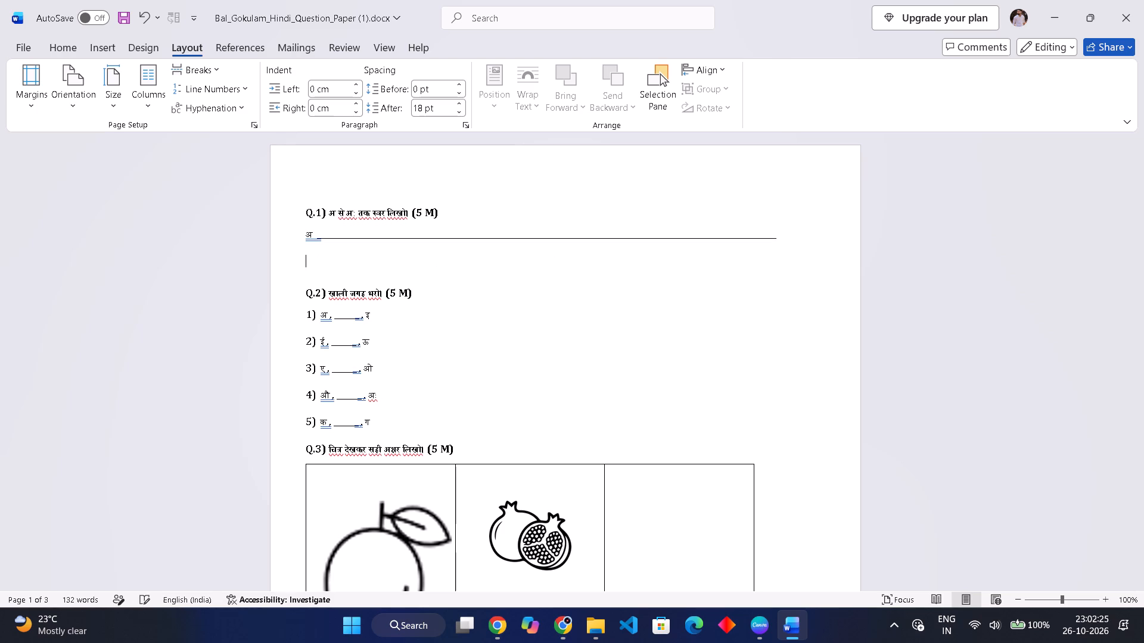
{"action": "key", "text": "BackSpace"}
{"action": "key", "text": "BackSpace"}
{"action": "key", "text": "BackSpace"}
{"action": "key", "text": "ctrl+v"}
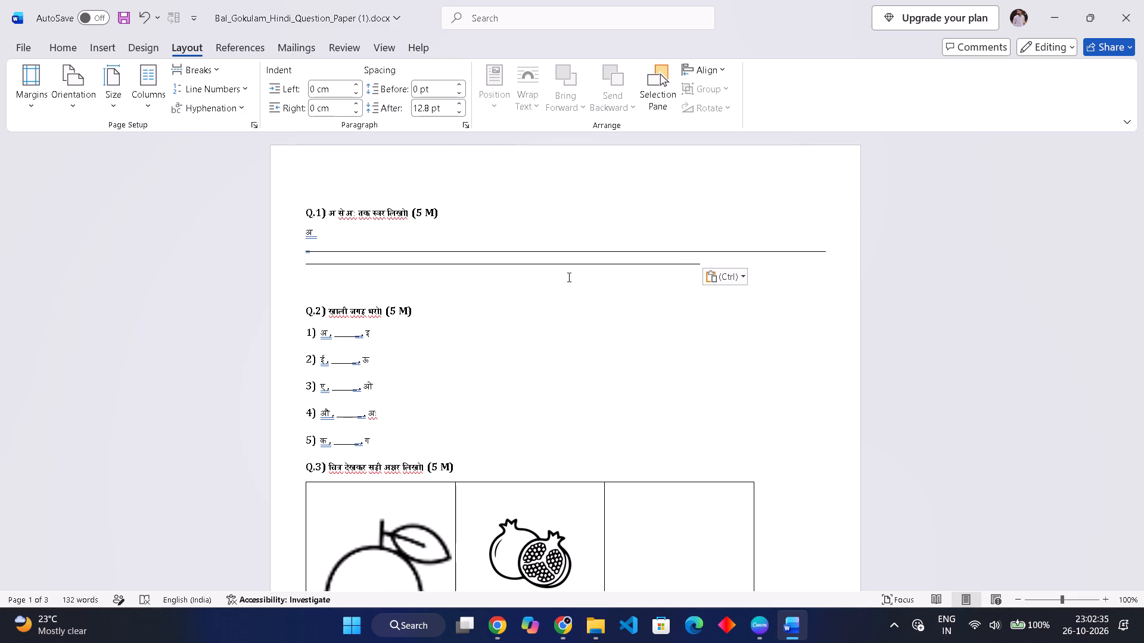
Bring the underscore line under Q.1 back up so it starts directly after अ.
{"action": "left_click", "coordinate": [306, 249]}
{"action": "key", "text": "BackSpace"}
{"action": "key", "text": "BackSpace"}
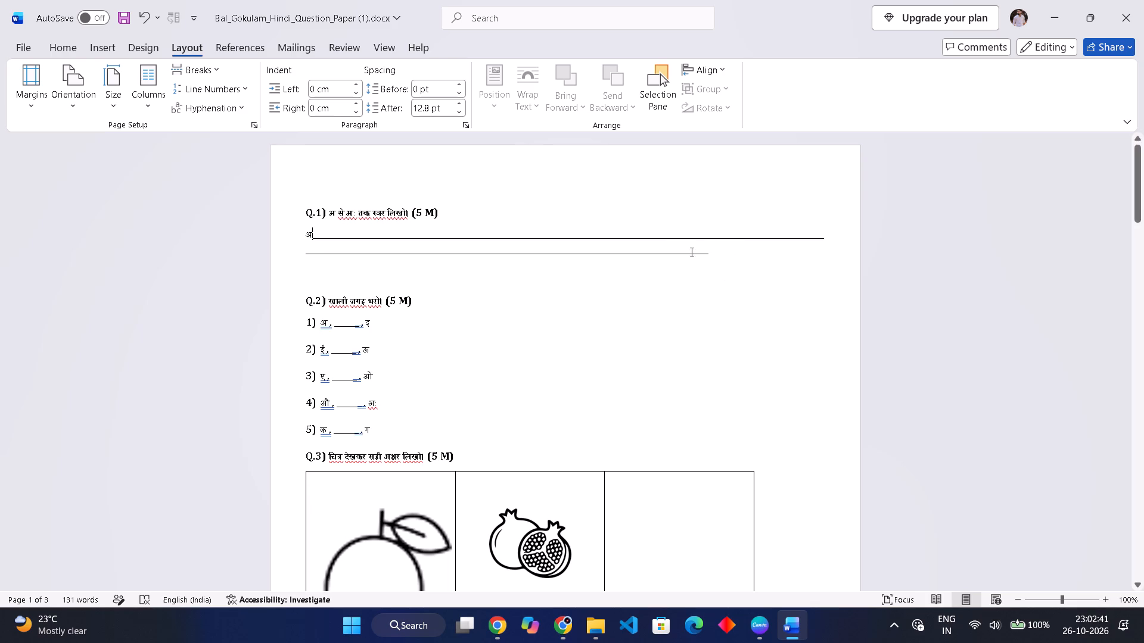
Paste the copied line again to extend Q.1's second answer line to full width, and delete the surplus underscores below.
{"action": "left_click", "coordinate": [707, 252]}
{"action": "left_click_drag", "start_coordinate": [565, 258], "coordinate": [682, 269]}
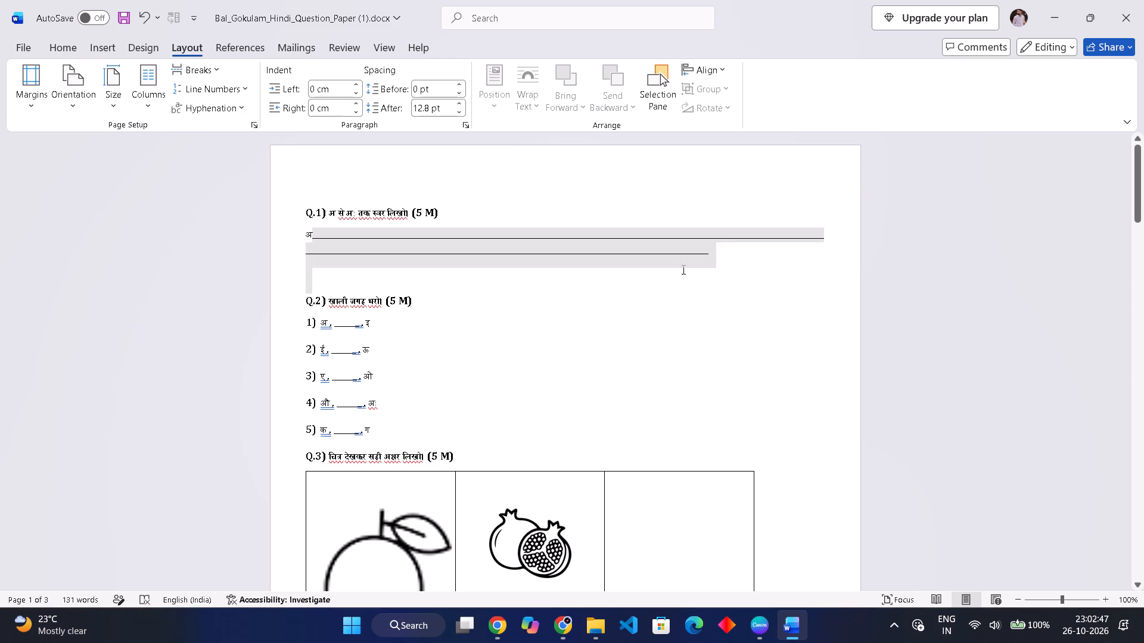
{"action": "left_click_drag", "start_coordinate": [682, 269], "coordinate": [703, 264]}
{"action": "key", "text": "ctrl+v"}
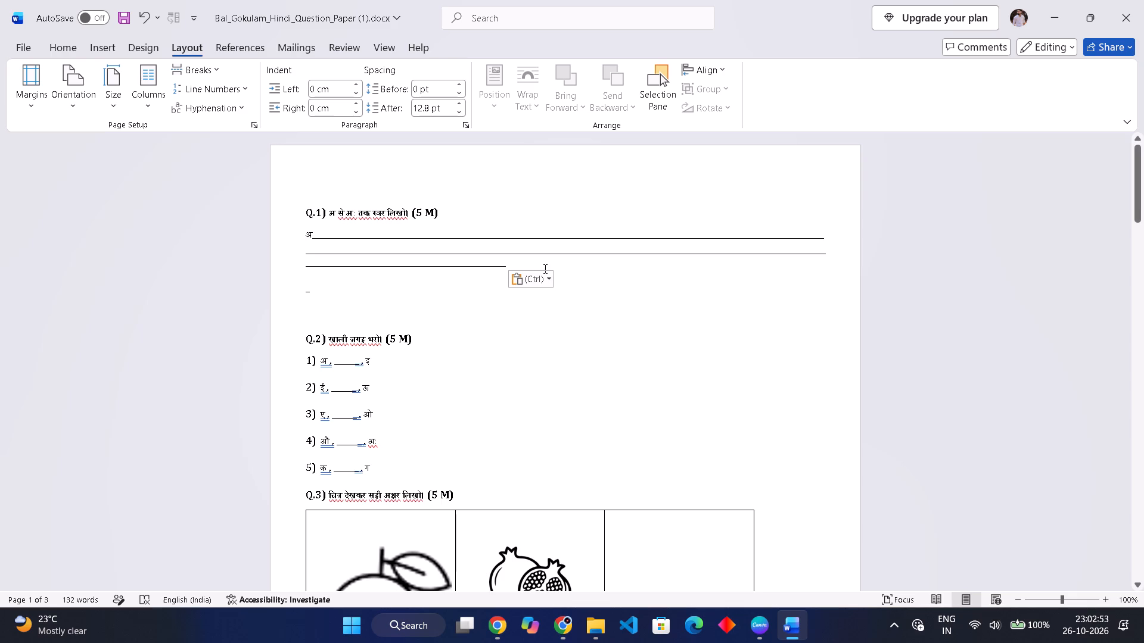
{"action": "left_click_drag", "start_coordinate": [544, 269], "coordinate": [301, 274]}
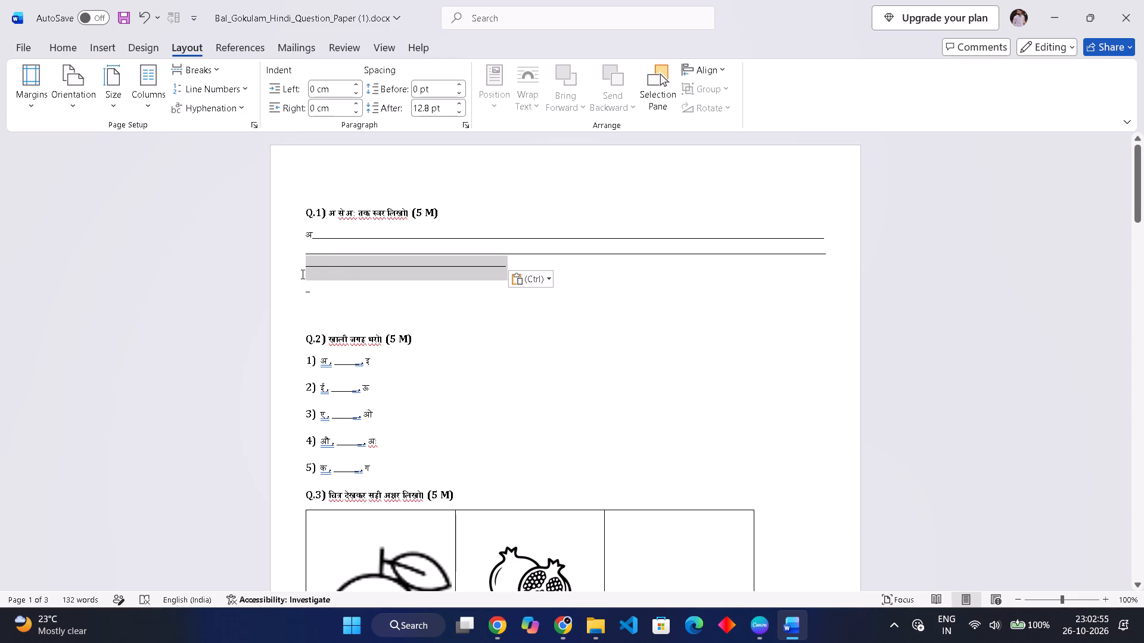
{"action": "left_click_drag", "start_coordinate": [301, 274], "coordinate": [301, 273]}
{"action": "key", "text": "BackSpace"}
{"action": "left_click", "coordinate": [310, 276]}
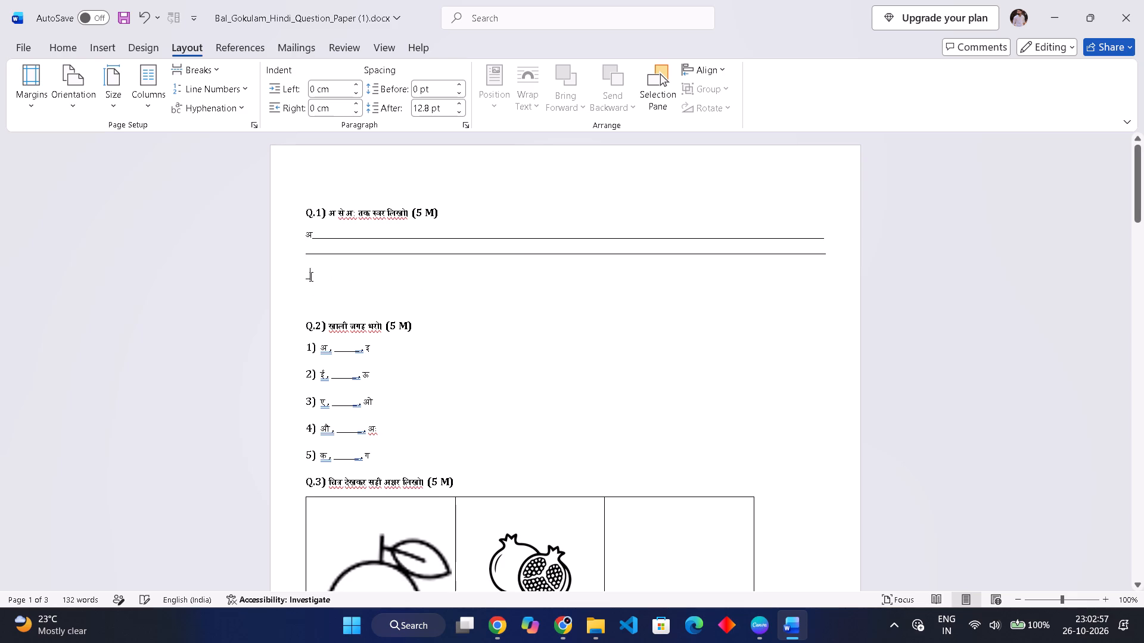
{"action": "key", "text": "BackSpace"}
{"action": "key", "text": "BackSpace"}
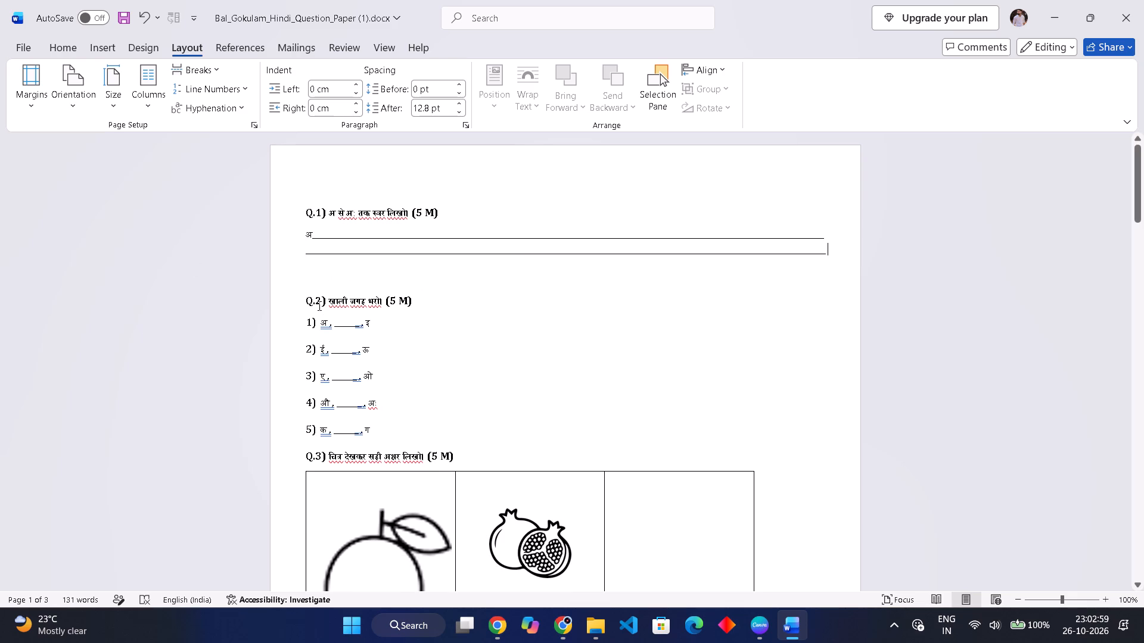
Remove the blank line between the Q.1 answer lines and the Q.2 heading.
{"action": "left_click", "coordinate": [301, 303]}
{"action": "key", "text": "bracketright"}
{"action": "key", "text": "BackSpace"}
{"action": "key", "text": "BackSpace"}
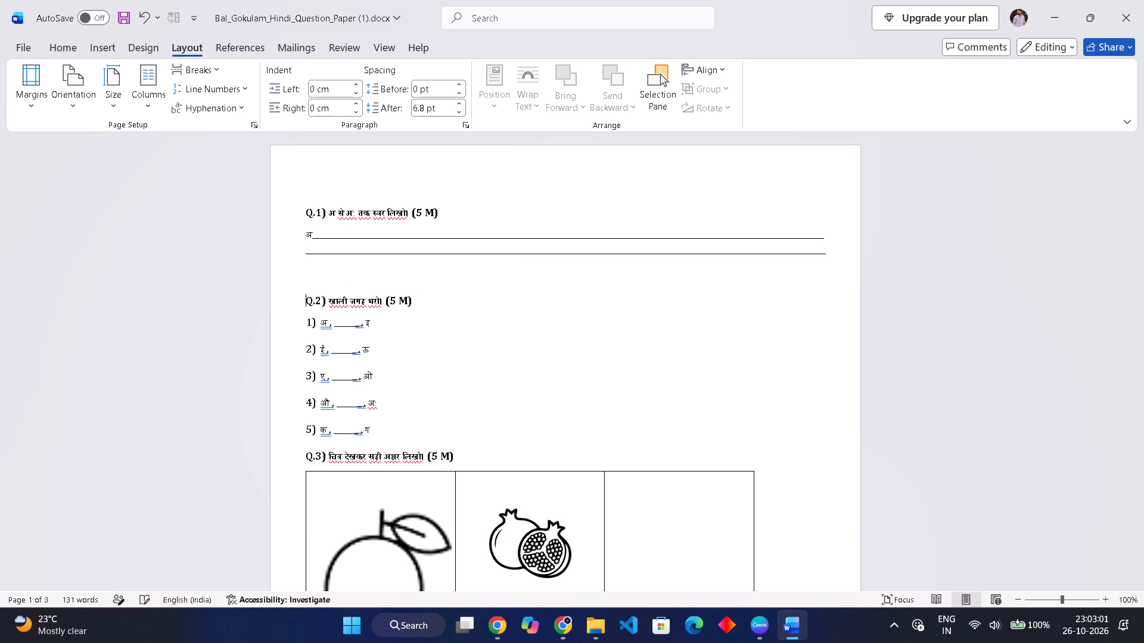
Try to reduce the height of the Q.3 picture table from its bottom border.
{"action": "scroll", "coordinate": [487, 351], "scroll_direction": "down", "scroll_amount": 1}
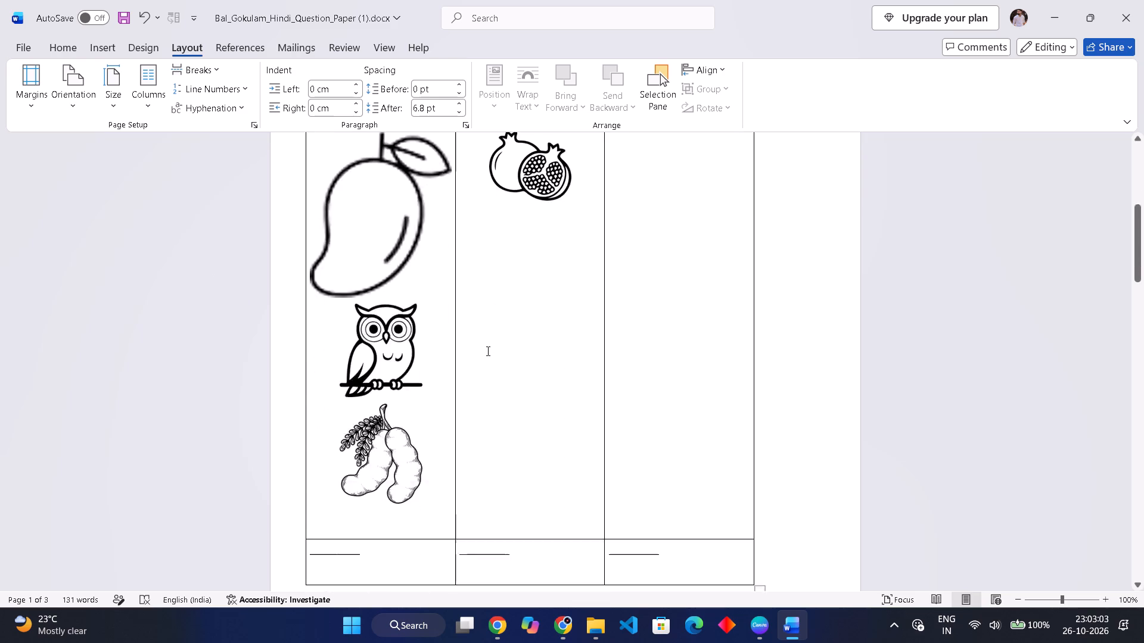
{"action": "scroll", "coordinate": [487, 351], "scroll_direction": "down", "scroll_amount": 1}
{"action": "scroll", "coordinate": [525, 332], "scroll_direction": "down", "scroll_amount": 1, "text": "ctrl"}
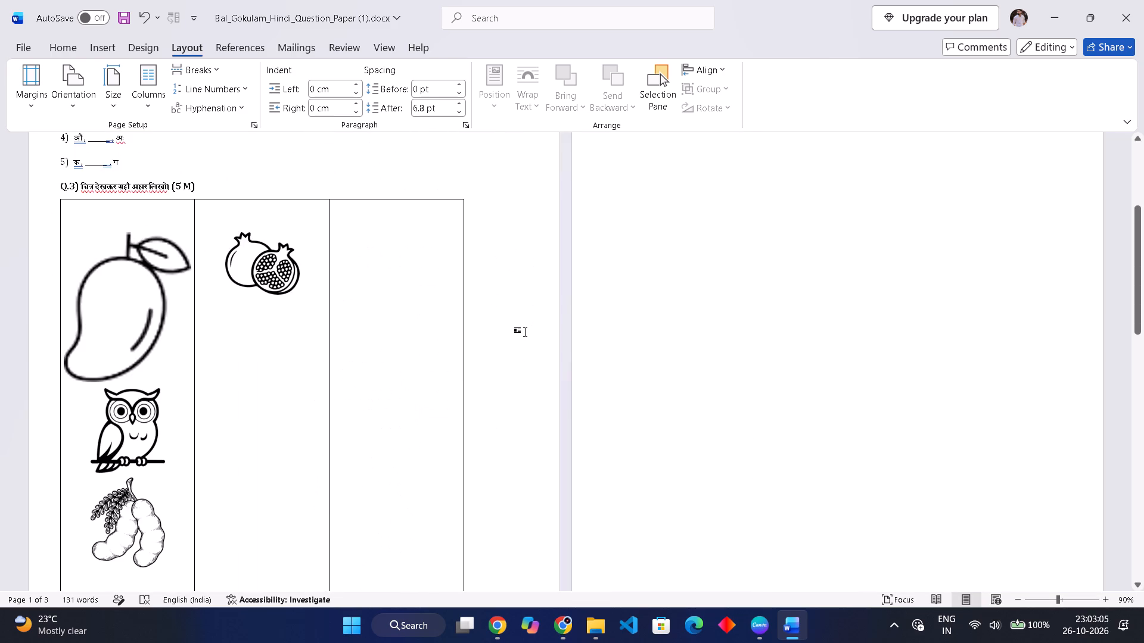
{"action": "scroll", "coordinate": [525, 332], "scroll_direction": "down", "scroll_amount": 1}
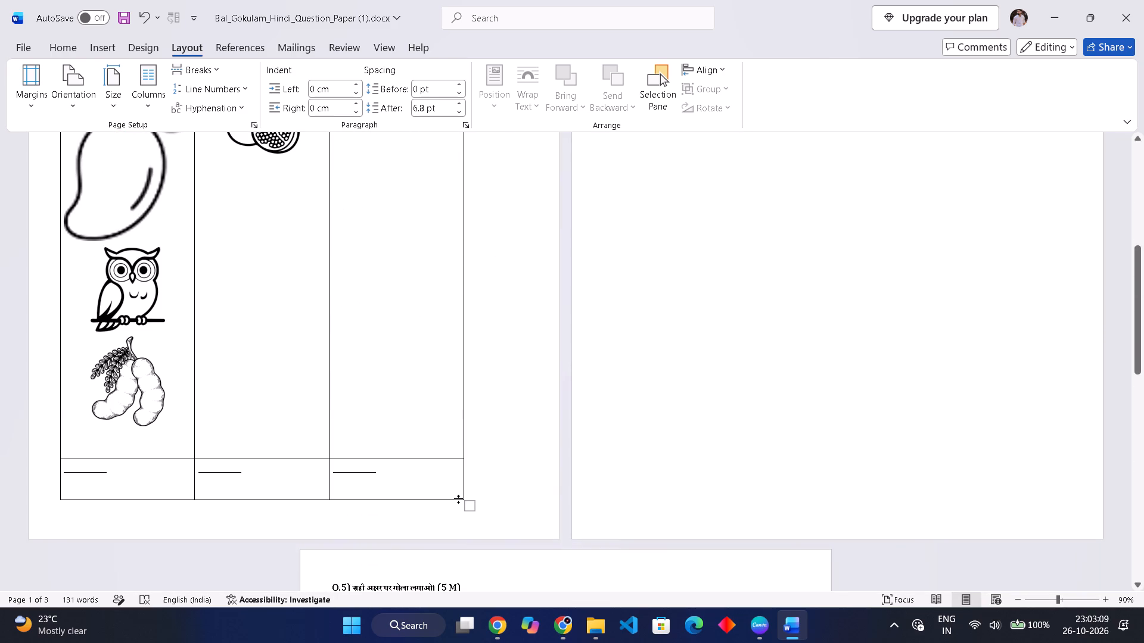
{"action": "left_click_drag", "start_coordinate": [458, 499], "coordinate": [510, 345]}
Shrink the mango picture in the first column of the Q.3 table to about a third of its size.
{"action": "scroll", "coordinate": [212, 387], "scroll_direction": "up", "scroll_amount": 1}
{"action": "left_click", "coordinate": [98, 505]}
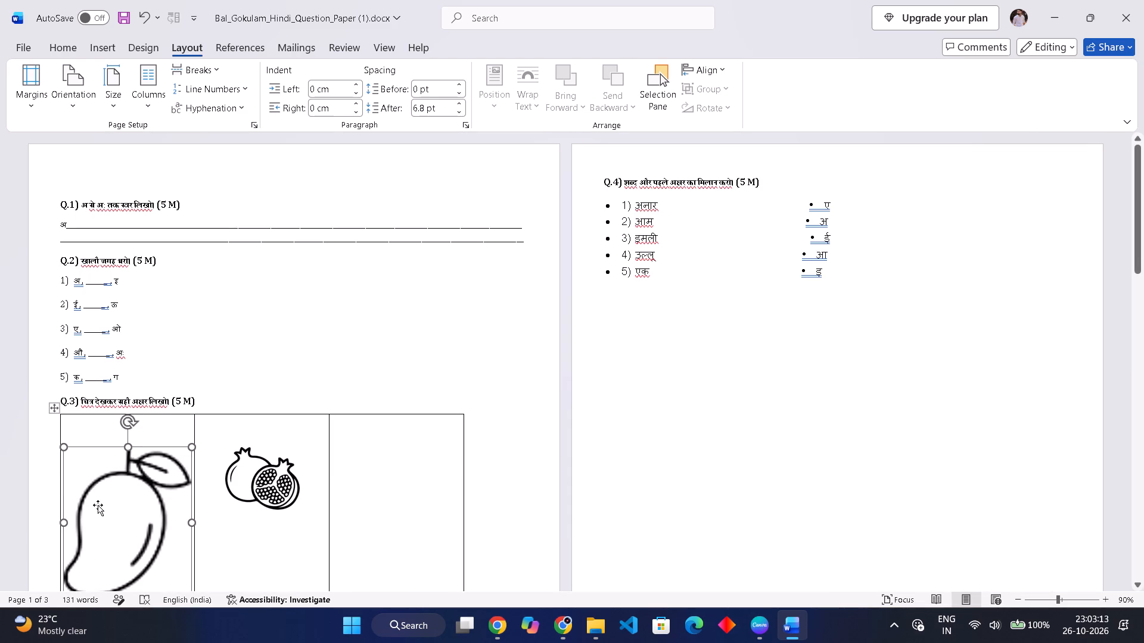
{"action": "scroll", "coordinate": [98, 505], "scroll_direction": "down", "scroll_amount": 1}
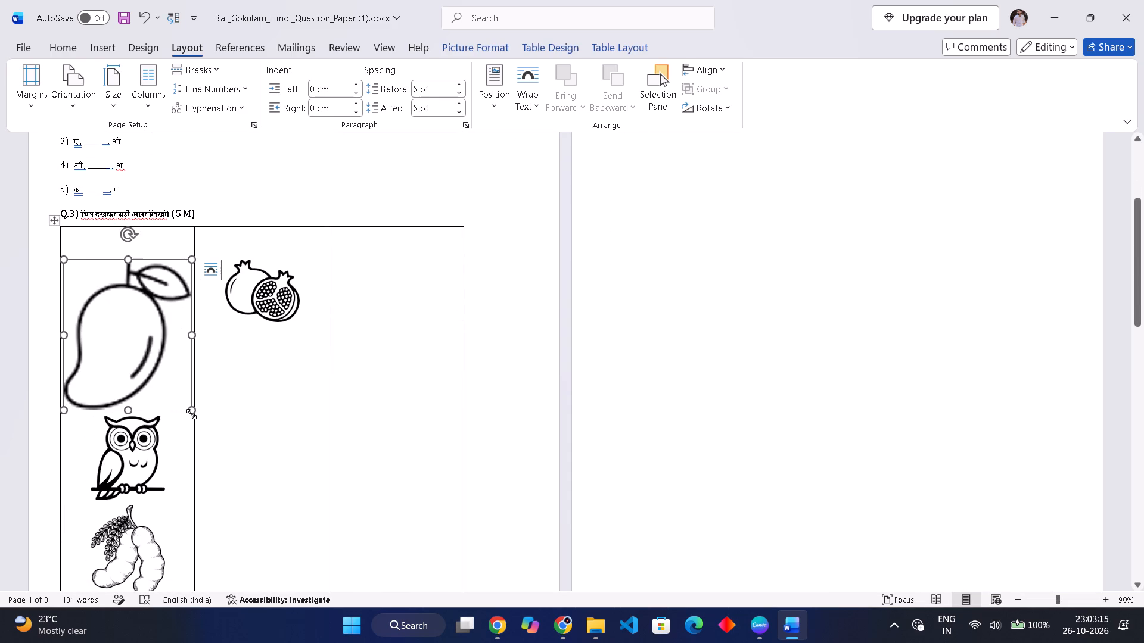
{"action": "left_click_drag", "start_coordinate": [191, 414], "coordinate": [101, 239]}
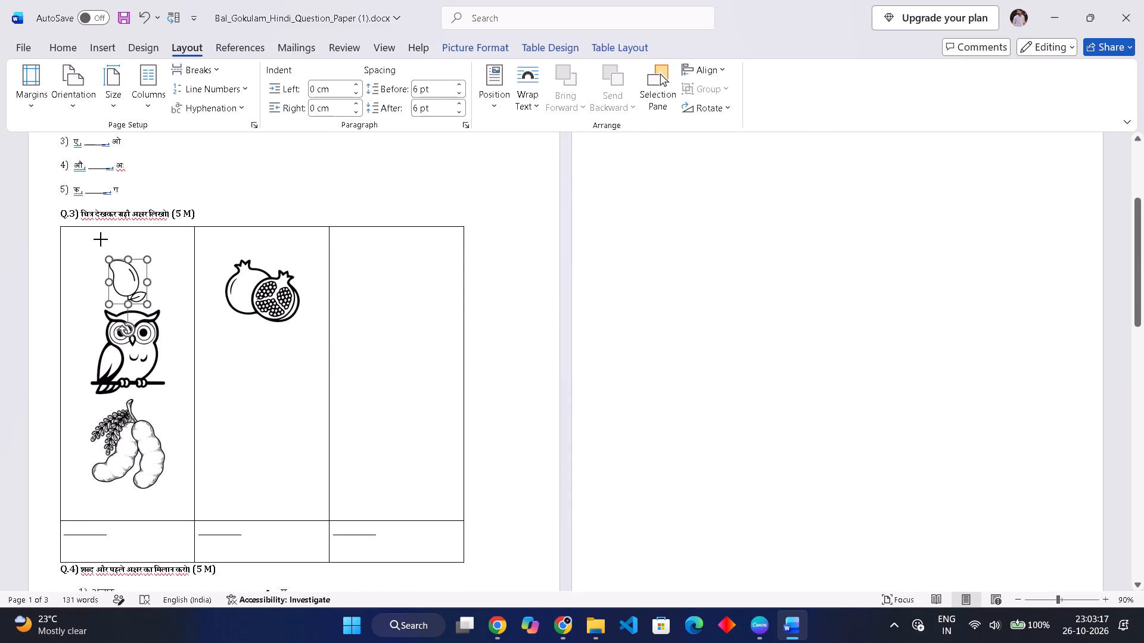
{"action": "left_click_drag", "start_coordinate": [101, 239], "coordinate": [106, 248]}
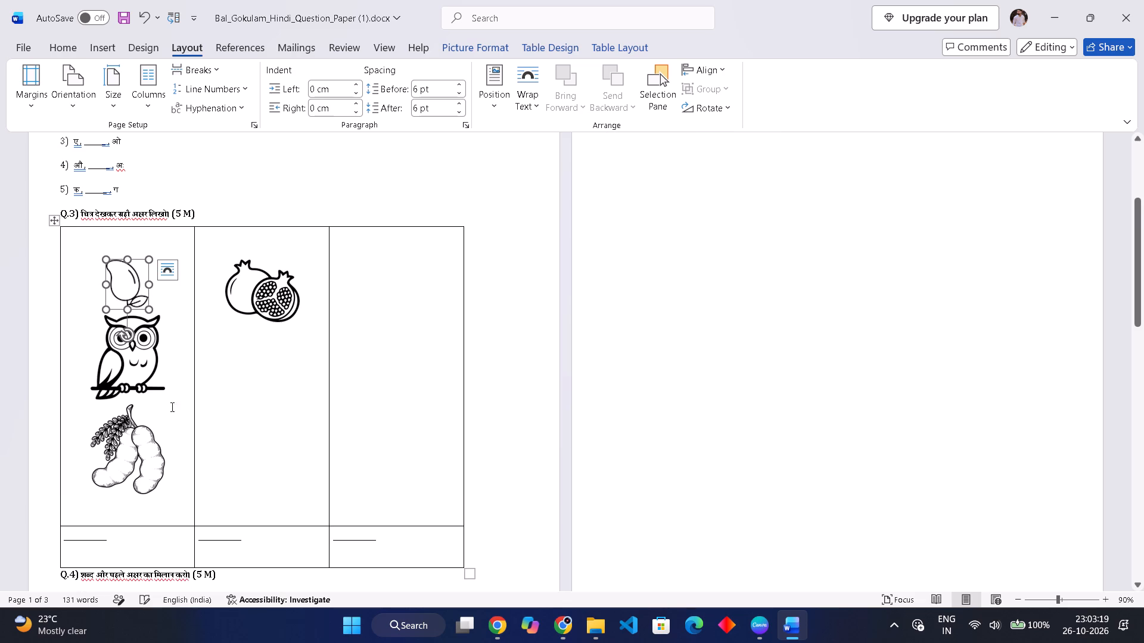
Move the owl picture from the first column of the Q.3 table into the empty third column.
{"action": "left_click_drag", "start_coordinate": [141, 370], "coordinate": [204, 349]}
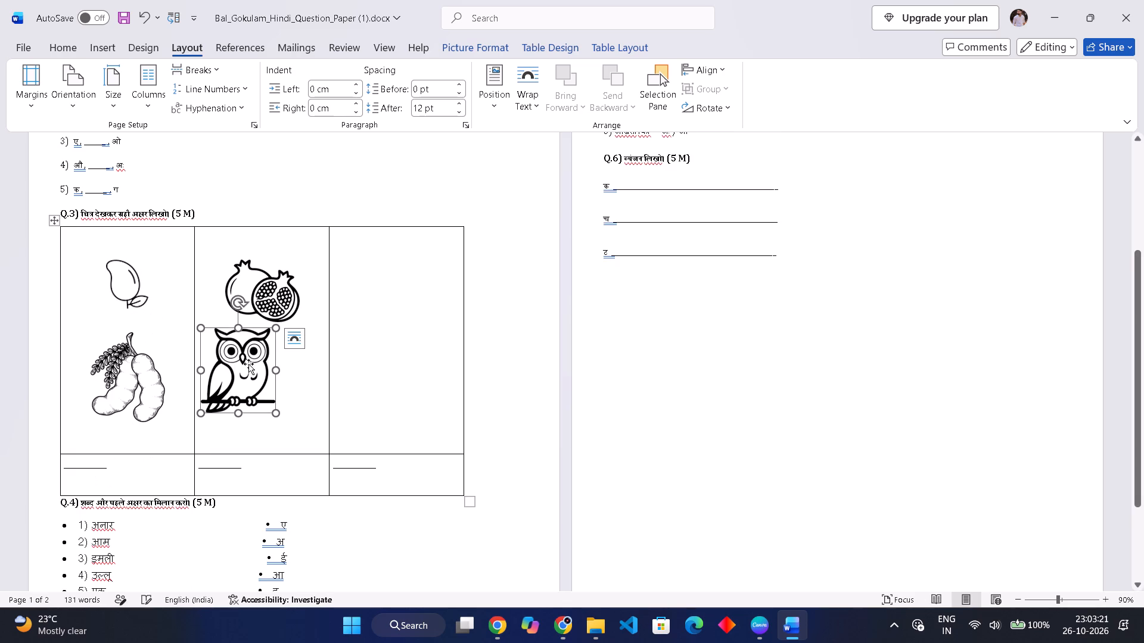
{"action": "left_click_drag", "start_coordinate": [246, 364], "coordinate": [401, 305]}
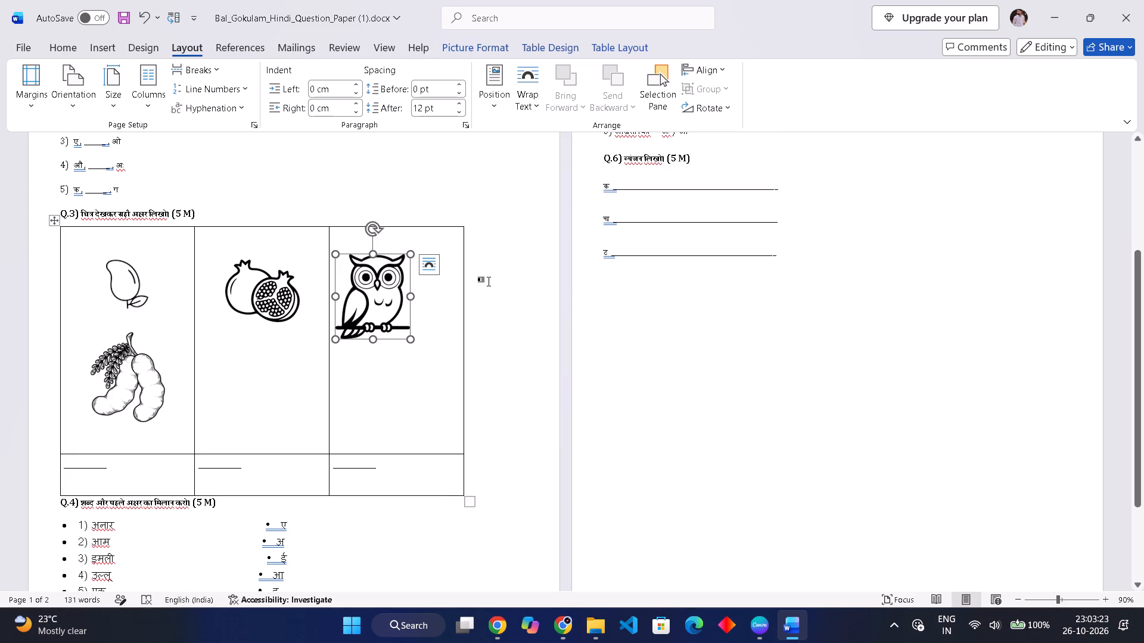
Add a fourth column to the Q.3 picture table after the owl column.
{"action": "left_click", "coordinate": [462, 254]}
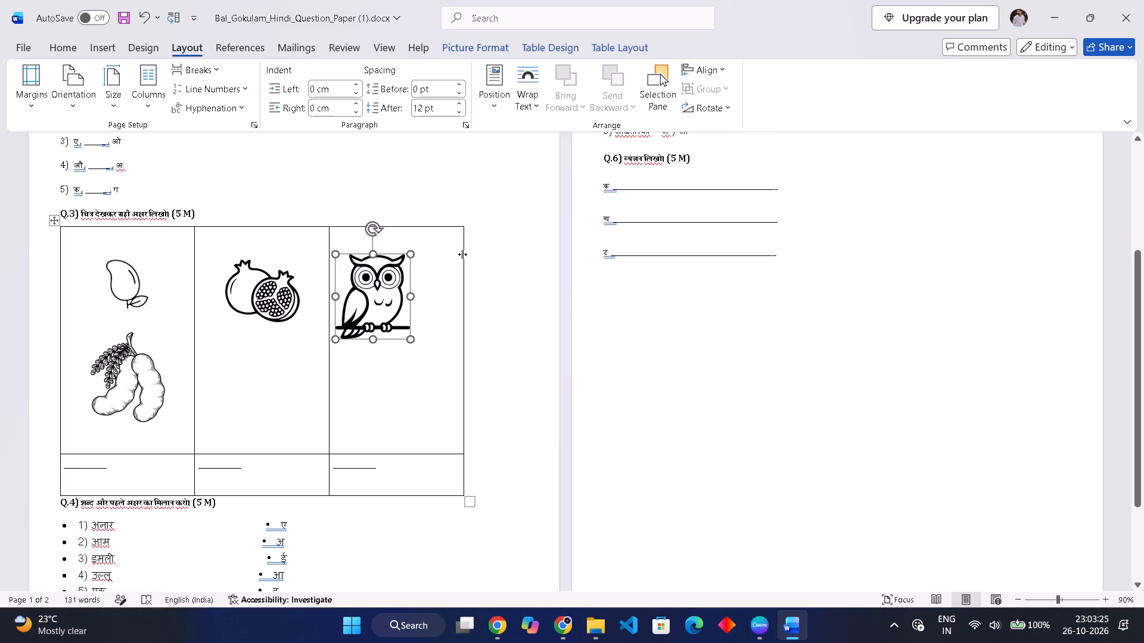
{"action": "left_click", "coordinate": [462, 254]}
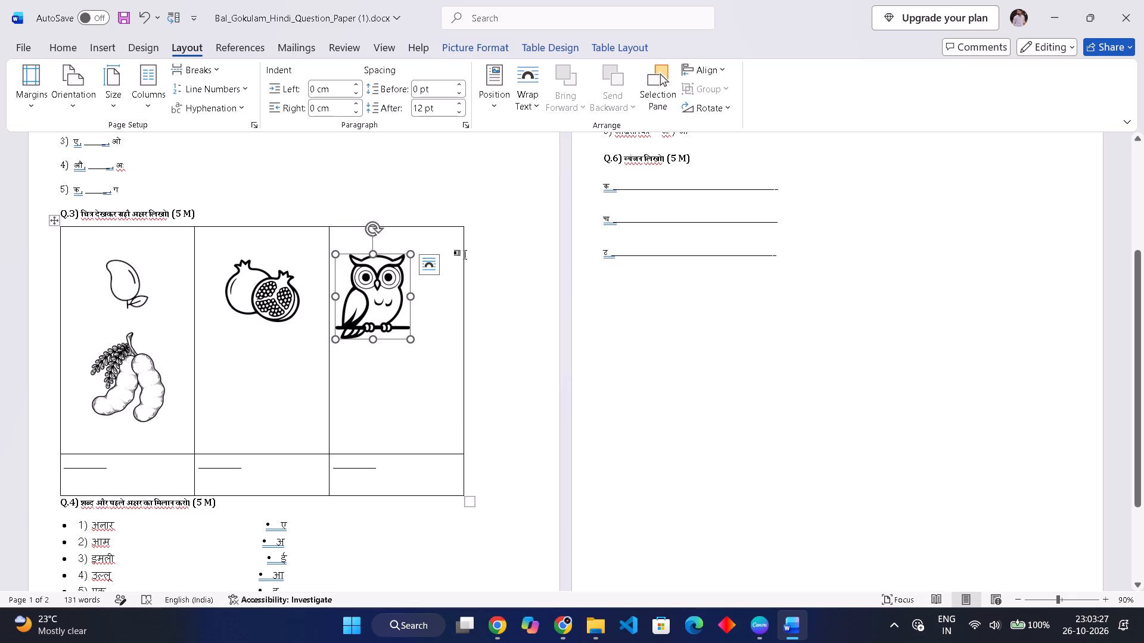
{"action": "left_click", "coordinate": [465, 254]}
{"action": "left_click", "coordinate": [462, 245]}
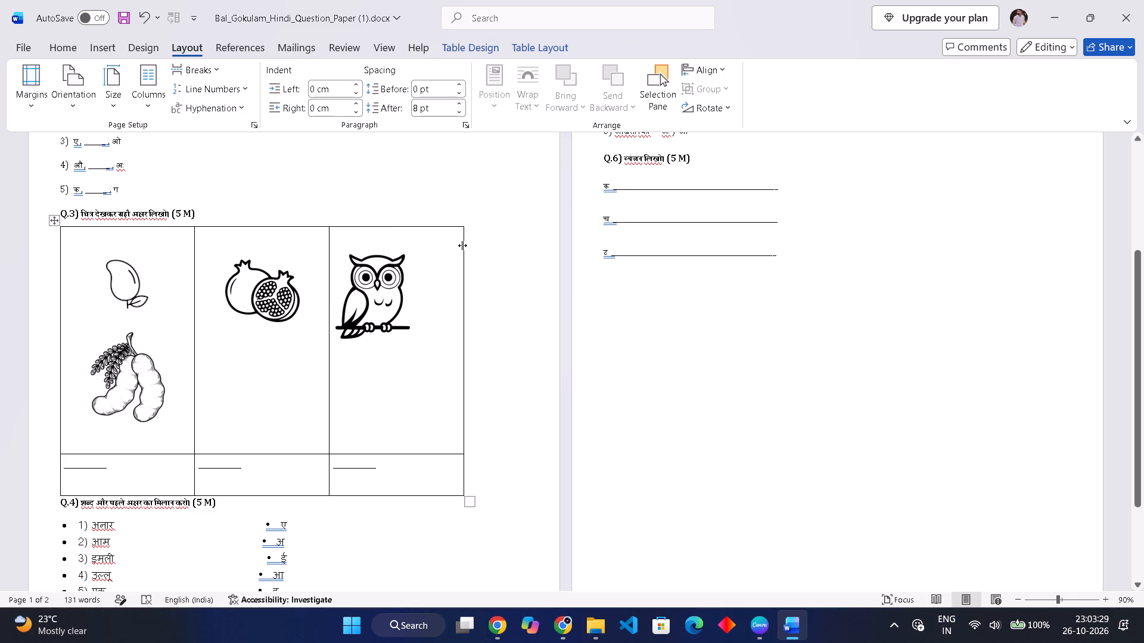
{"action": "left_click", "coordinate": [534, 39]}
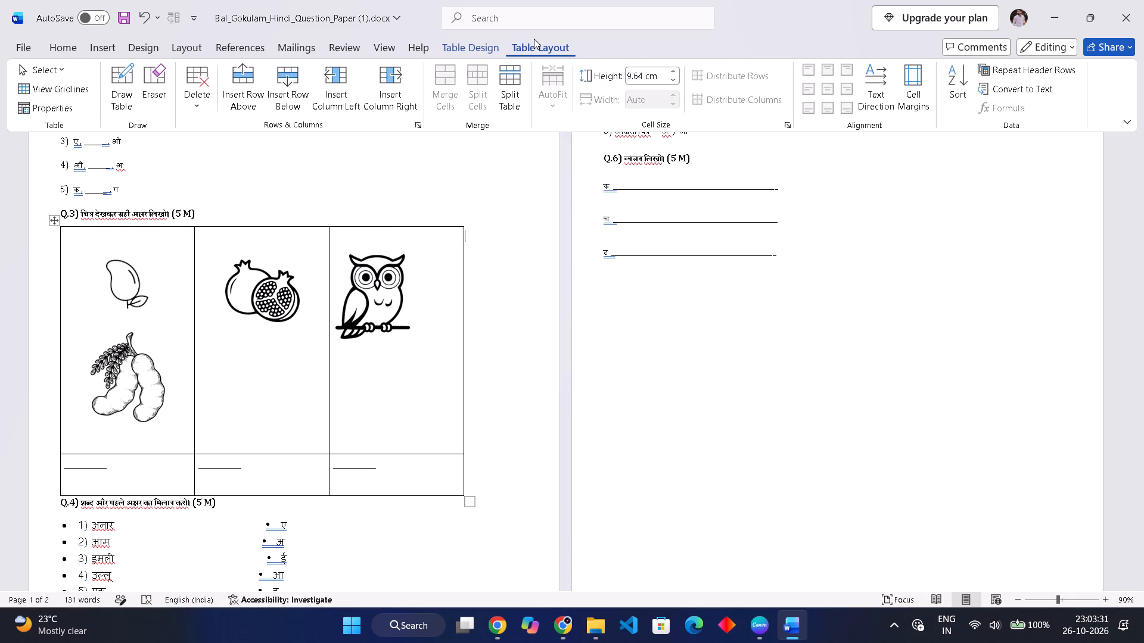
{"action": "left_click", "coordinate": [406, 77]}
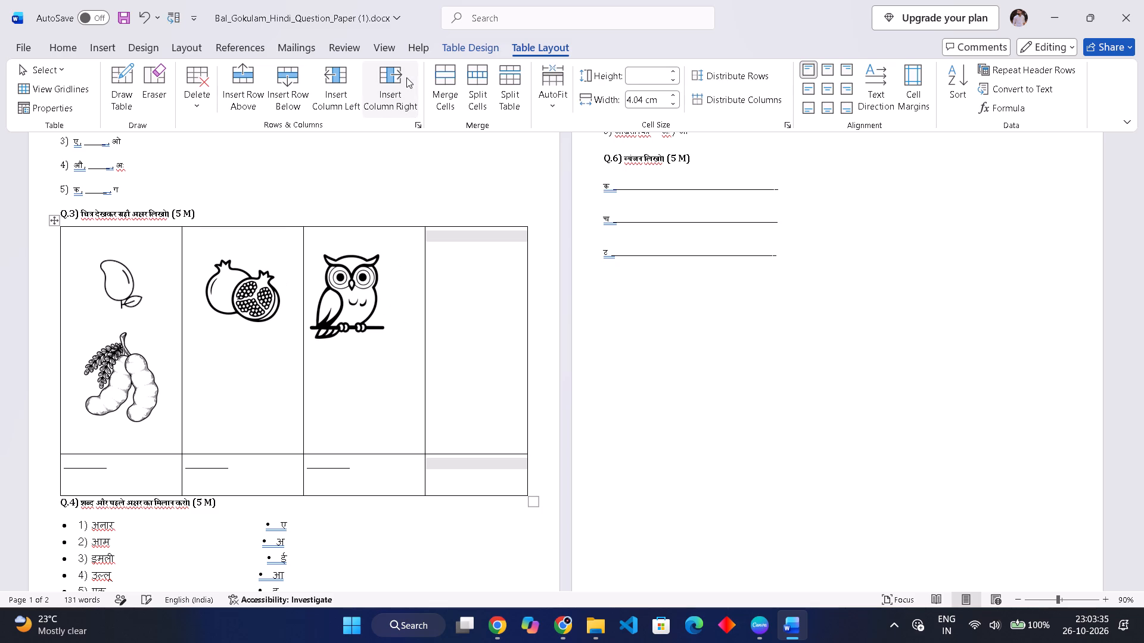
Move the tamarind picture from the first column of the Q.3 table into the empty fourth column.
{"action": "left_click_drag", "start_coordinate": [107, 364], "coordinate": [433, 292]}
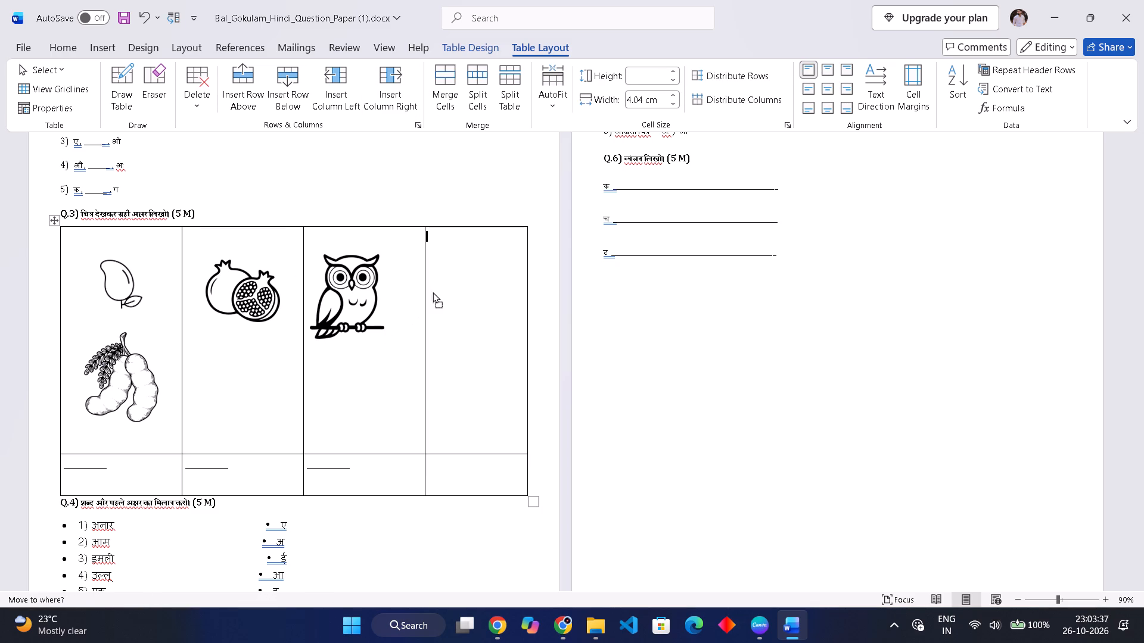
{"action": "left_click_drag", "start_coordinate": [433, 292], "coordinate": [462, 270]}
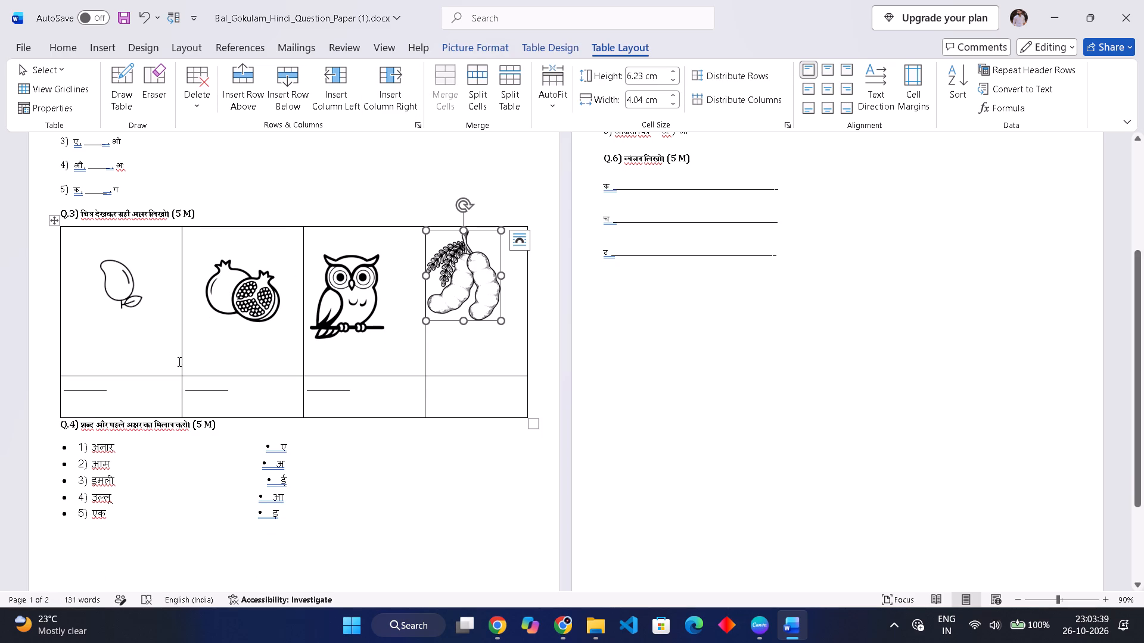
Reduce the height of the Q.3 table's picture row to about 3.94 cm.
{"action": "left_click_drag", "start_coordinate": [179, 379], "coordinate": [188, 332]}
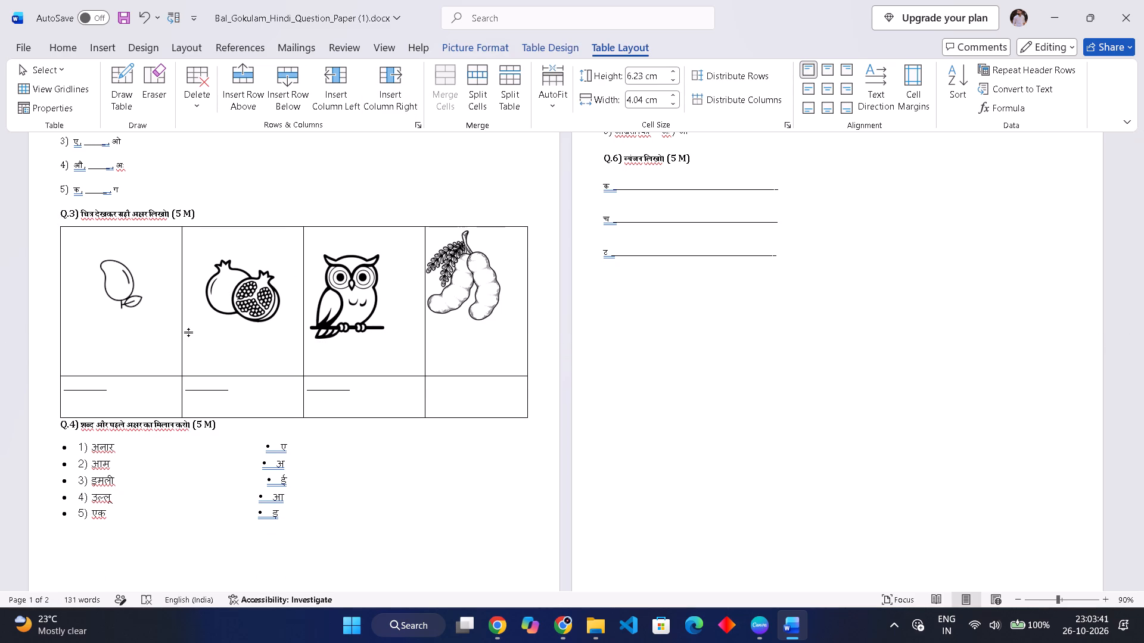
Shrink the pomegranate picture in the Q.3 table slightly and set its text wrapping to In Front of Text.
{"action": "left_click", "coordinate": [236, 291]}
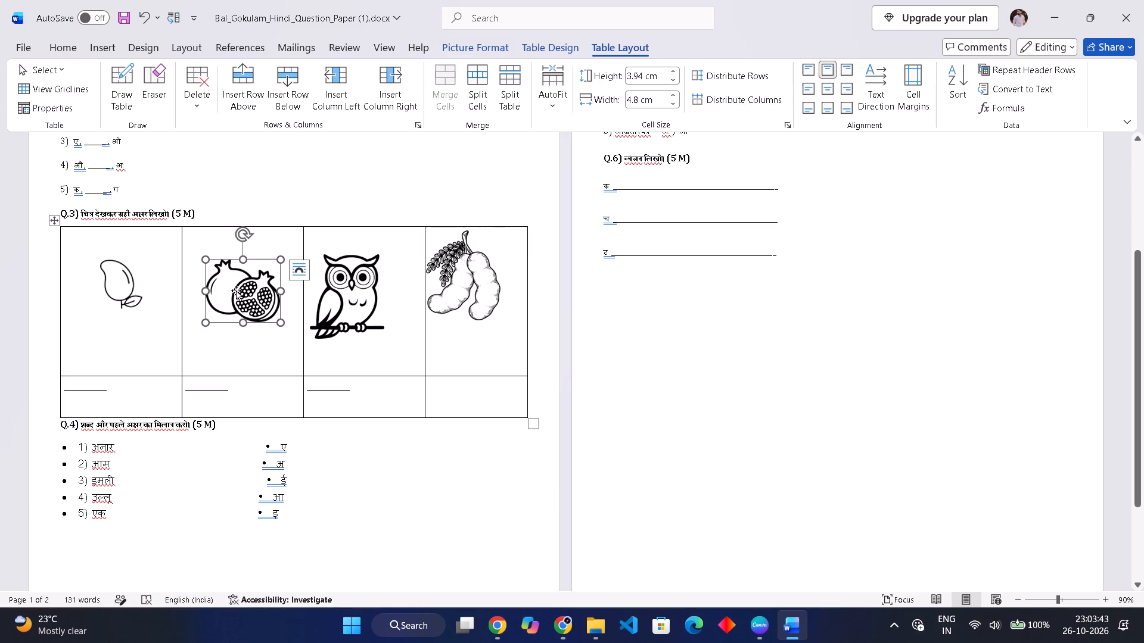
{"action": "left_click_drag", "start_coordinate": [279, 323], "coordinate": [262, 291]}
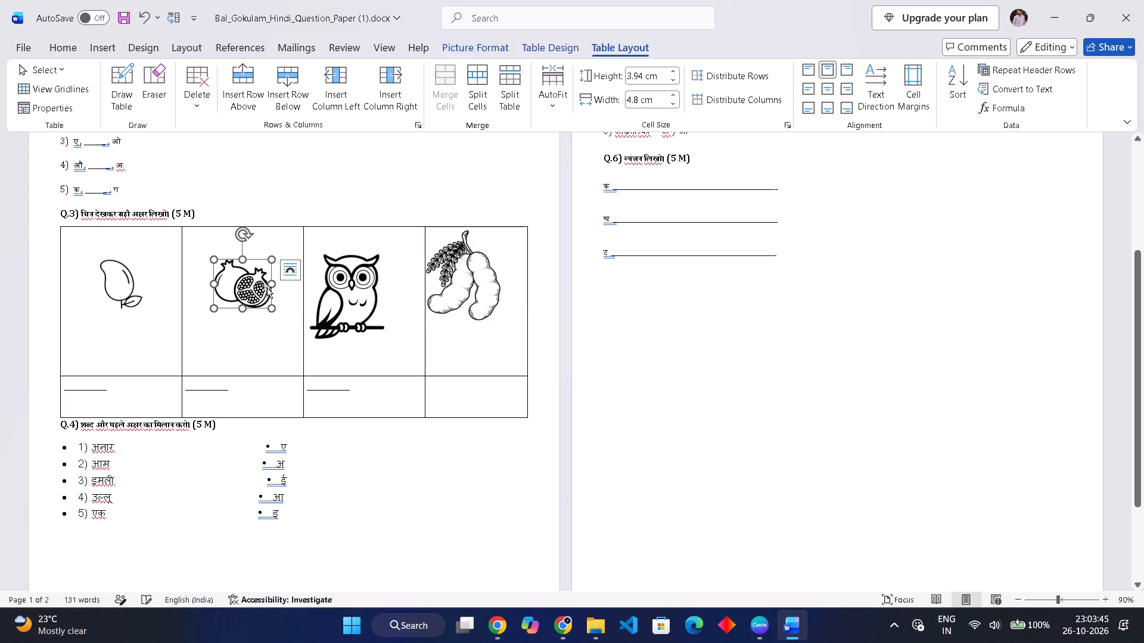
{"action": "left_click_drag", "start_coordinate": [254, 278], "coordinate": [256, 262]}
{"action": "left_click", "coordinate": [299, 263]}
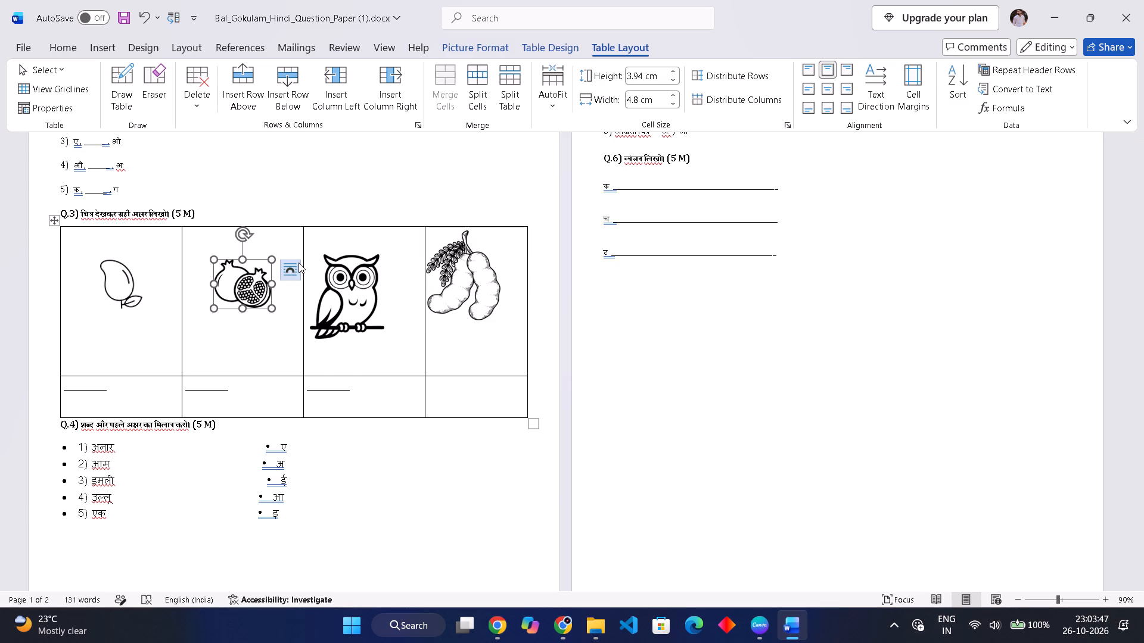
{"action": "left_click", "coordinate": [390, 402]}
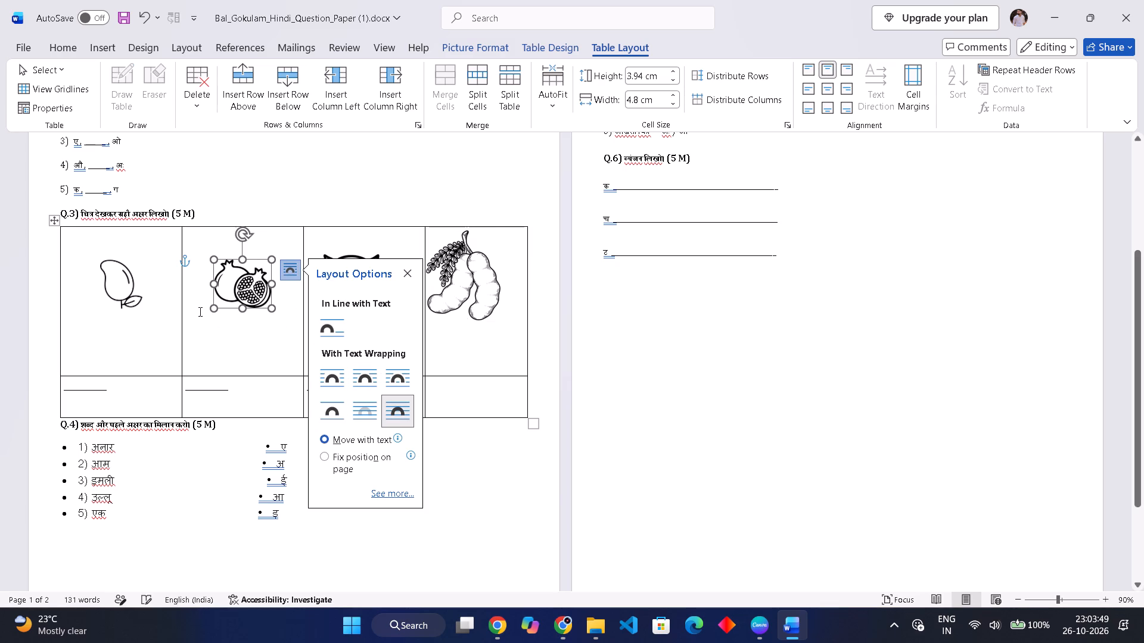
Set the mango picture's text wrapping to In Front of Text and nudge it slightly upward.
{"action": "left_click", "coordinate": [136, 292]}
{"action": "left_click", "coordinate": [168, 267]}
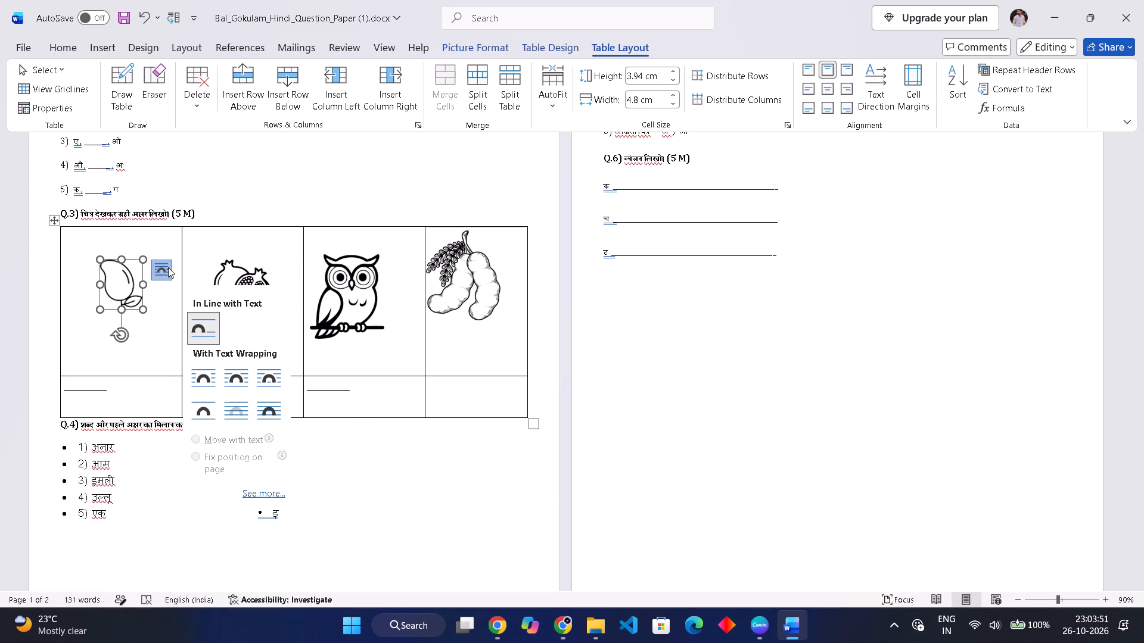
{"action": "left_click", "coordinate": [262, 407]}
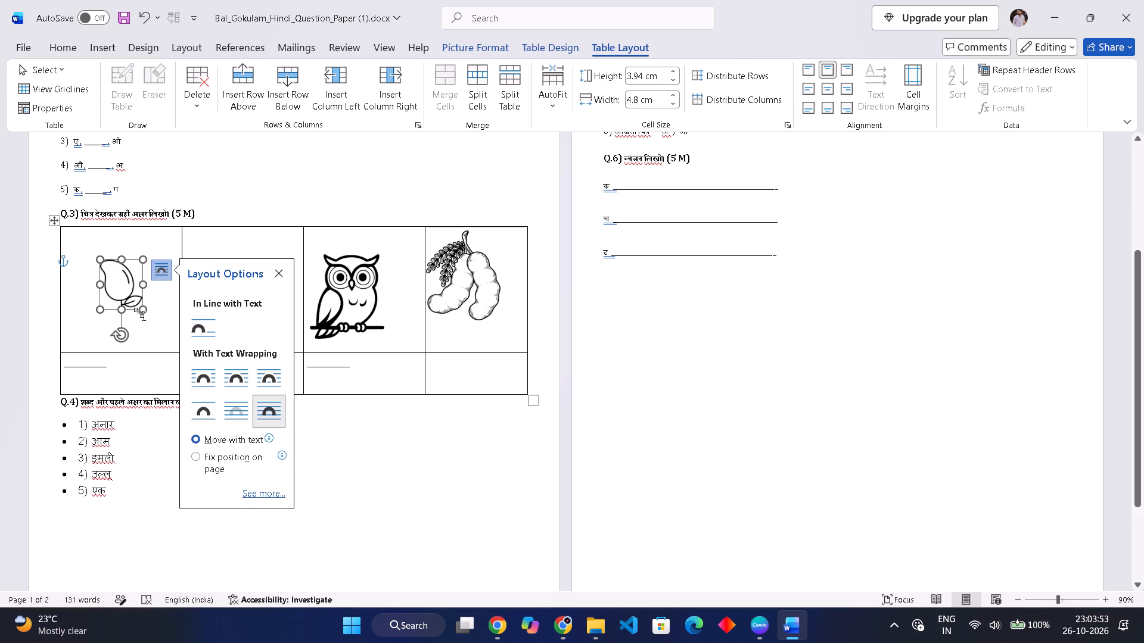
{"action": "left_click_drag", "start_coordinate": [123, 293], "coordinate": [120, 286]}
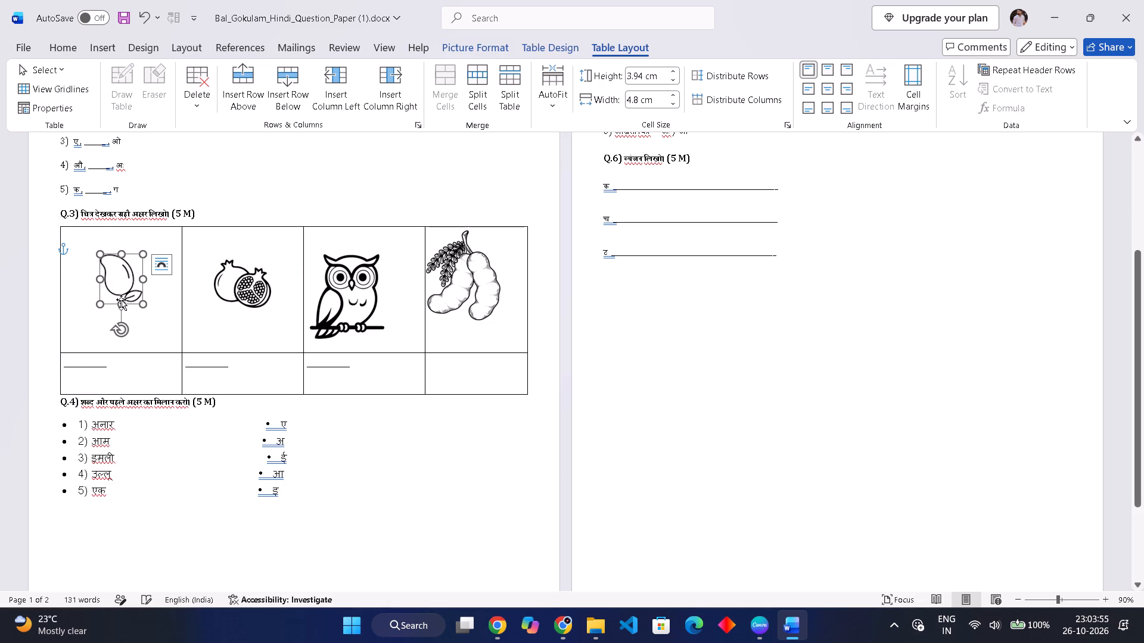
Flip the mango picture vertically so its leaf points up, and place it near the top of its cell.
{"action": "left_click_drag", "start_coordinate": [121, 304], "coordinate": [105, 201]}
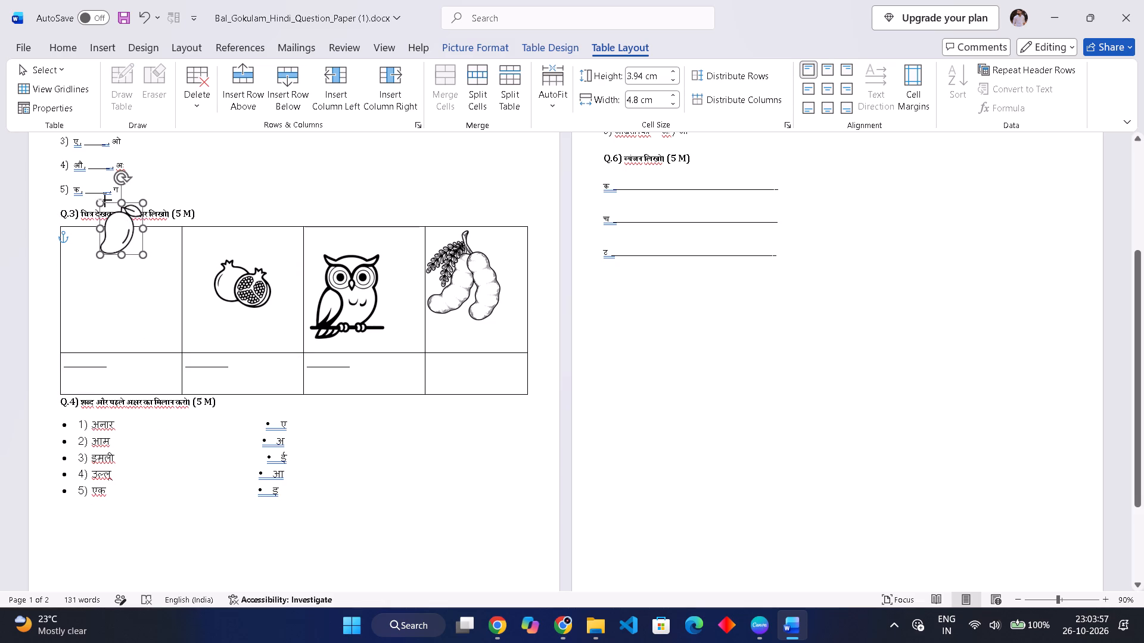
{"action": "left_click_drag", "start_coordinate": [105, 201], "coordinate": [108, 202]}
{"action": "left_click_drag", "start_coordinate": [119, 242], "coordinate": [118, 280]}
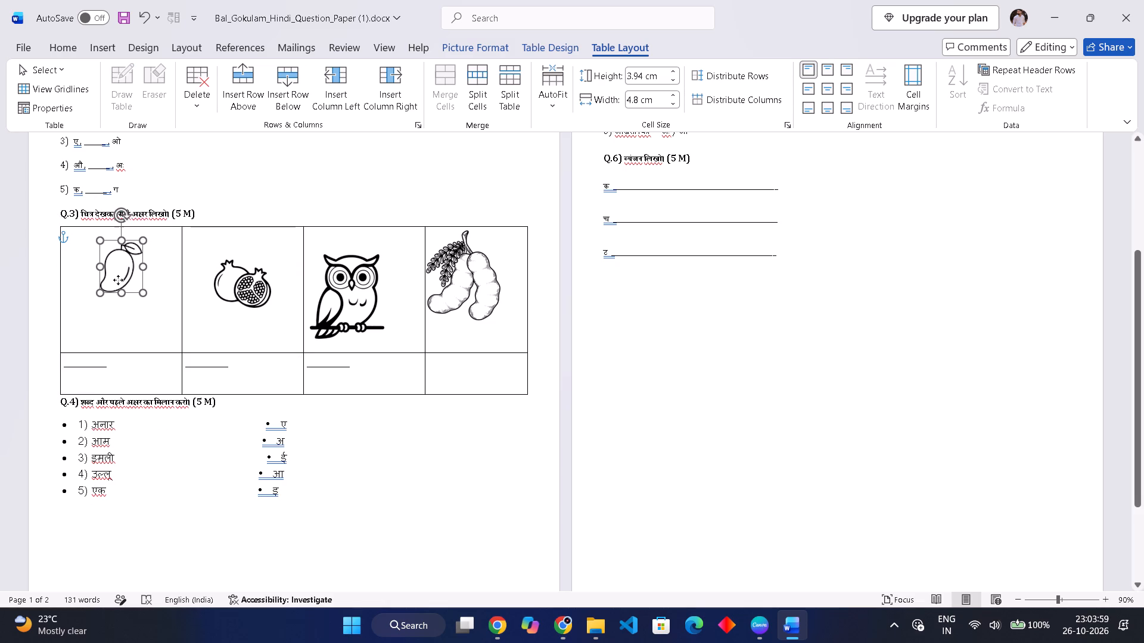
{"action": "left_click_drag", "start_coordinate": [118, 280], "coordinate": [119, 276]}
Move the pomegranate picture up in its cell, level with the mango picture.
{"action": "left_click_drag", "start_coordinate": [237, 279], "coordinate": [235, 256]}
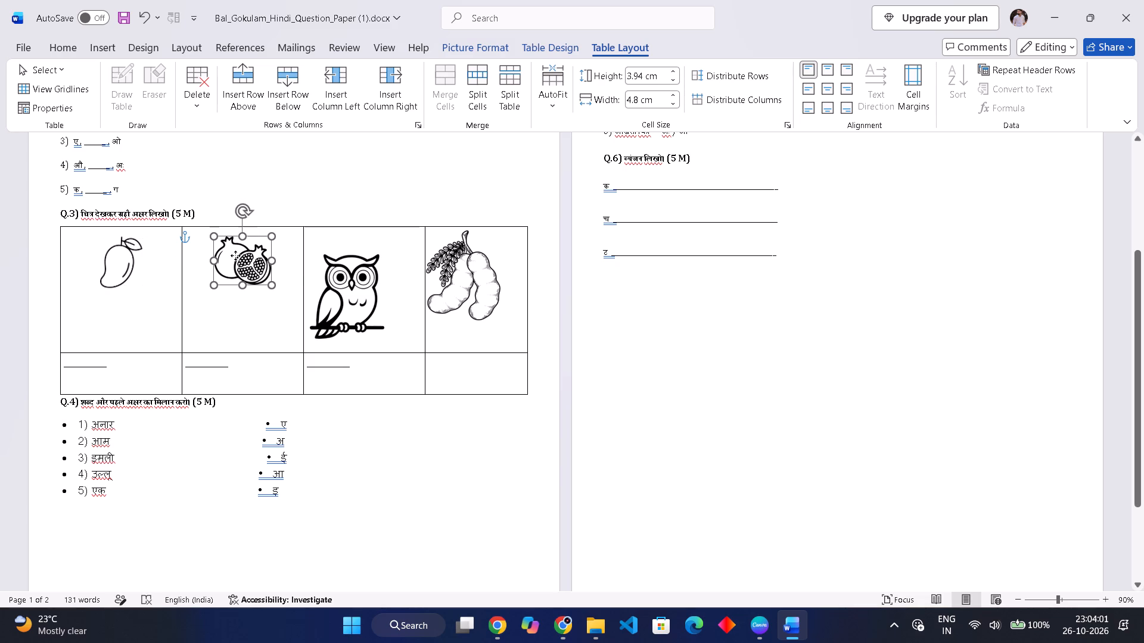
{"action": "left_click_drag", "start_coordinate": [235, 256], "coordinate": [235, 258]}
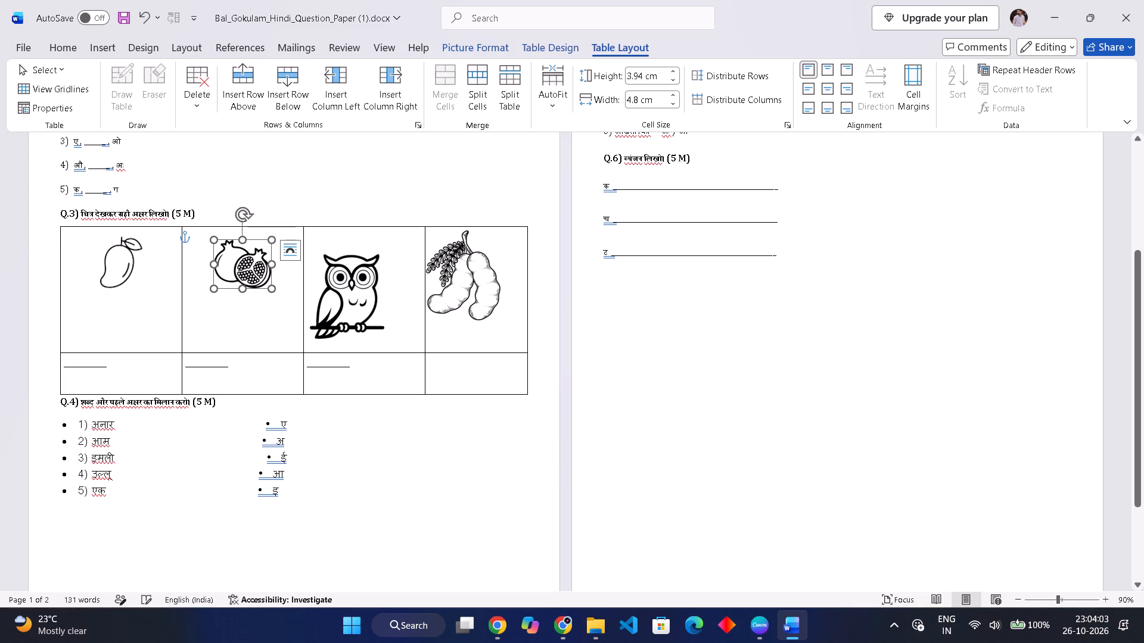
Set the owl picture's wrapping to In Front of Text, shrink it to the mango's size, and align it with the neighbouring pictures.
{"action": "left_click", "coordinate": [371, 288]}
{"action": "left_click", "coordinate": [414, 260]}
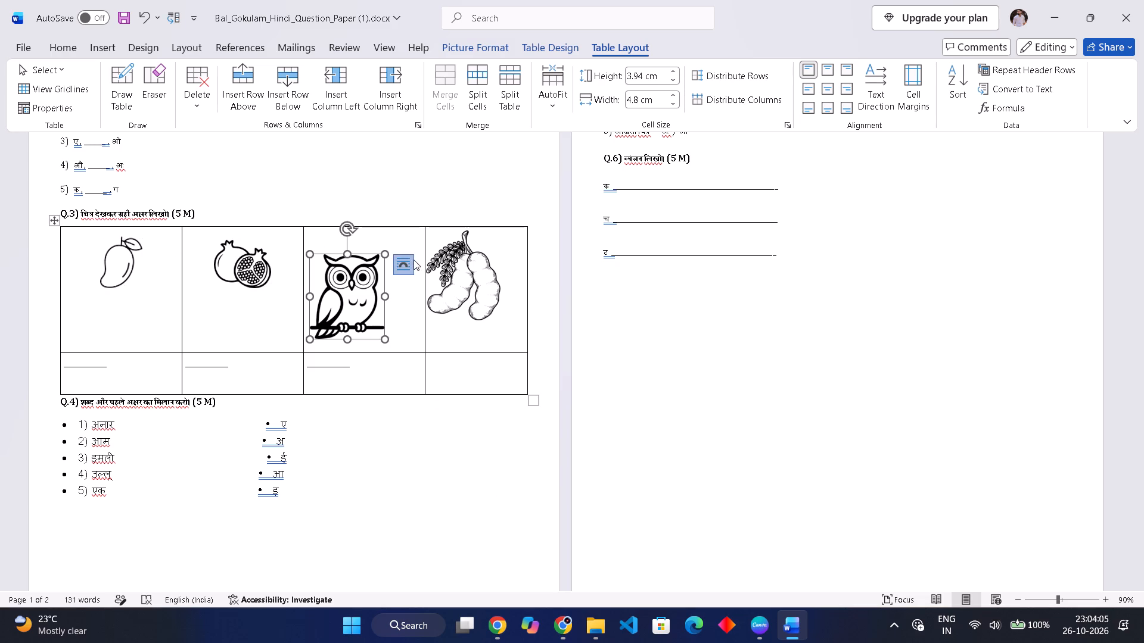
{"action": "left_click", "coordinate": [508, 410]}
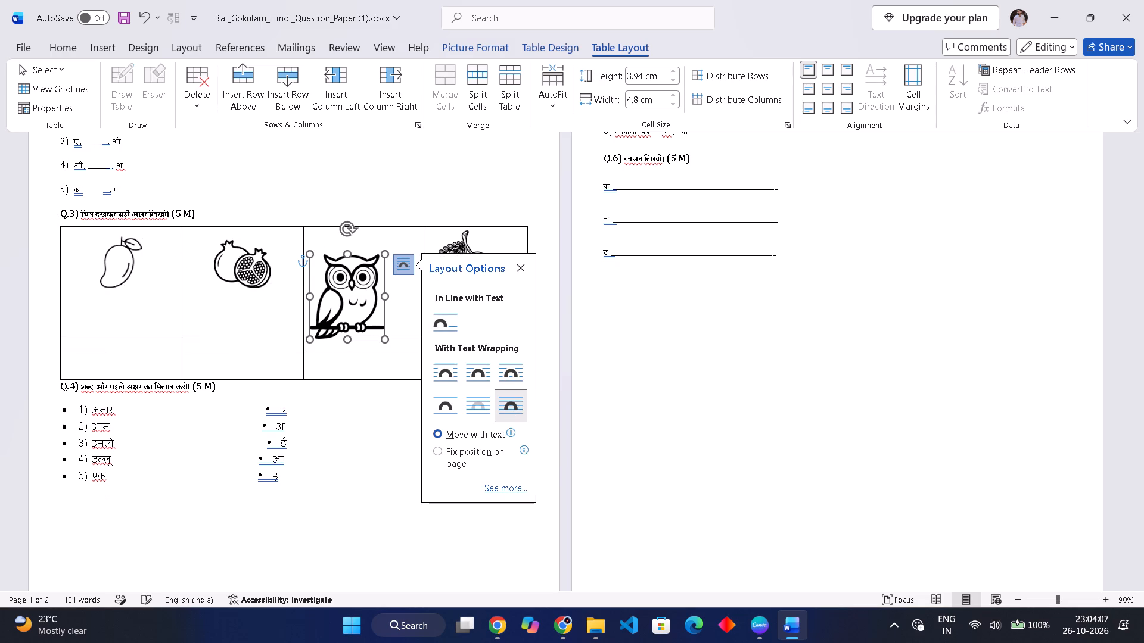
{"action": "left_click_drag", "start_coordinate": [385, 339], "coordinate": [353, 306]}
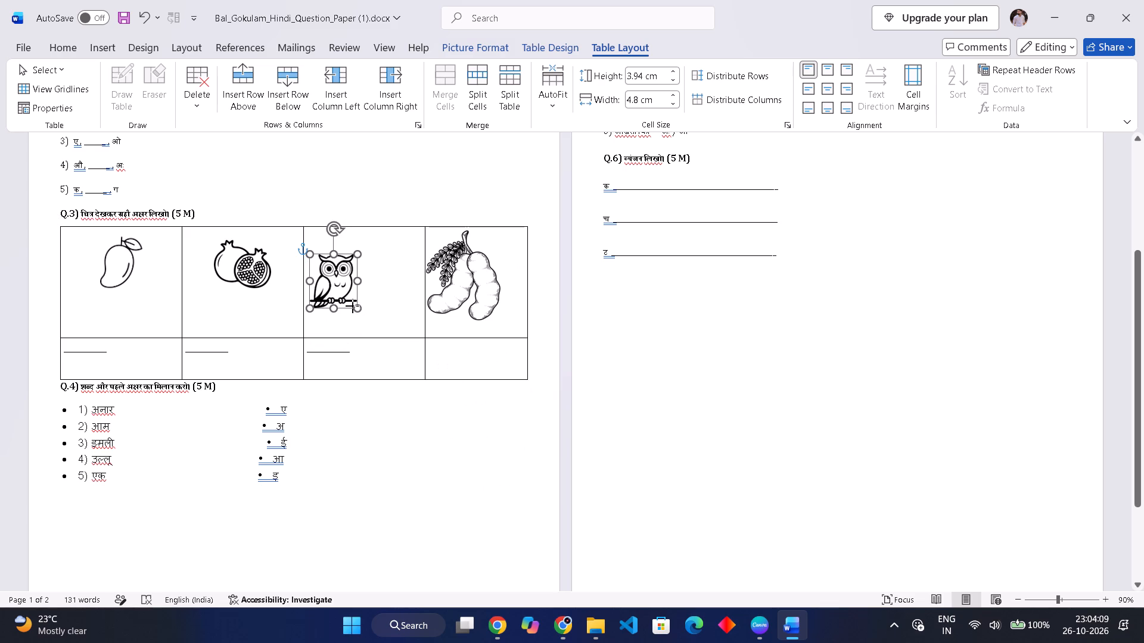
{"action": "left_click_drag", "start_coordinate": [353, 306], "coordinate": [352, 305]}
{"action": "left_click_drag", "start_coordinate": [337, 282], "coordinate": [362, 267]}
Set the tamarind picture's wrapping to In Front of Text, shrink it to the owl's size, and centre it across the fourth column.
{"action": "left_click", "coordinate": [456, 280]}
{"action": "left_click", "coordinate": [524, 248]}
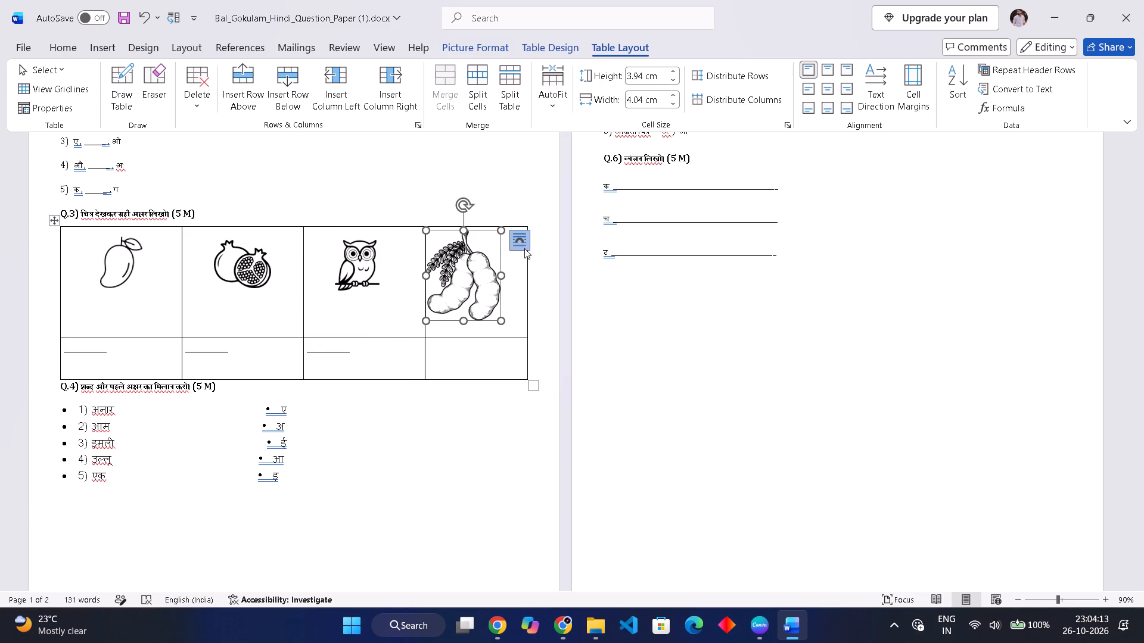
{"action": "left_click", "coordinate": [626, 380]}
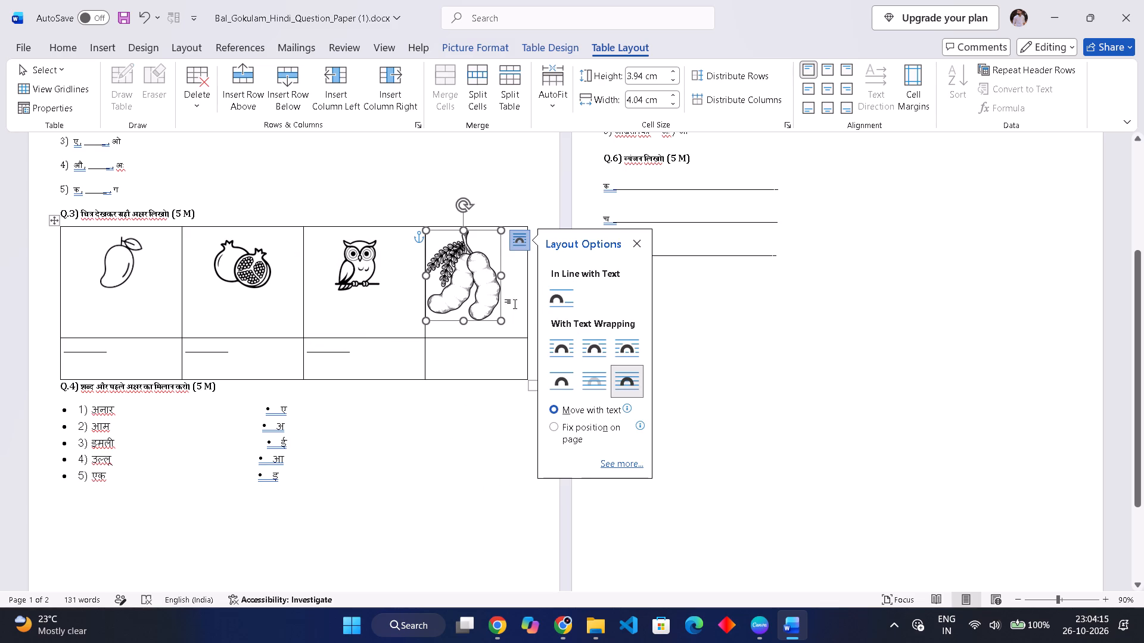
{"action": "left_click_drag", "start_coordinate": [502, 323], "coordinate": [473, 286]}
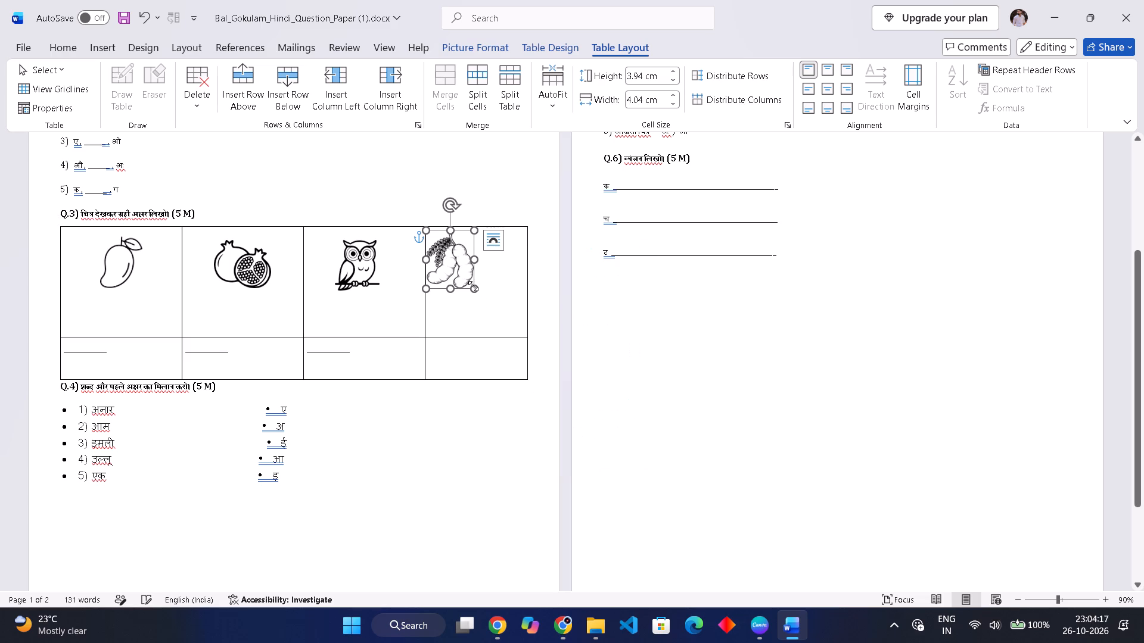
{"action": "left_click_drag", "start_coordinate": [450, 264], "coordinate": [471, 264]}
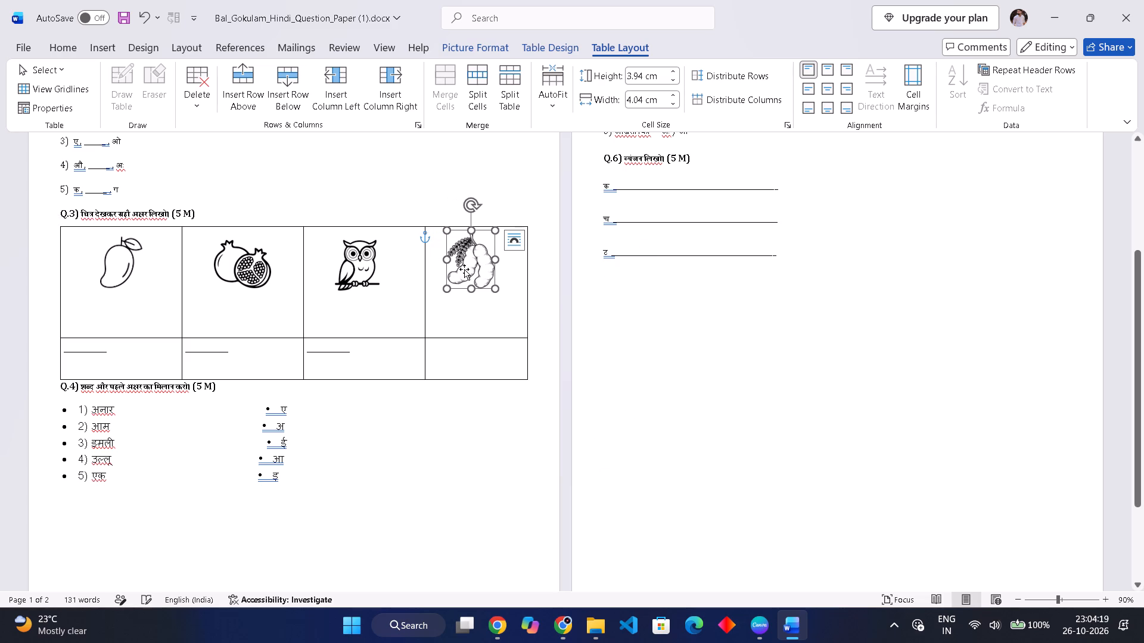
Reduce the height of the Q.3 table's picture row to about 3.19 cm.
{"action": "left_click_drag", "start_coordinate": [344, 341], "coordinate": [348, 308]}
{"action": "left_click", "coordinate": [338, 339]}
{"action": "left_click_drag", "start_coordinate": [338, 339], "coordinate": [337, 310]}
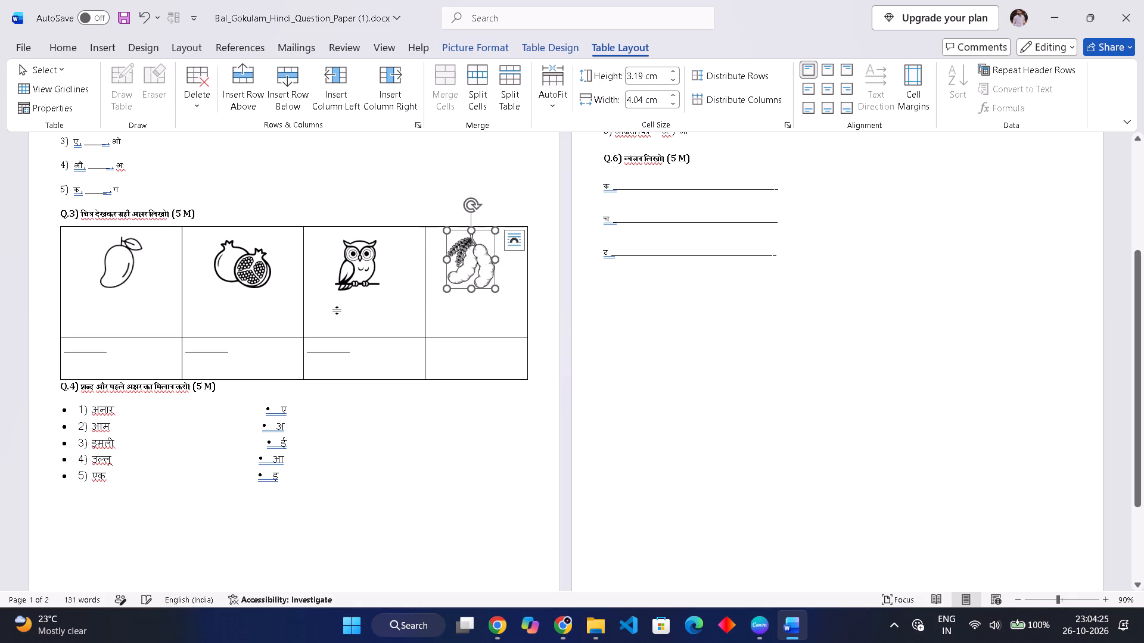
Delete the extra blank lines in the mango picture's cell of the Q.3 table.
{"action": "left_click", "coordinate": [134, 323]}
{"action": "key", "text": "BackSpace"}
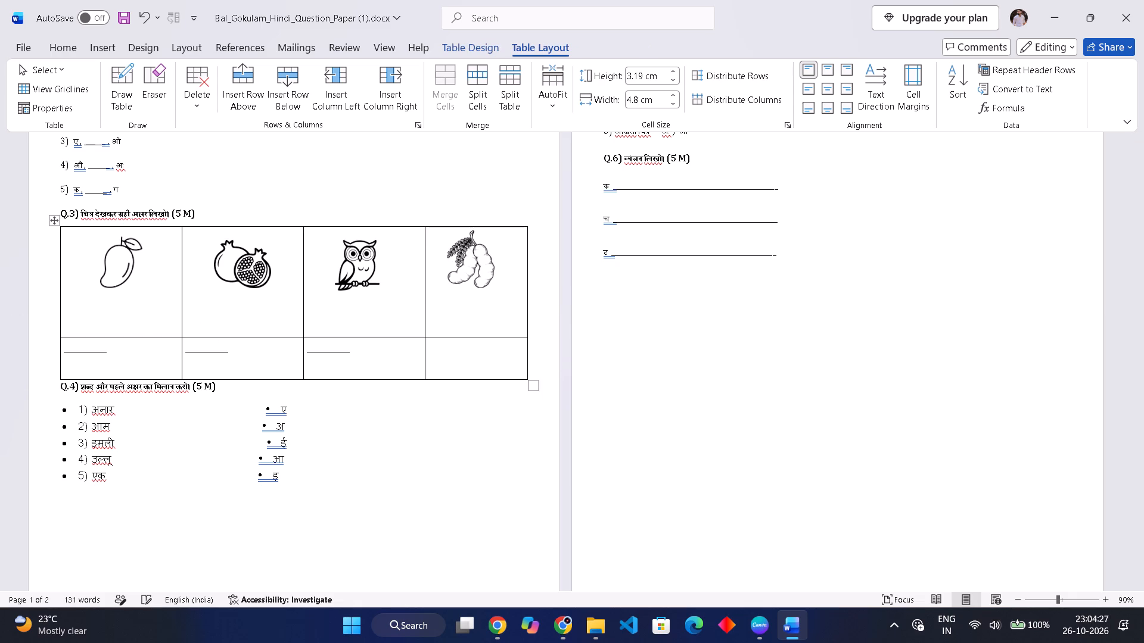
{"action": "key", "text": "BackSpace"}
{"action": "key", "text": "BackSpace"}
{"action": "key", "text": "BackSpace"}
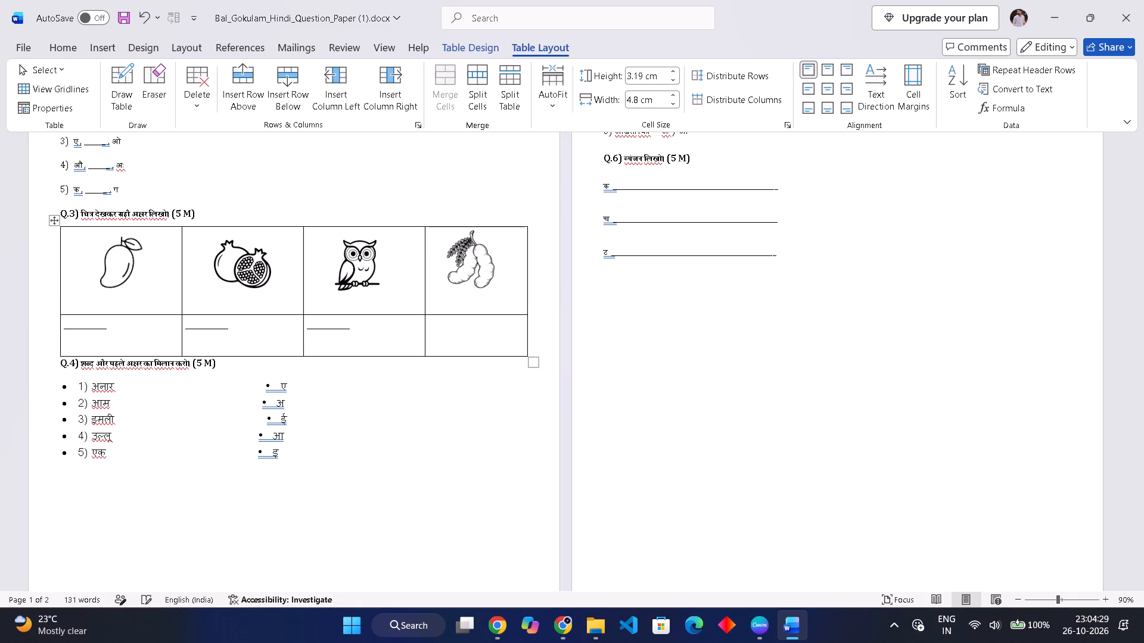
{"action": "key", "text": "BackSpace"}
{"action": "key", "text": "BackSpace"}
{"action": "key", "text": "BackSpace"}
{"action": "key", "text": "BackSpace"}
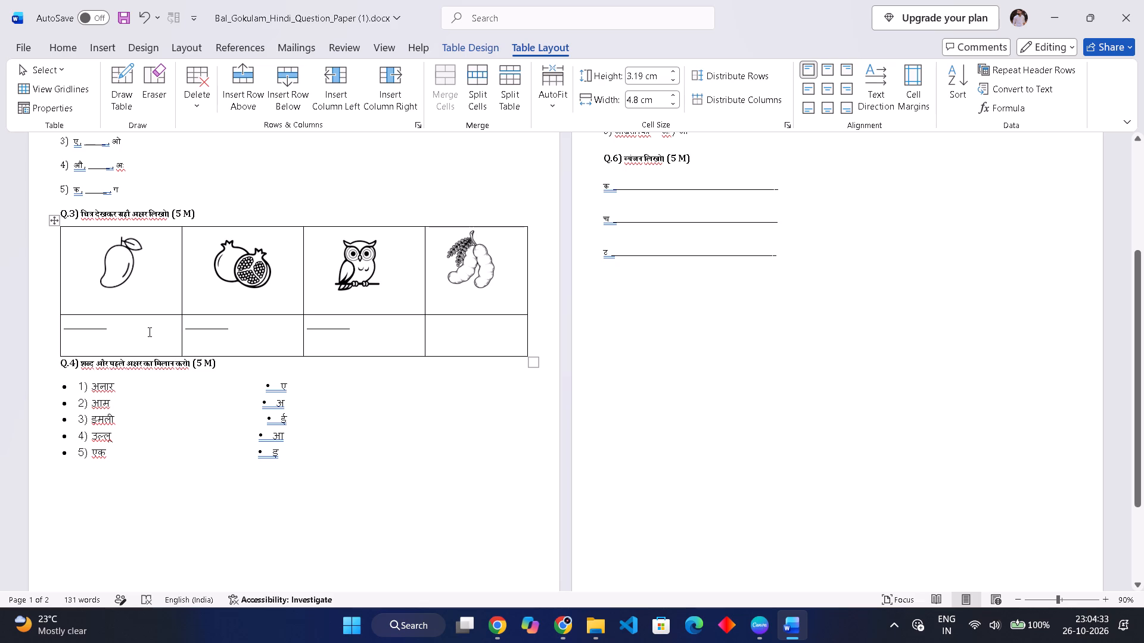
Remove the blank line beneath the answer line in the first column of the Q.3 table.
{"action": "left_click", "coordinate": [146, 332]}
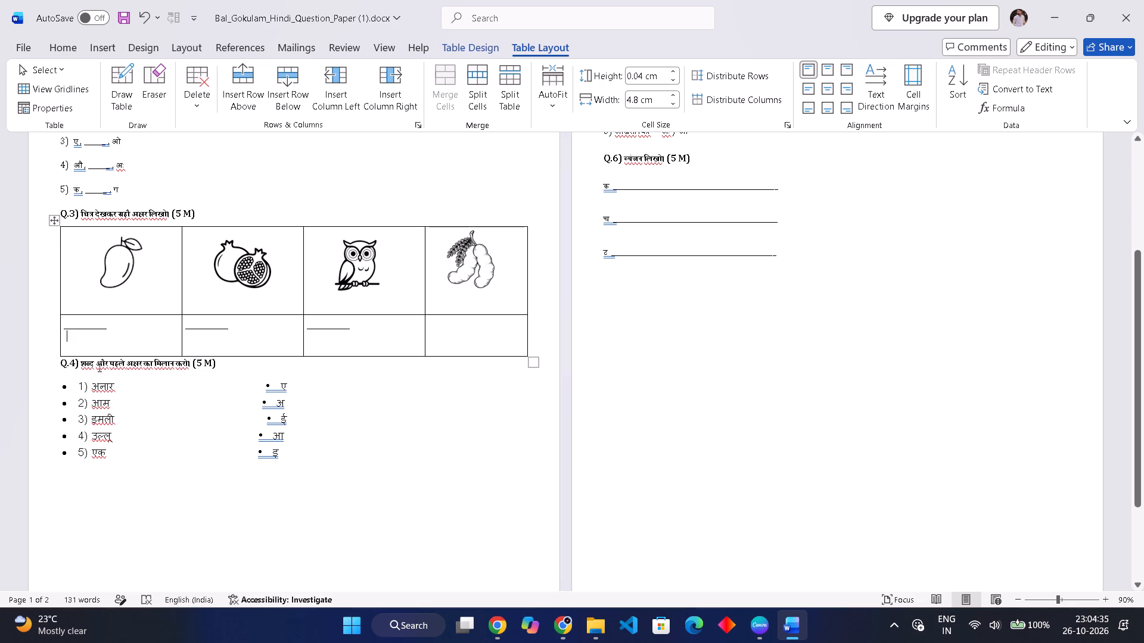
{"action": "left_click", "coordinate": [94, 358]}
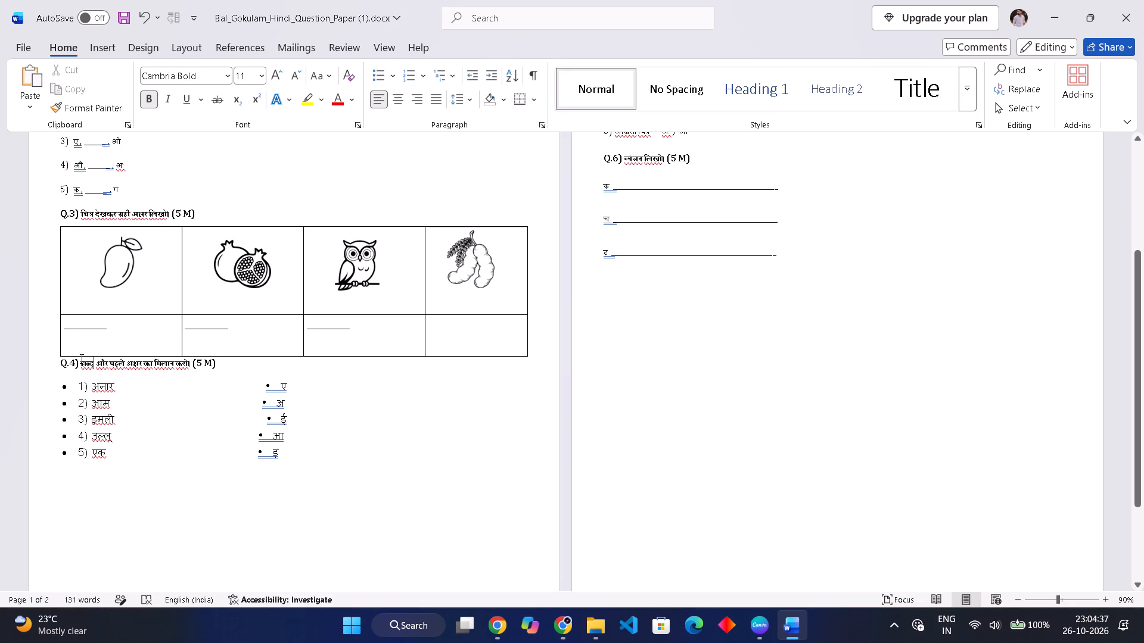
{"action": "left_click", "coordinate": [83, 357]}
{"action": "left_click", "coordinate": [79, 350]}
{"action": "key", "text": "BackSpace"}
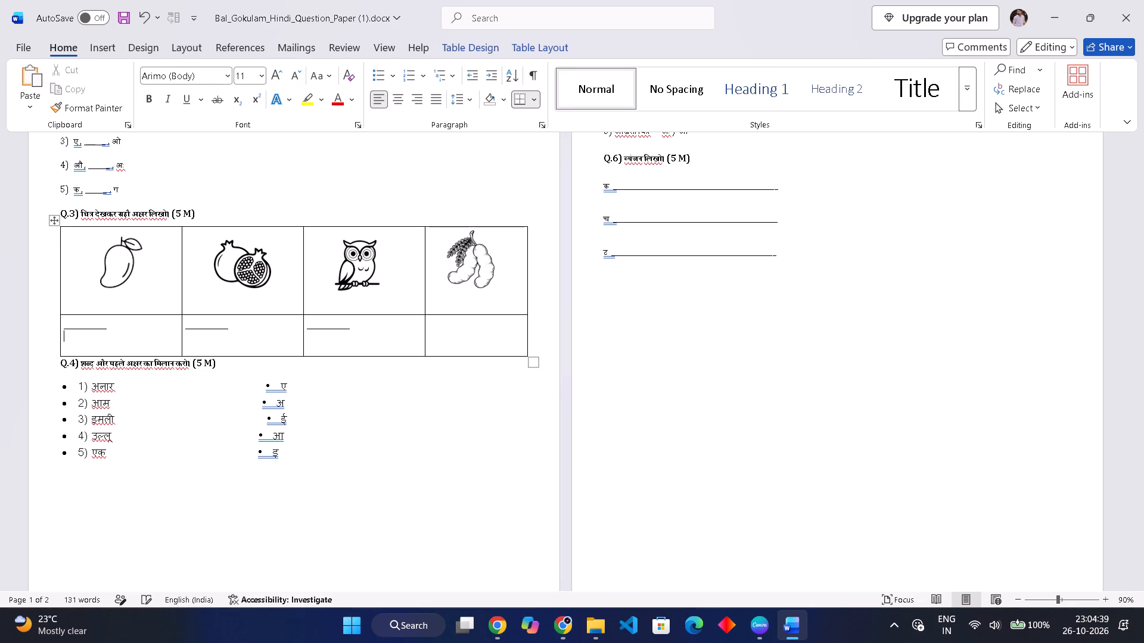
{"action": "key", "text": "BackSpace"}
{"action": "key", "text": "BackSpace"}
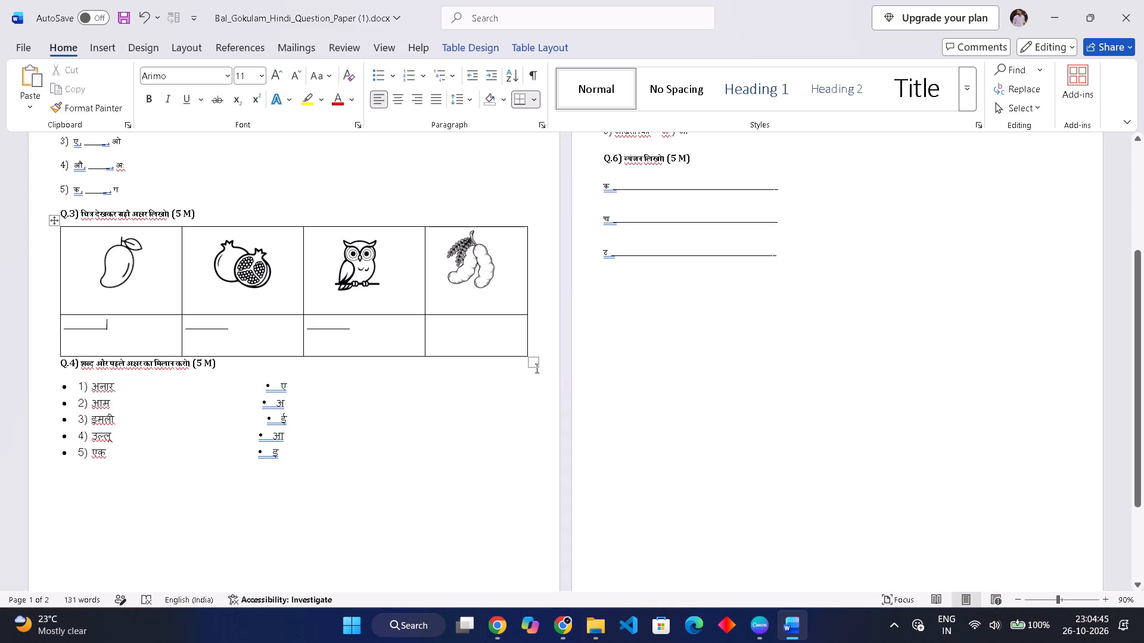
Resize the whole Q.3 table from its lower corner to make it slightly wider and shorter.
{"action": "left_click_drag", "start_coordinate": [534, 367], "coordinate": [540, 349]}
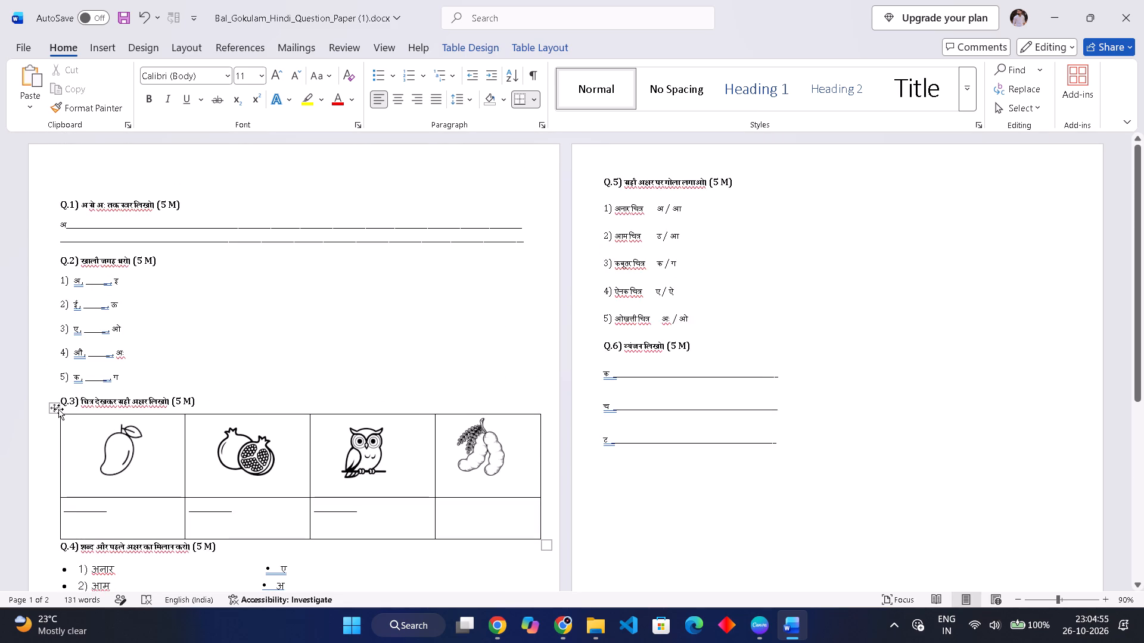
Remove all borders from the entire Q.3 picture table.
{"action": "left_click", "coordinate": [52, 411]}
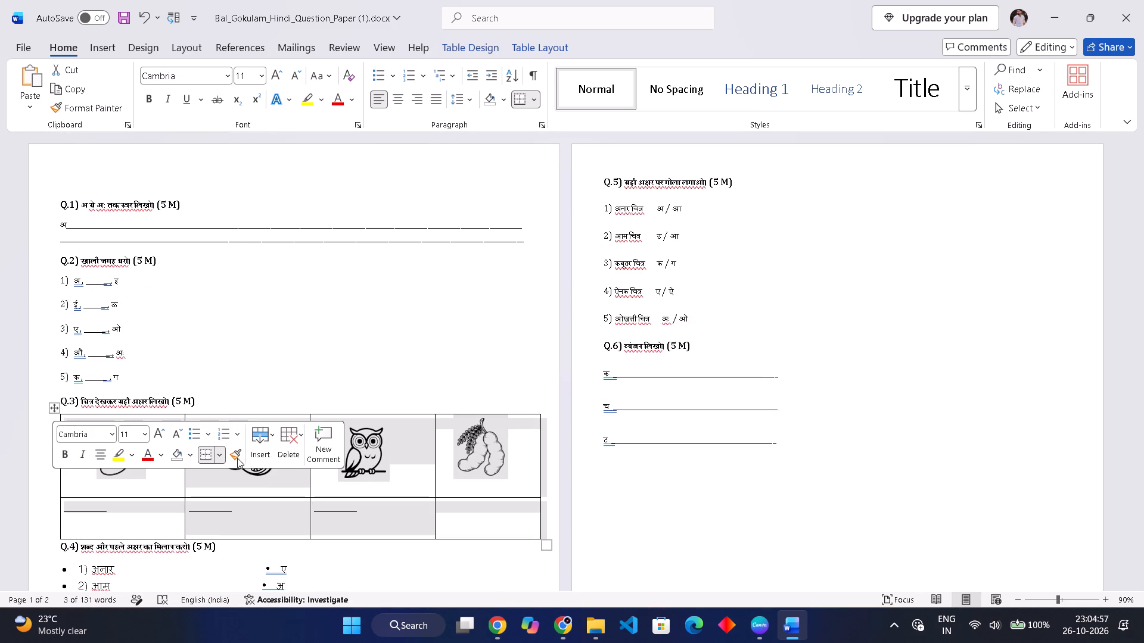
{"action": "left_click", "coordinate": [221, 454]}
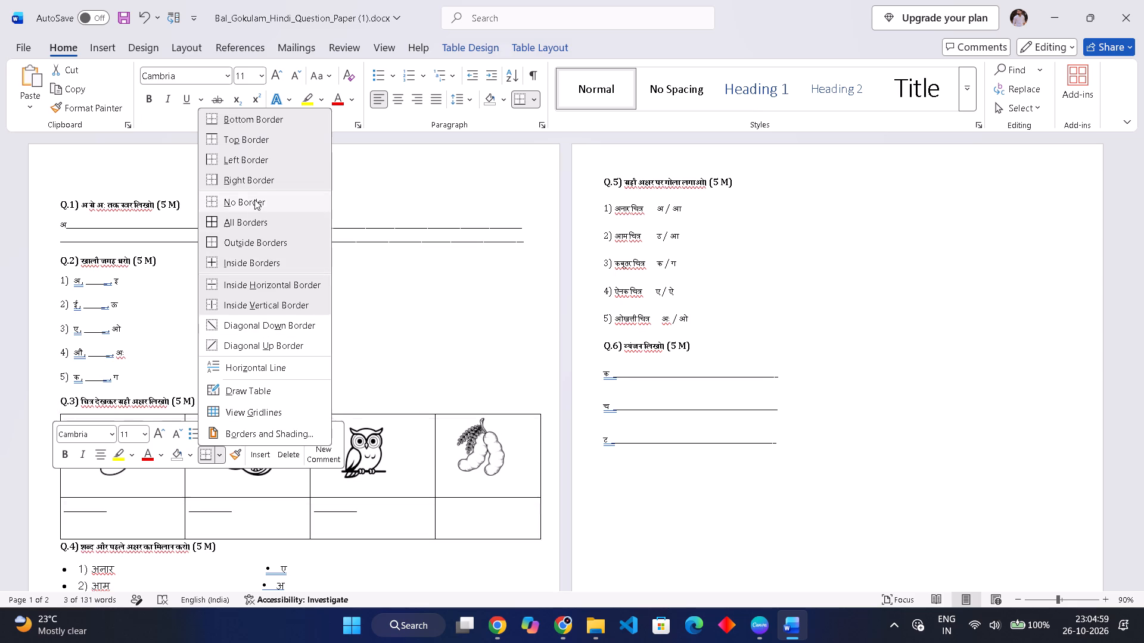
{"action": "left_click", "coordinate": [254, 198]}
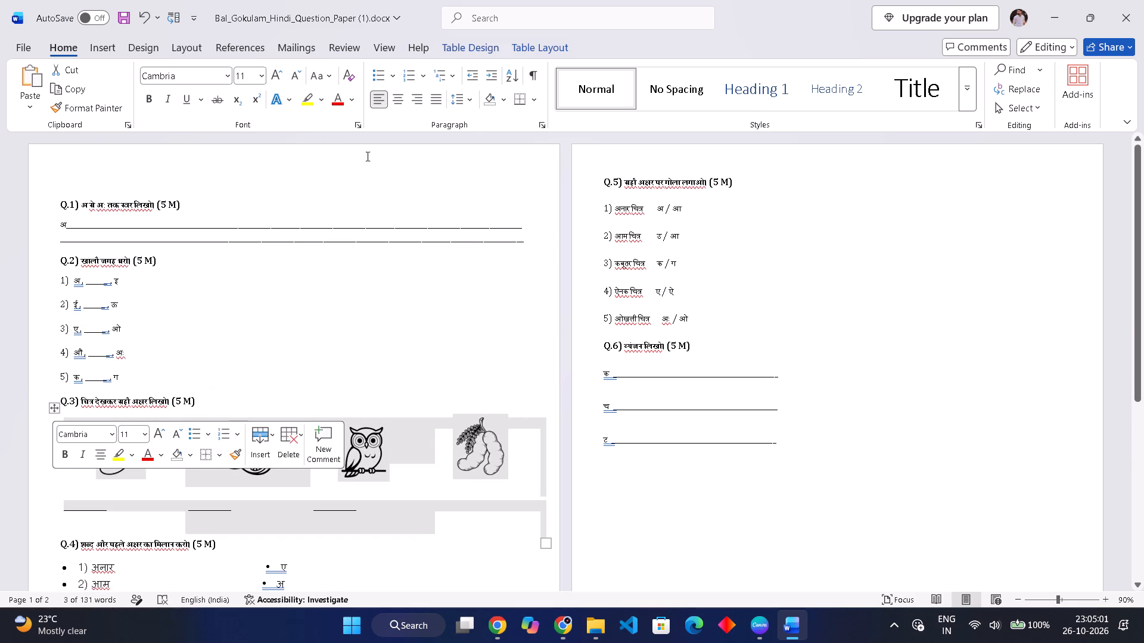
{"action": "left_click", "coordinate": [372, 337]}
{"action": "scroll", "coordinate": [387, 355], "scroll_direction": "down", "scroll_amount": 1}
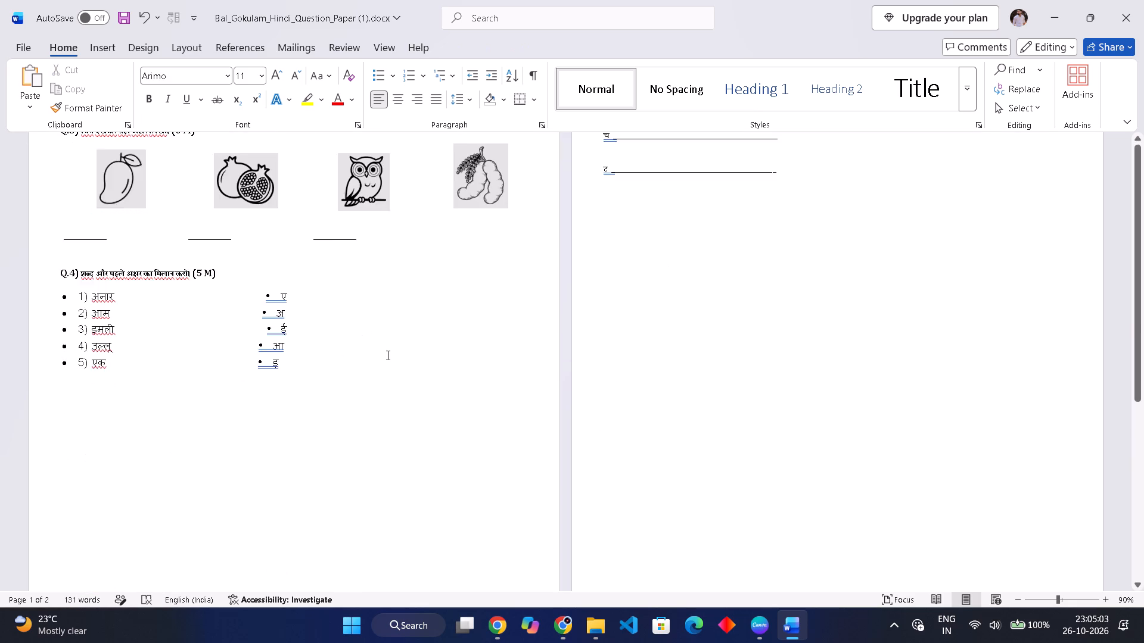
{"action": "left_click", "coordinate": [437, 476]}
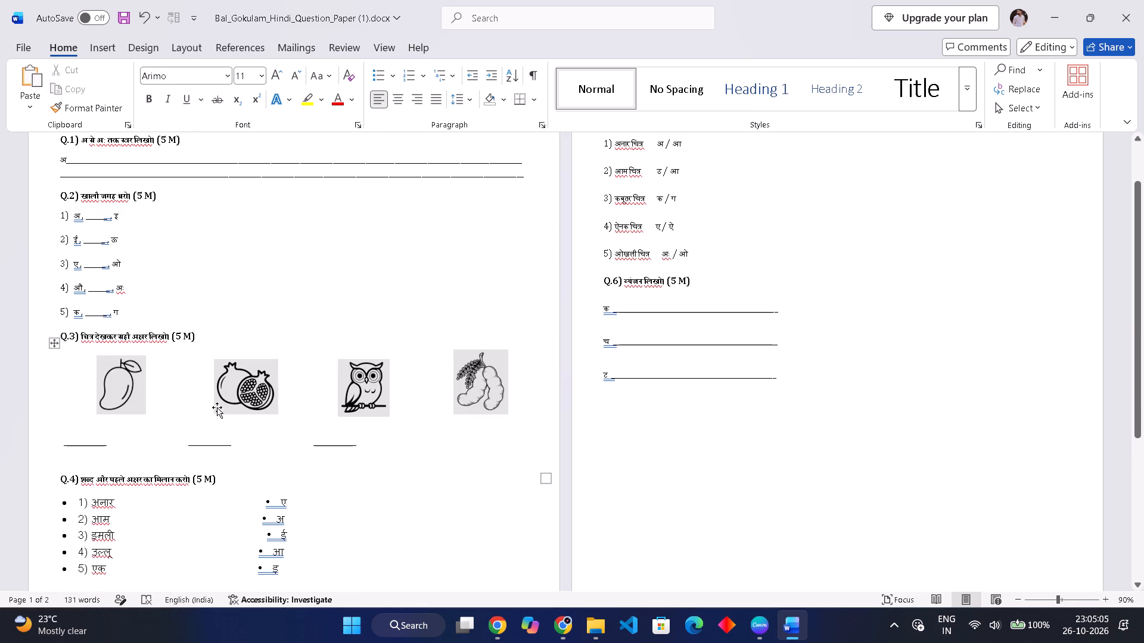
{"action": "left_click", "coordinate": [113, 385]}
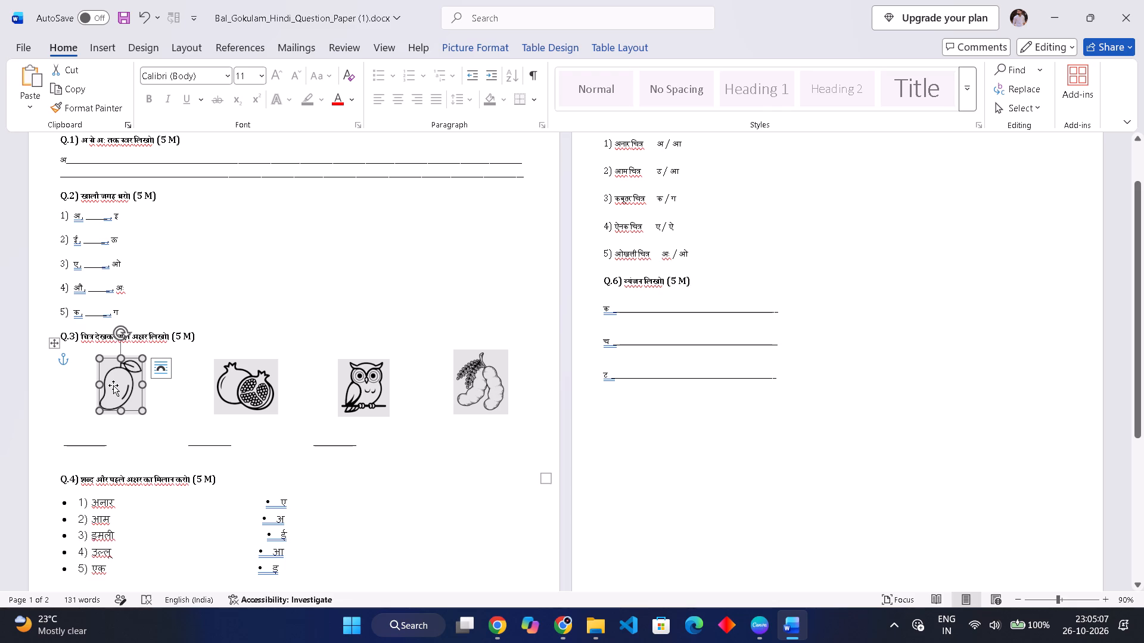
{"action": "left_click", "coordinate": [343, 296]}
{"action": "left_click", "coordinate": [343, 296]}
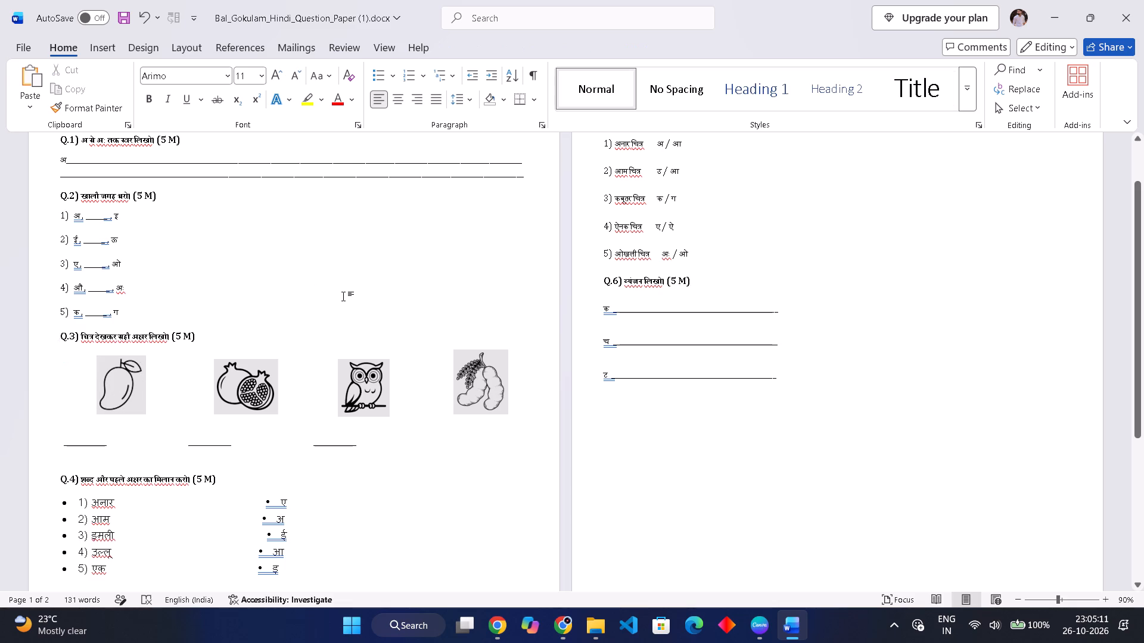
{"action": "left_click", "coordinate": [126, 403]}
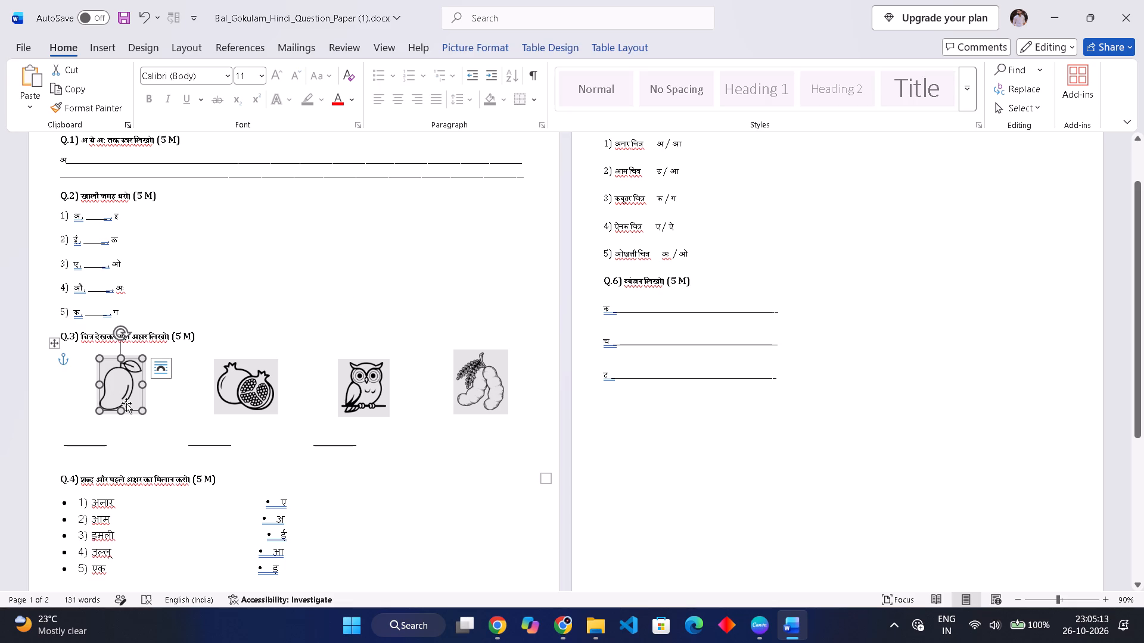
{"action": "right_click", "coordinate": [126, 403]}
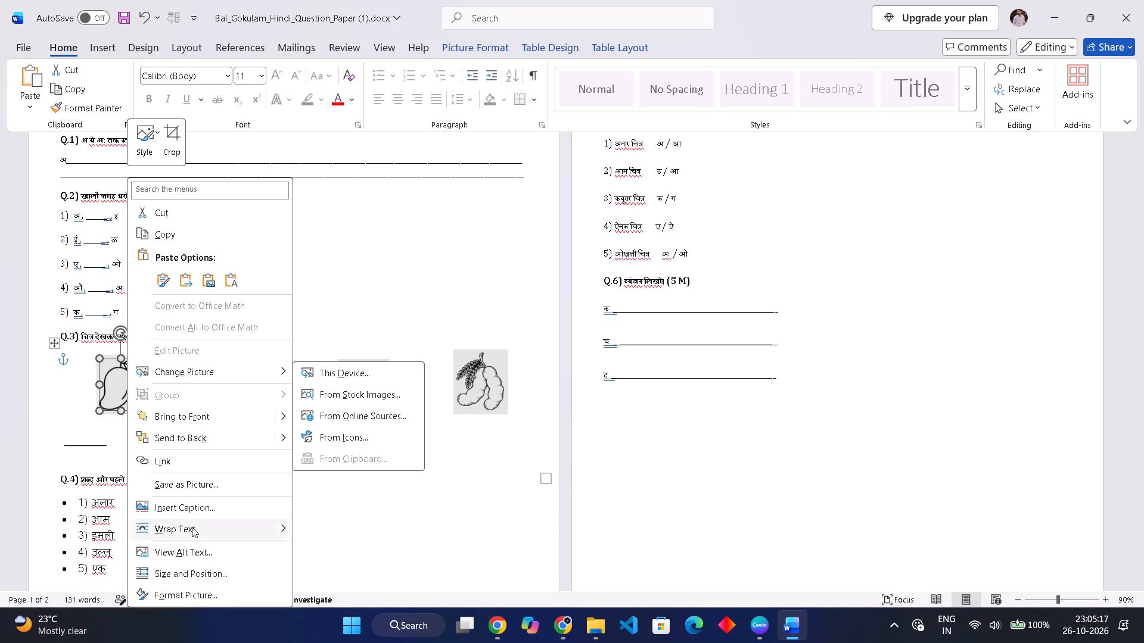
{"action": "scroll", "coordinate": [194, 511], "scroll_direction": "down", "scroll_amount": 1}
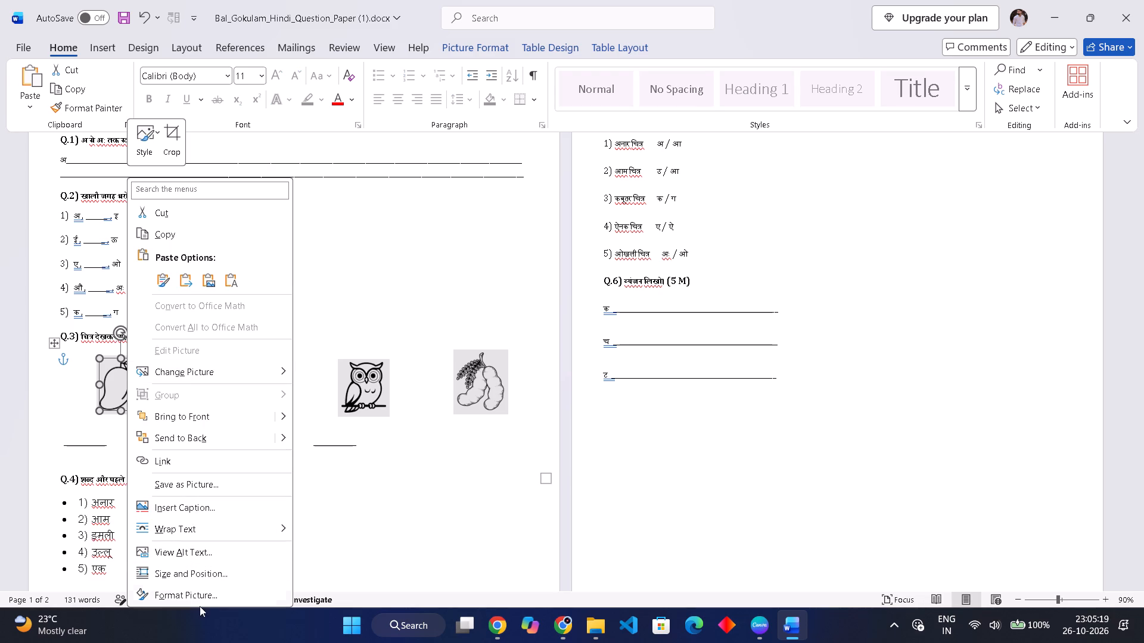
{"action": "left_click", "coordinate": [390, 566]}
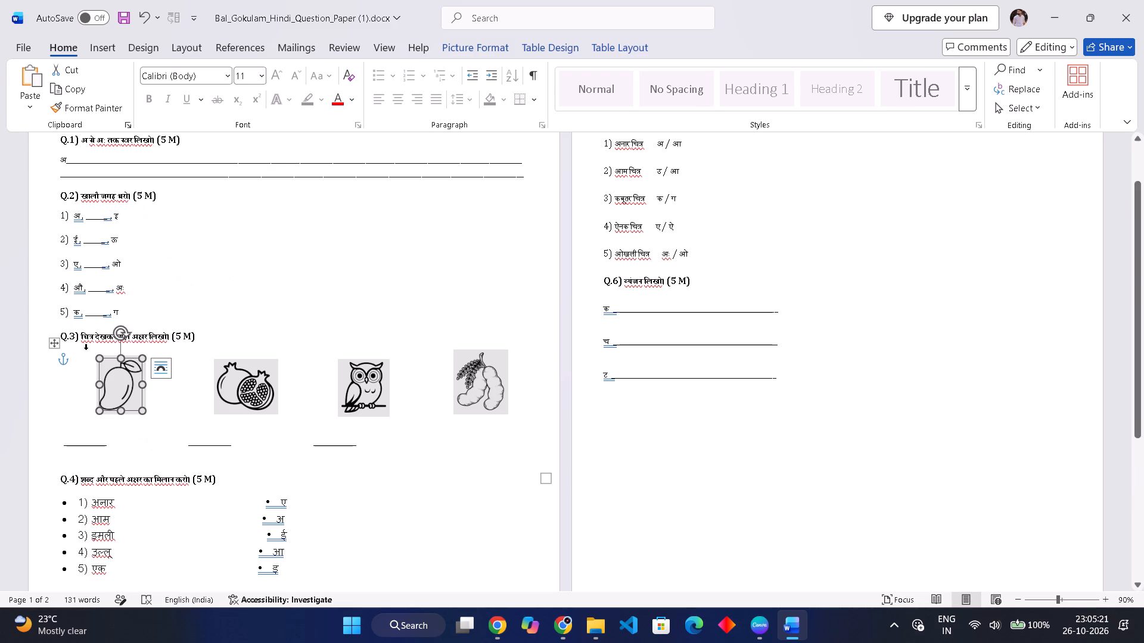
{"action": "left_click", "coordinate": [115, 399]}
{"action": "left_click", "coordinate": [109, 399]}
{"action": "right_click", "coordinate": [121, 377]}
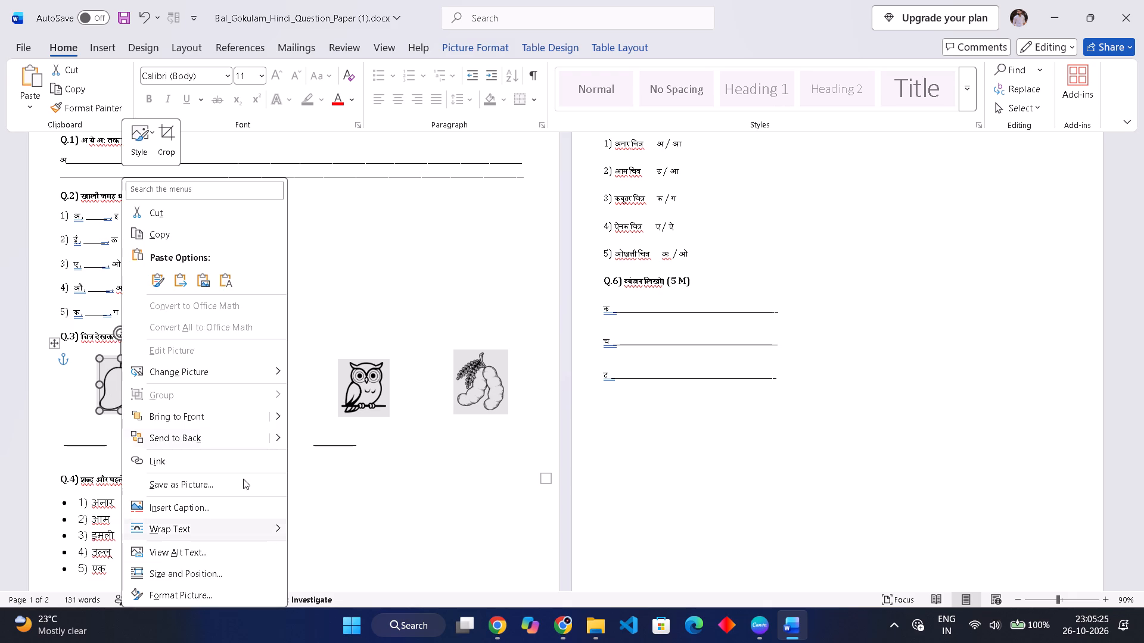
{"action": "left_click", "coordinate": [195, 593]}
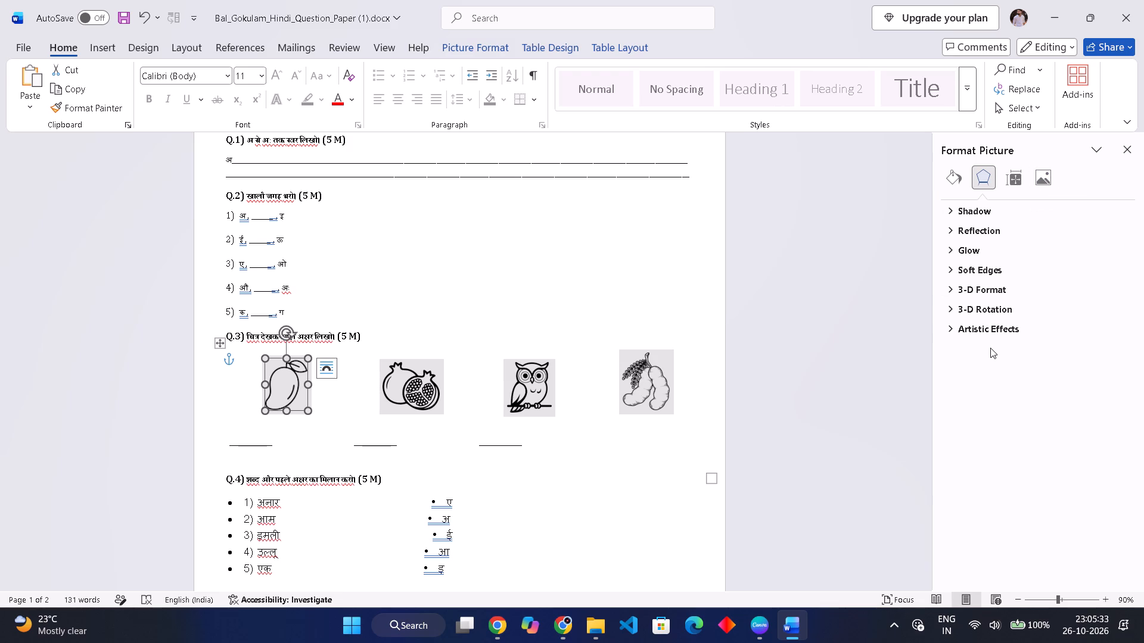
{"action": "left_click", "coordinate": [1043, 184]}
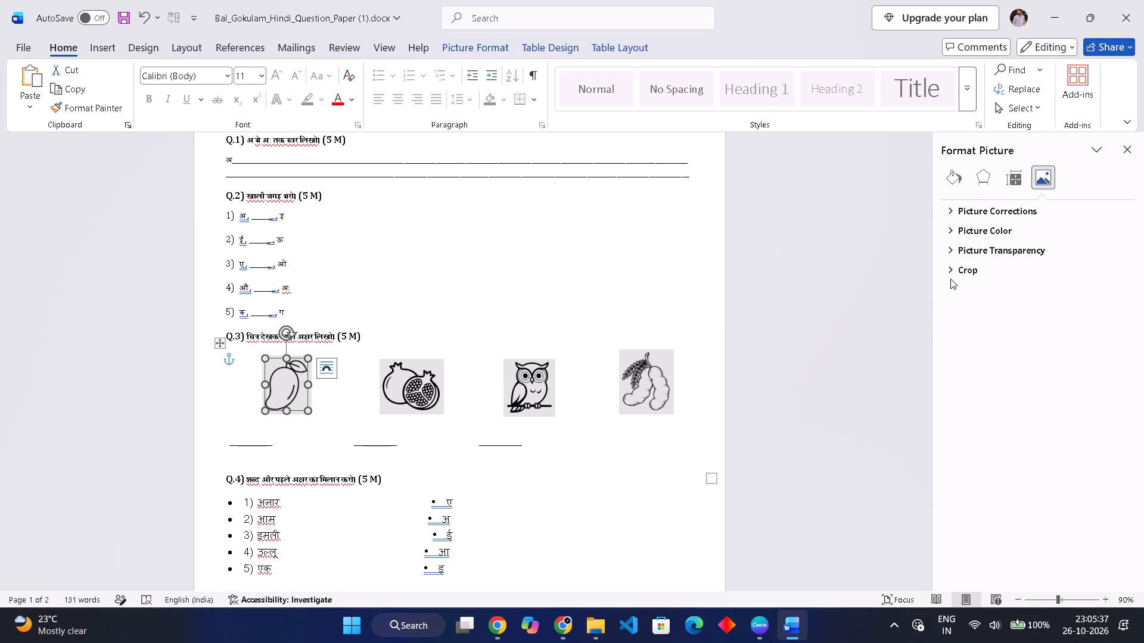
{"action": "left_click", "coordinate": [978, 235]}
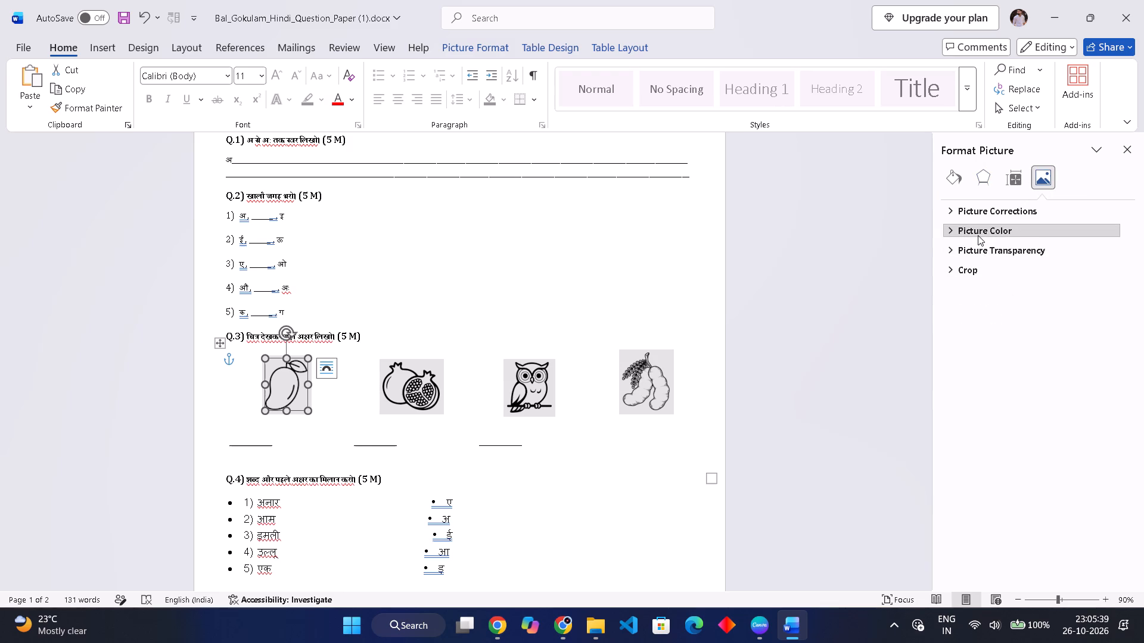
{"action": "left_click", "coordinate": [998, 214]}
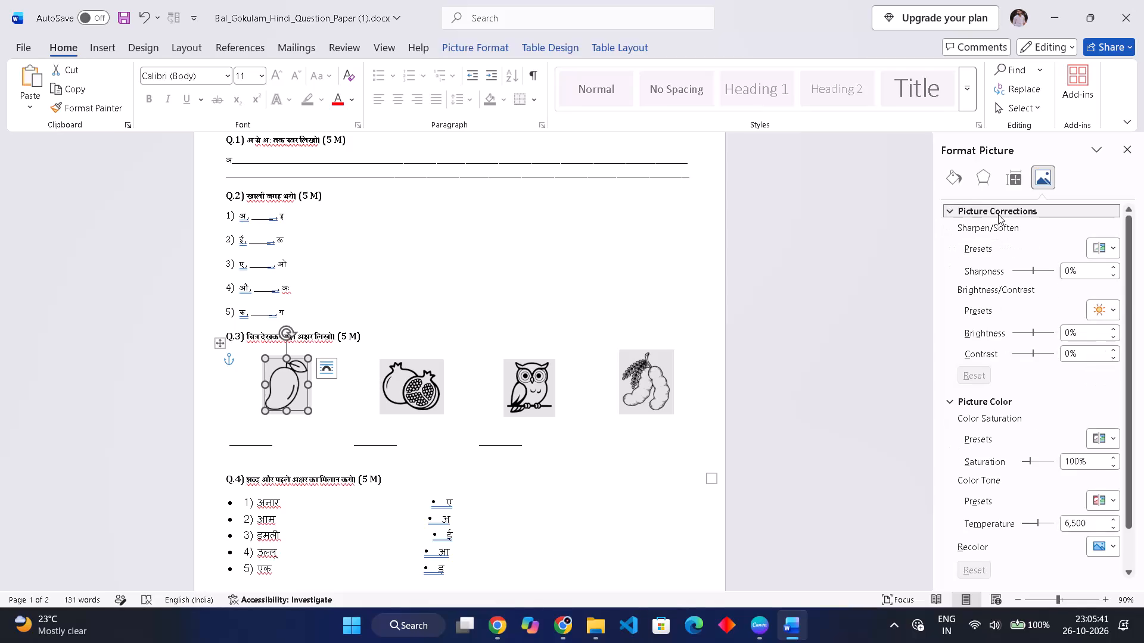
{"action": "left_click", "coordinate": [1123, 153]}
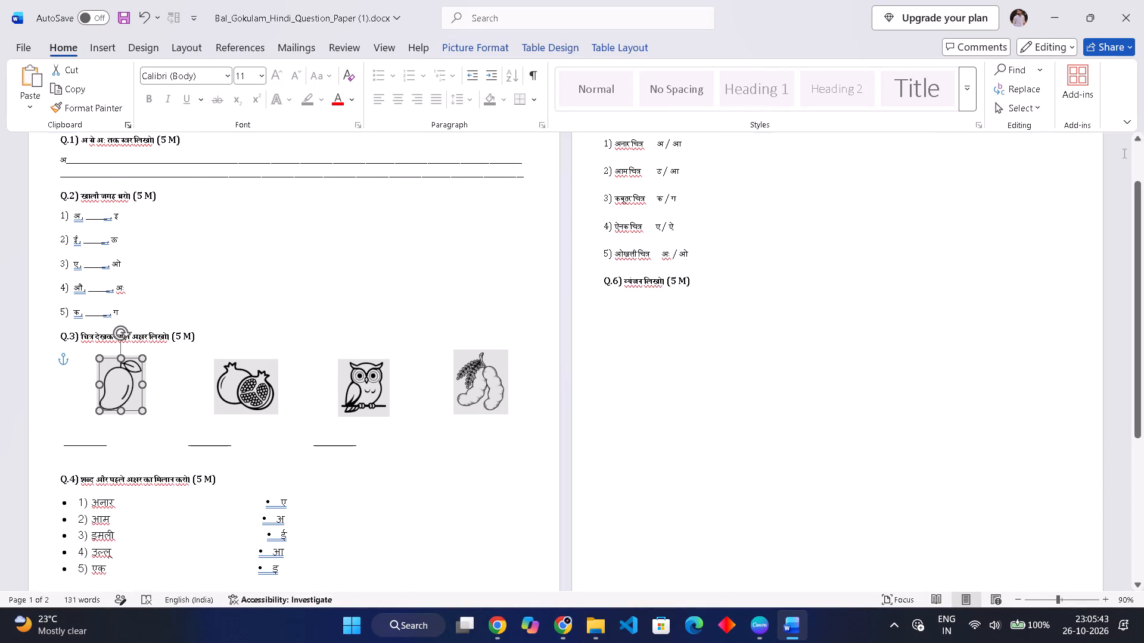
Copy the answer line beneath the owl picture into the empty cell below the fourth picture in the Q.3 table.
{"action": "scroll", "coordinate": [523, 458], "scroll_direction": "down", "scroll_amount": 1}
{"action": "scroll", "coordinate": [476, 442], "scroll_direction": "up", "scroll_amount": 1}
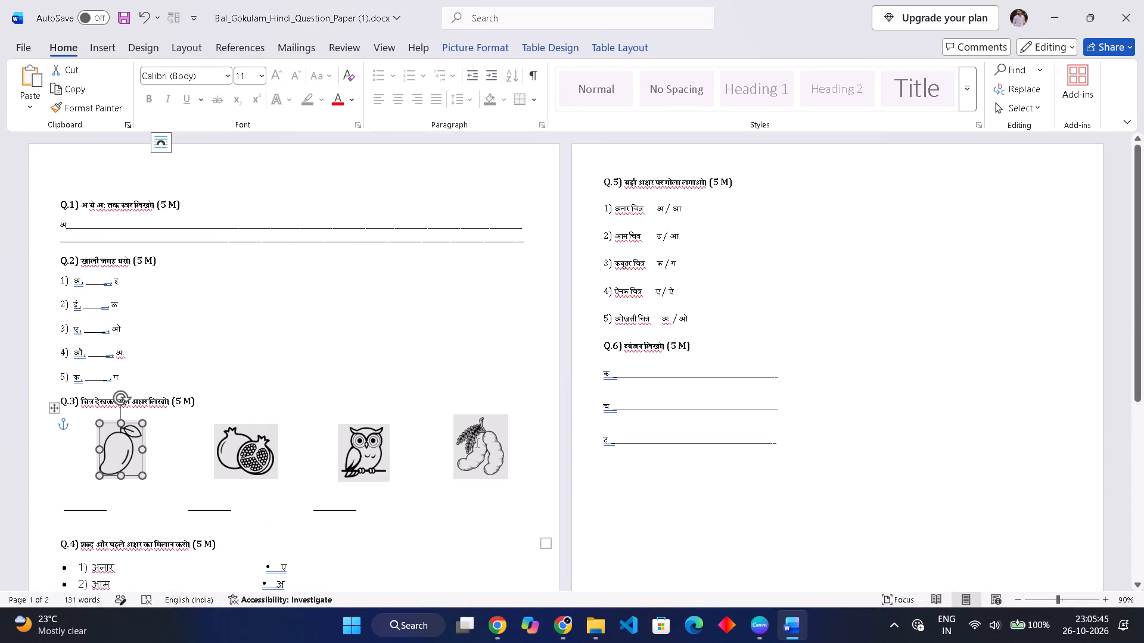
{"action": "double_click", "coordinate": [324, 513]}
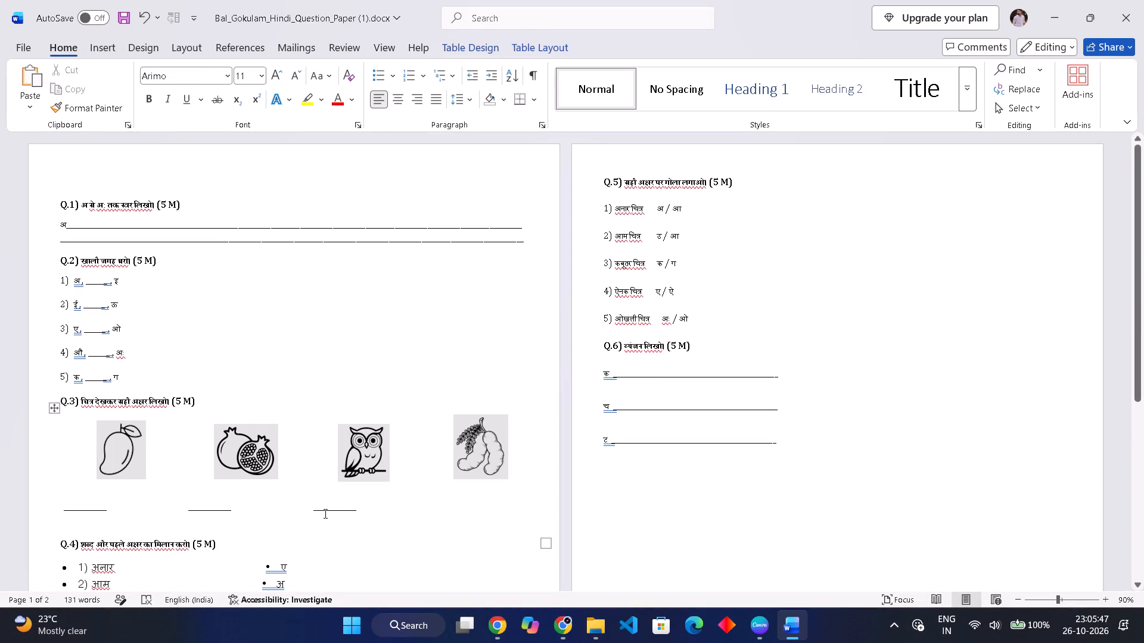
{"action": "triple_click", "coordinate": [324, 513]}
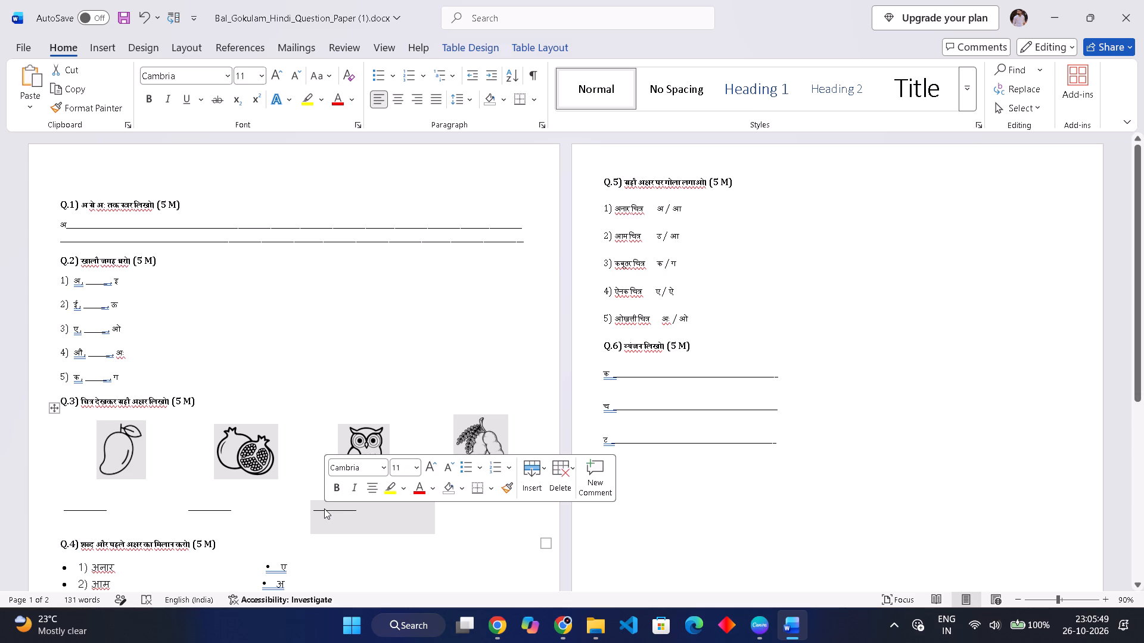
{"action": "key", "text": "ctrl+c"}
{"action": "left_click", "coordinate": [446, 514]}
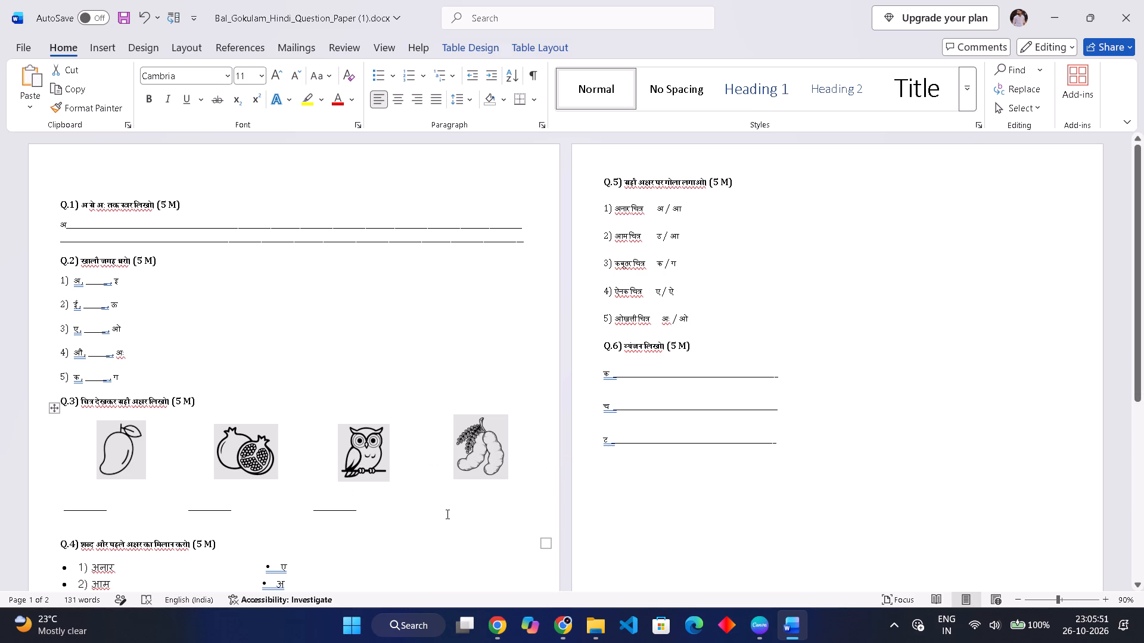
{"action": "key", "text": "ctrl+v"}
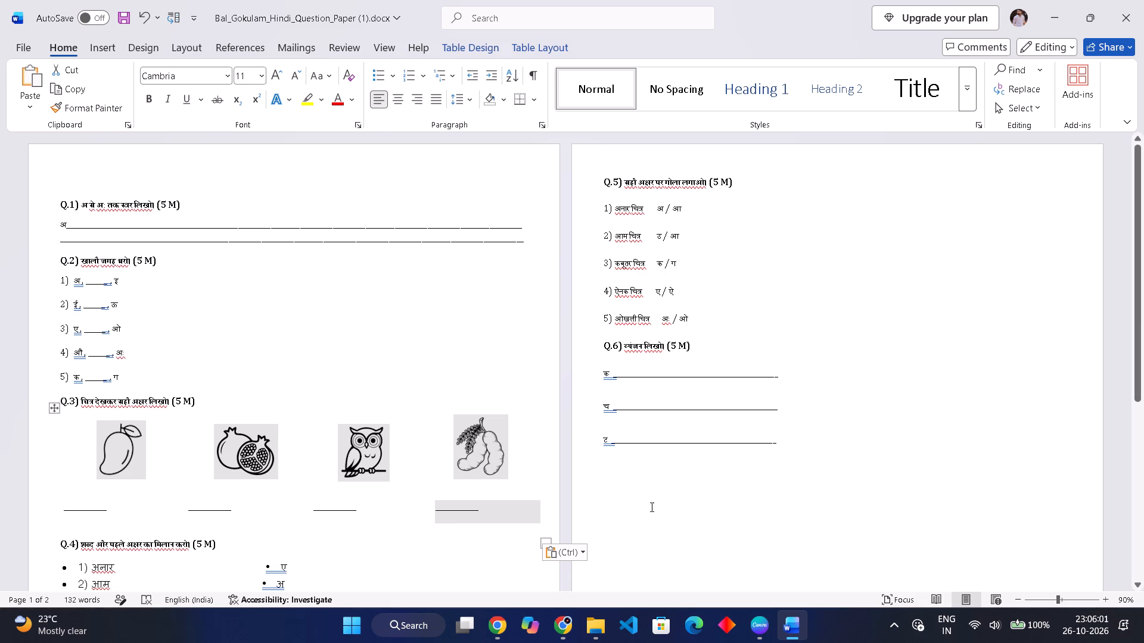
{"action": "scroll", "coordinate": [522, 511], "scroll_direction": "down", "scroll_amount": 2}
{"action": "scroll", "coordinate": [436, 410], "scroll_direction": "up", "scroll_amount": 1}
{"action": "scroll", "coordinate": [436, 410], "scroll_direction": "down", "scroll_amount": 1}
{"action": "left_click", "coordinate": [220, 399]}
{"action": "scroll", "coordinate": [220, 399], "scroll_direction": "up", "scroll_amount": 3}
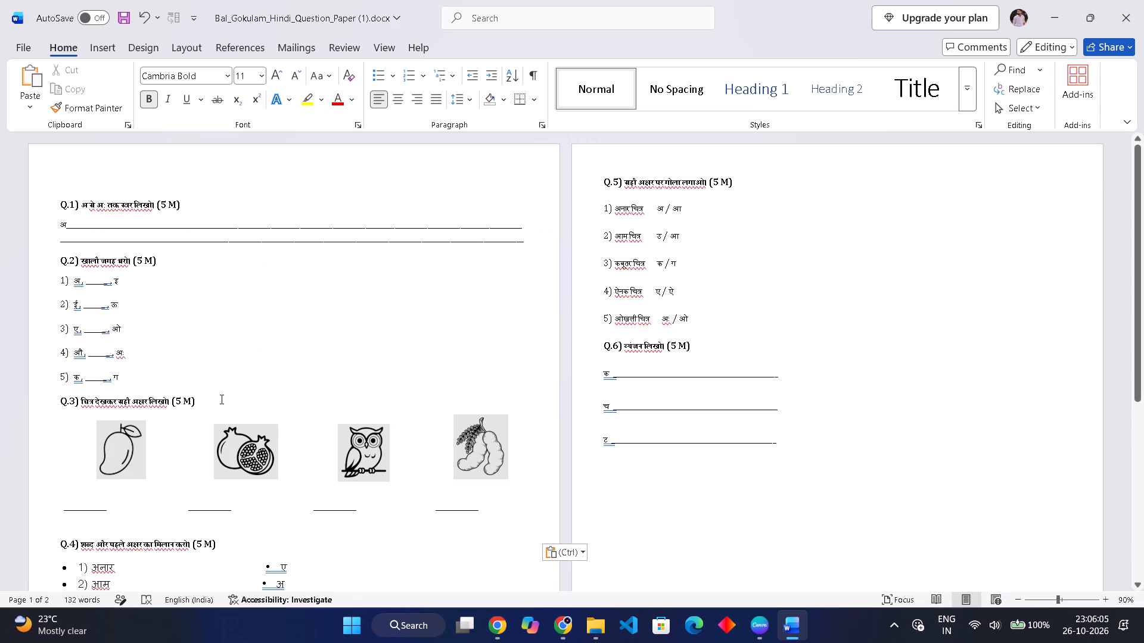
Remove the break before the Q.5 heading so that Q.5 follows directly beneath the Q.4 list on the first page.
{"action": "left_click", "coordinate": [604, 180]}
{"action": "key", "text": "BackSpace"}
{"action": "key", "text": "BackSpace"}
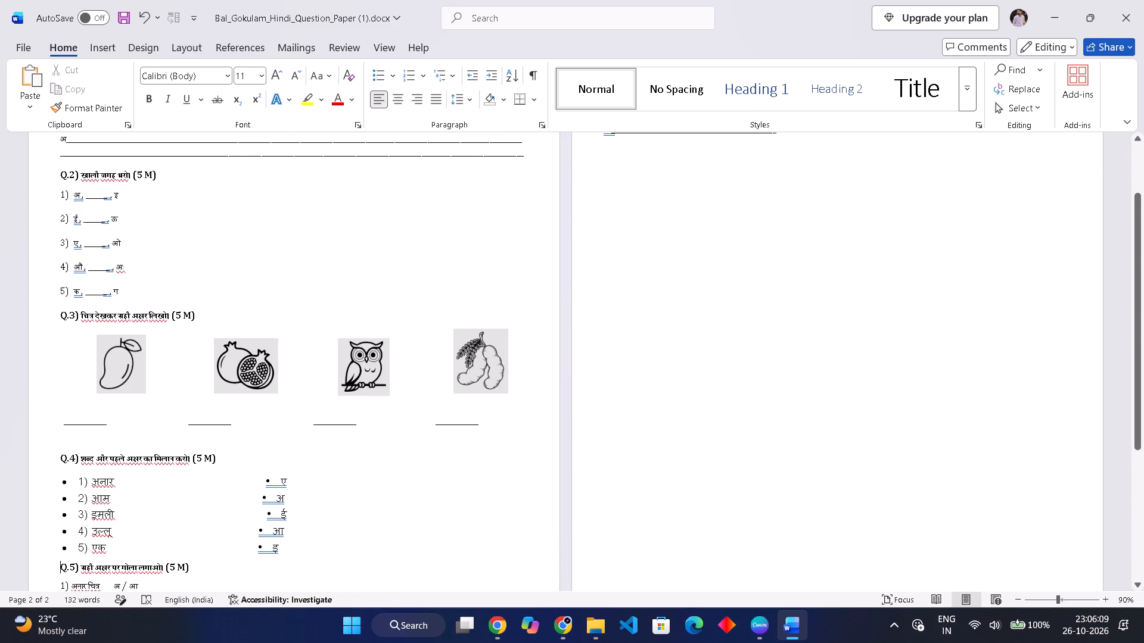
Insert tab spacing before the letter choices in Q.5 items 1 and 2 to move them well away from the picture words.
{"action": "scroll", "coordinate": [604, 180], "scroll_direction": "down", "scroll_amount": 1}
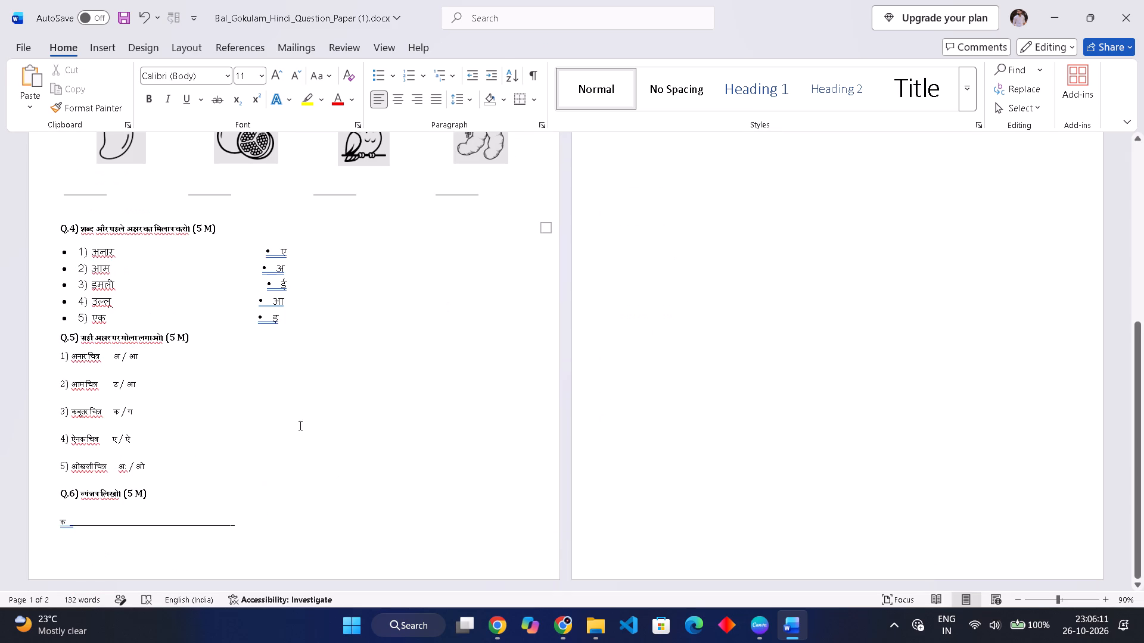
{"action": "left_click", "coordinate": [108, 359]}
{"action": "key", "text": "Tab"}
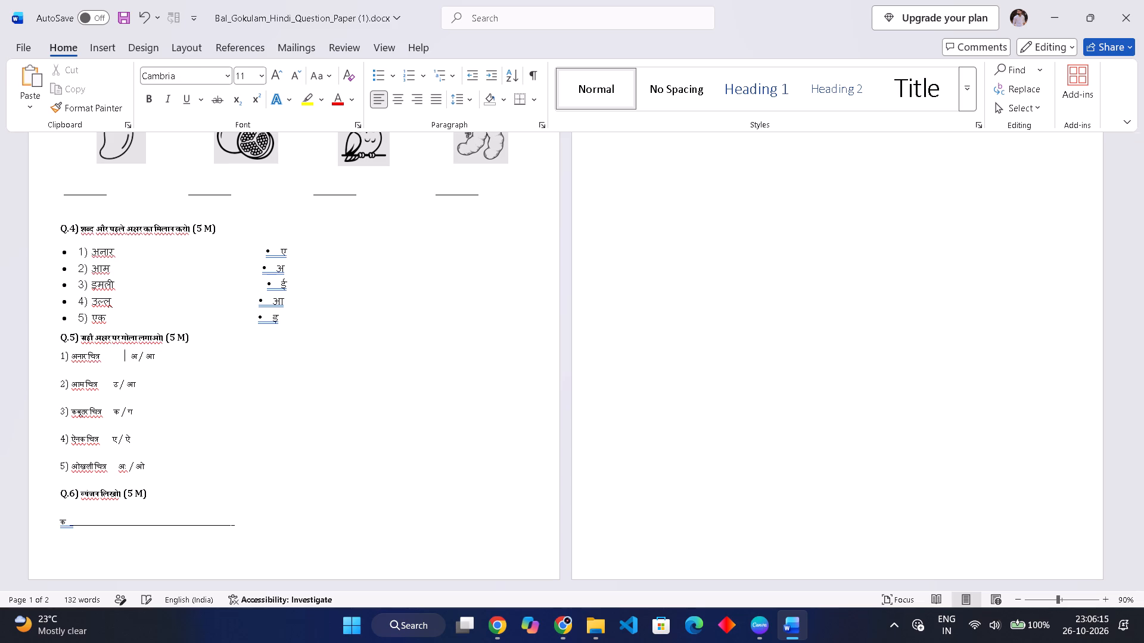
{"action": "key", "text": "Tab"}
{"action": "key", "text": "Tab"}
{"action": "key", "text": "Tab"}
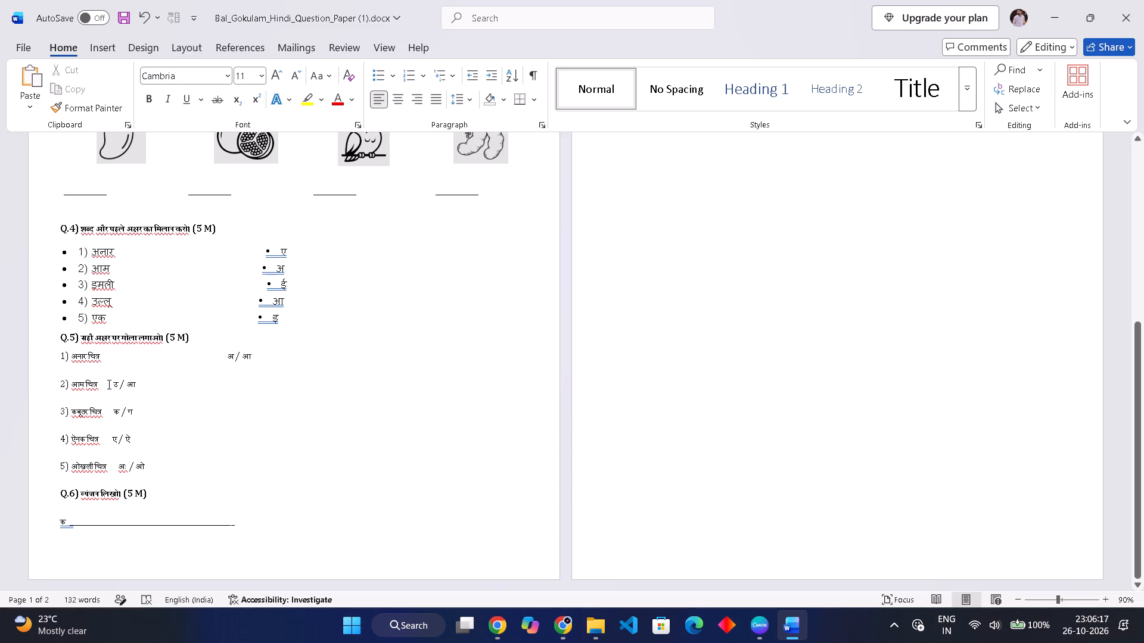
{"action": "left_click", "coordinate": [107, 384]}
{"action": "key", "text": "Tab"}
{"action": "key", "text": "Tab"}
{"action": "key", "text": "Tab"}
{"action": "key", "text": "Tab"}
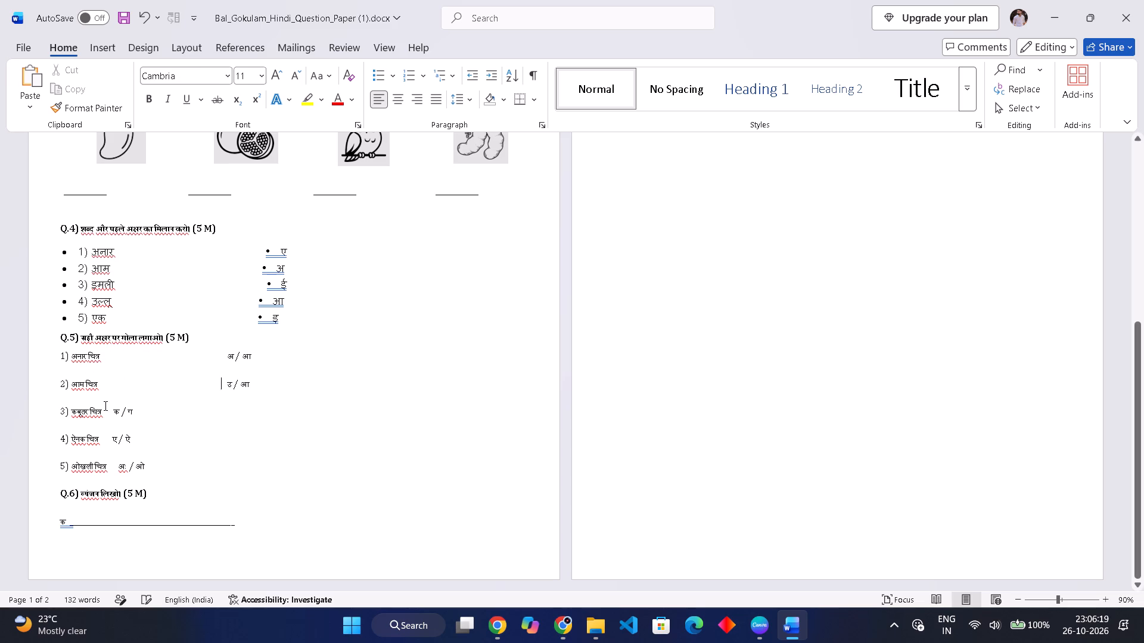
Insert tab spacing before the letter choices in Q.5 items 3, 4 and 5 to form a separate column of choices.
{"action": "left_click", "coordinate": [113, 413]}
{"action": "key", "text": "Tab"}
{"action": "key", "text": "Tab"}
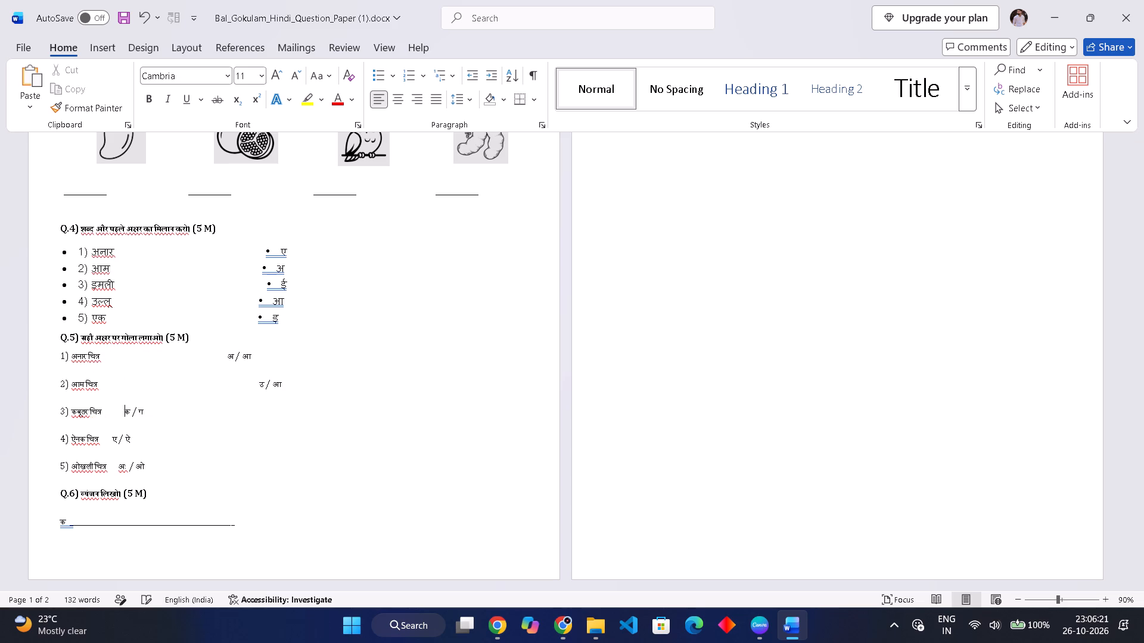
{"action": "key", "text": "Tab"}
{"action": "key", "text": "Tab"}
{"action": "key", "text": "Tab"}
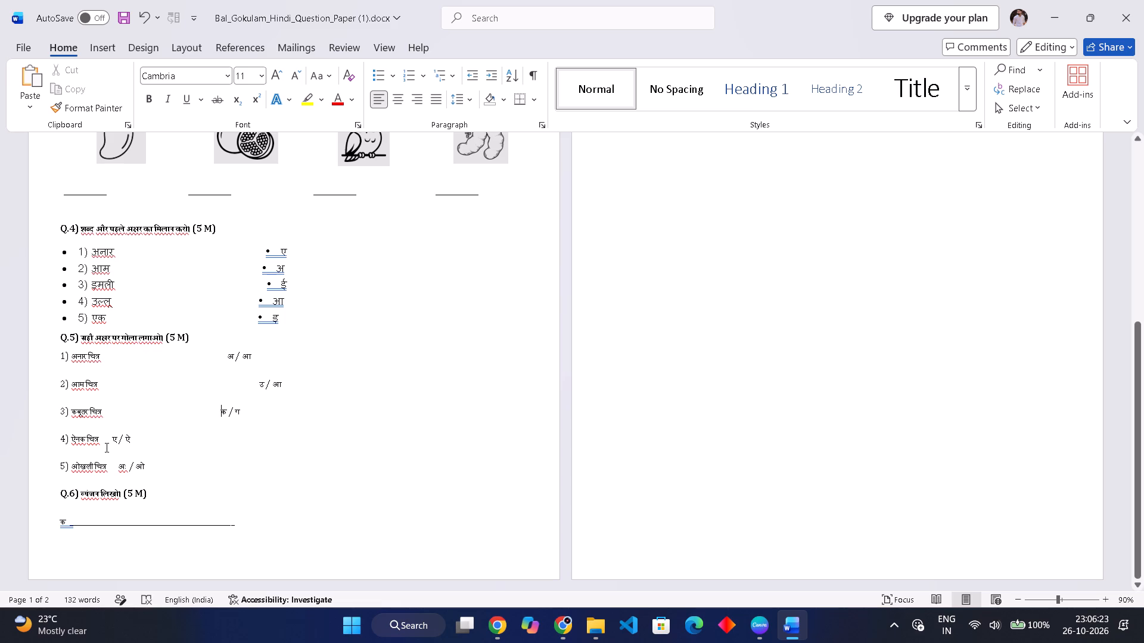
{"action": "left_click", "coordinate": [105, 447]}
{"action": "key", "text": "Tab"}
{"action": "key", "text": "Tab"}
{"action": "key", "text": "Tab"}
{"action": "key", "text": "Tab"}
{"action": "left_click", "coordinate": [112, 464]}
{"action": "key", "text": "Tab"}
{"action": "key", "text": "Tab"}
{"action": "key", "text": "Tab"}
{"action": "key", "text": "Tab"}
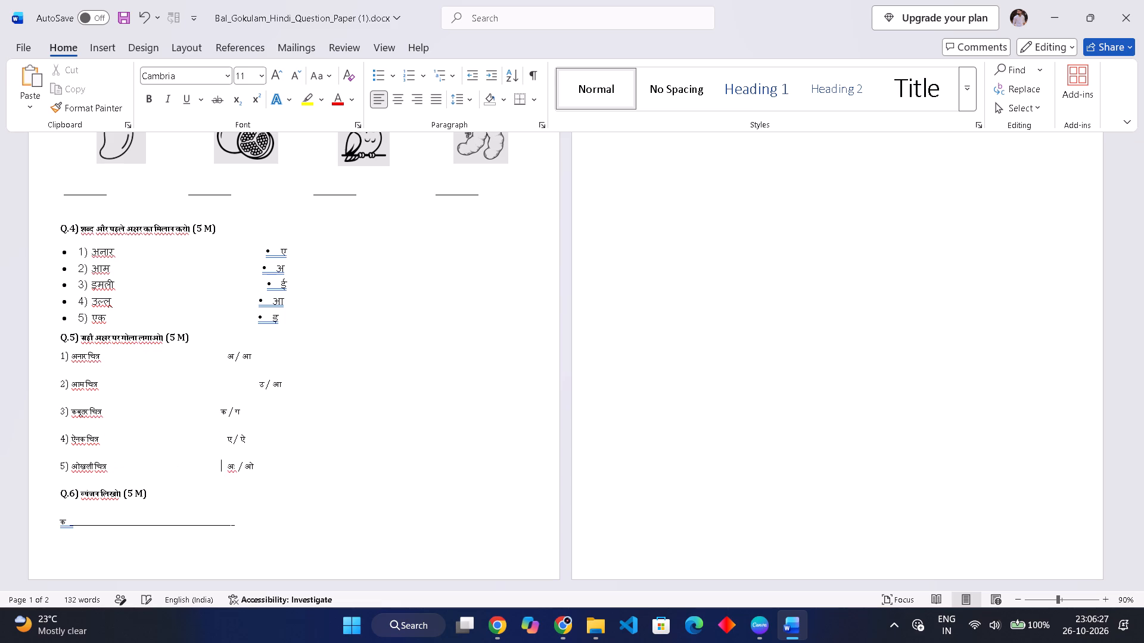
Delete the extra spaces before the letter choices in Q.5 items 5 and 4 to line them up with item 3.
{"action": "left_click", "coordinate": [226, 470]}
{"action": "key", "text": "Right"}
{"action": "key", "text": "BackSpace"}
{"action": "key", "text": "BackSpace"}
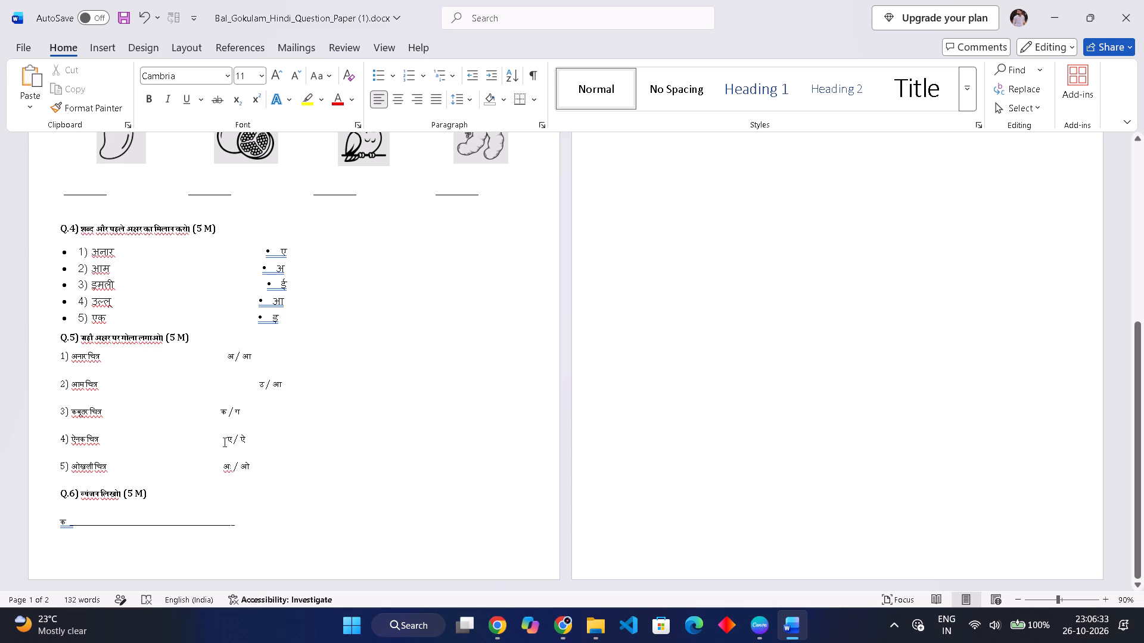
{"action": "left_click", "coordinate": [223, 442]}
{"action": "key", "text": "Right"}
{"action": "key", "text": "BackSpace"}
{"action": "key", "text": "BackSpace"}
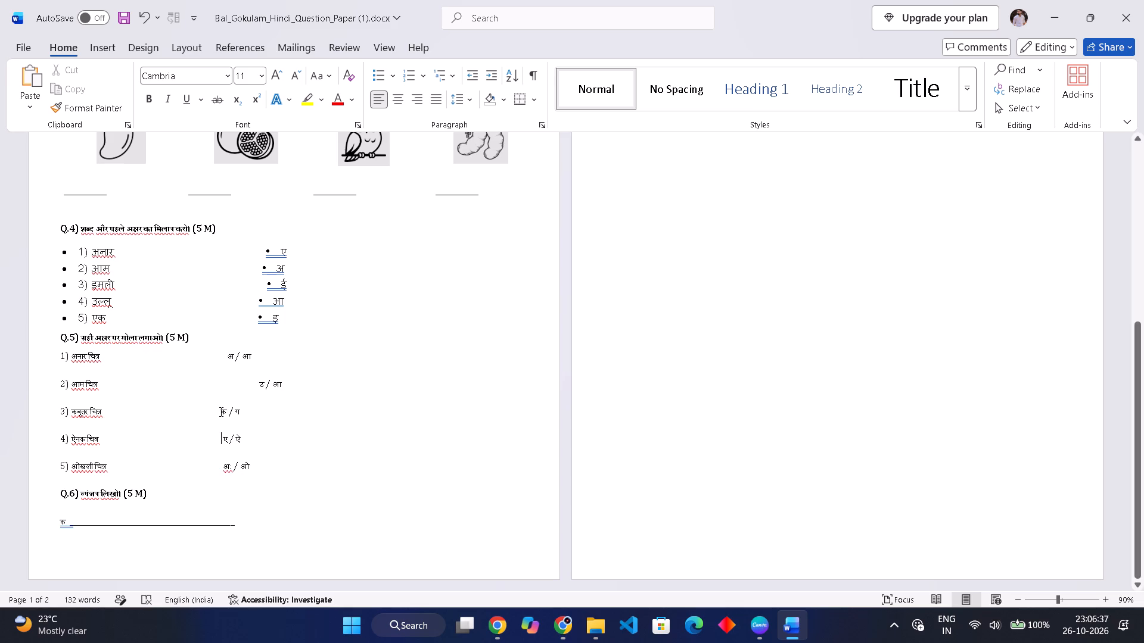
Adjust the spacing before the letter choices in Q.5 items 3, 2 and 1 to line them up with items 4 and 5.
{"action": "left_click", "coordinate": [220, 411]}
{"action": "key", "text": "space"}
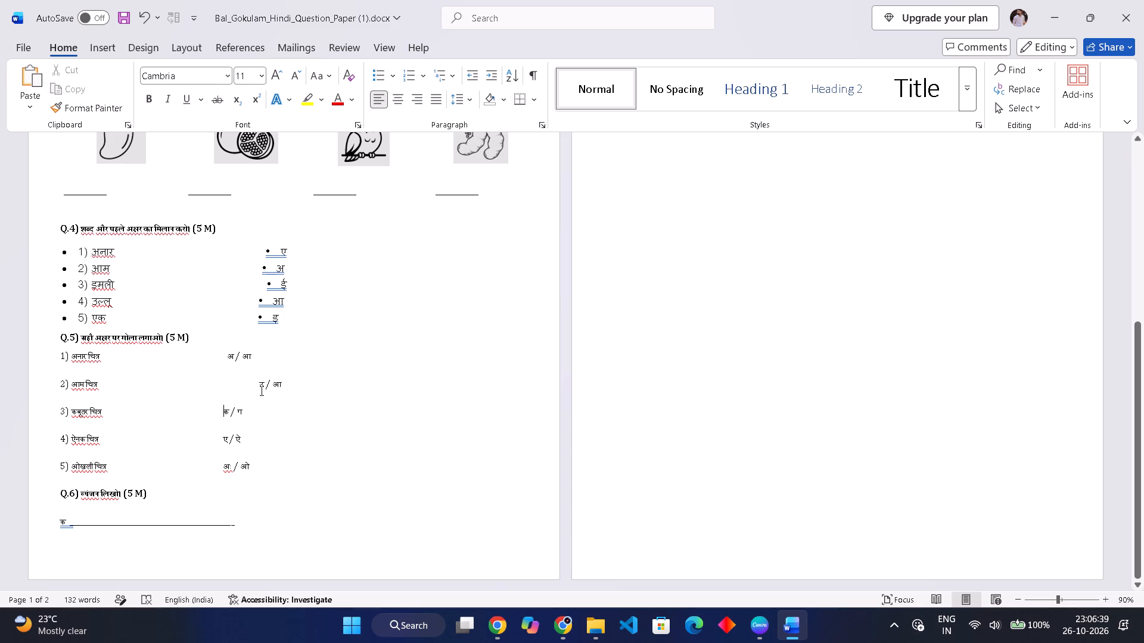
{"action": "left_click", "coordinate": [260, 391]}
{"action": "key", "text": "BackSpace"}
{"action": "key", "text": "BackSpace"}
{"action": "key", "text": "BackSpace"}
{"action": "key", "text": "BackSpace"}
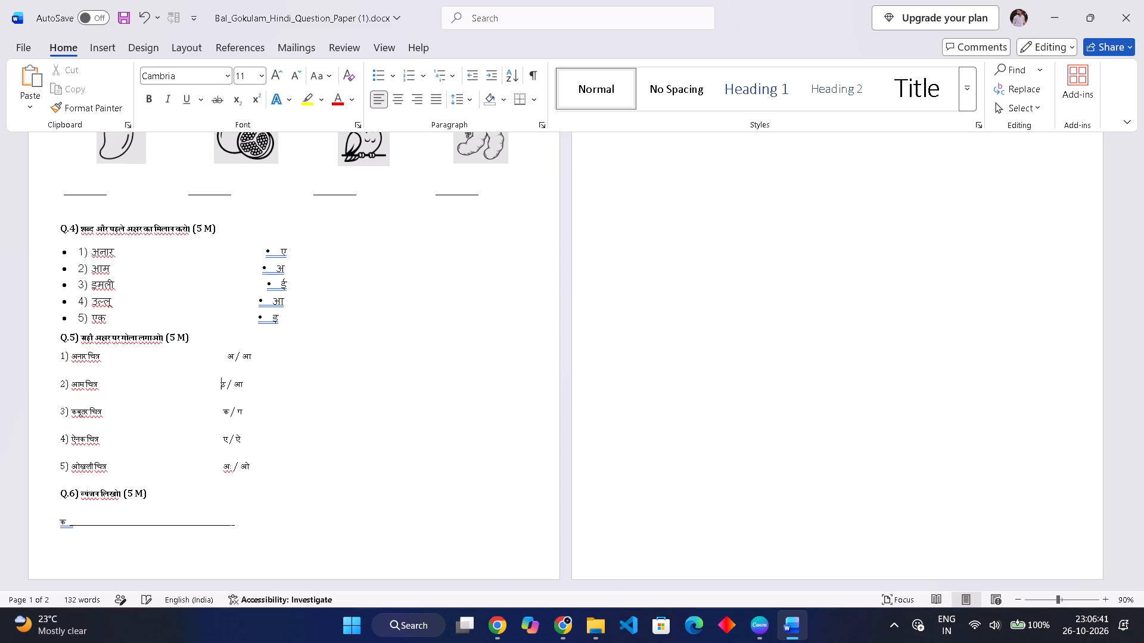
{"action": "left_click", "coordinate": [225, 352]}
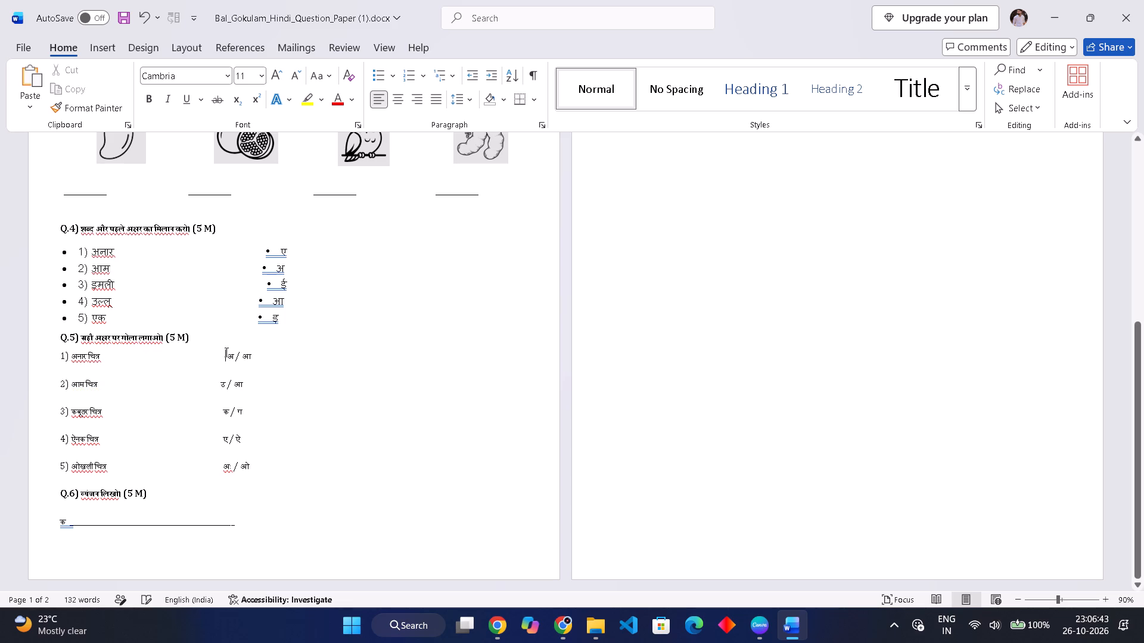
{"action": "key", "text": "BackSpace"}
{"action": "key", "text": "BackSpace"}
{"action": "key", "text": "BackSpace"}
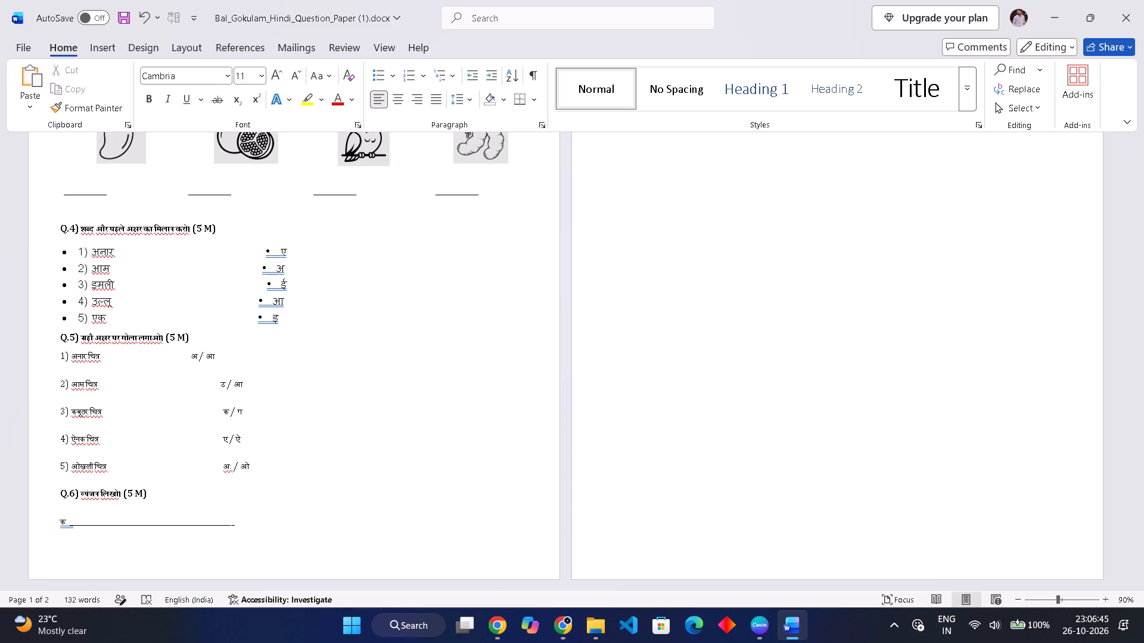
{"action": "key", "text": "Tab"}
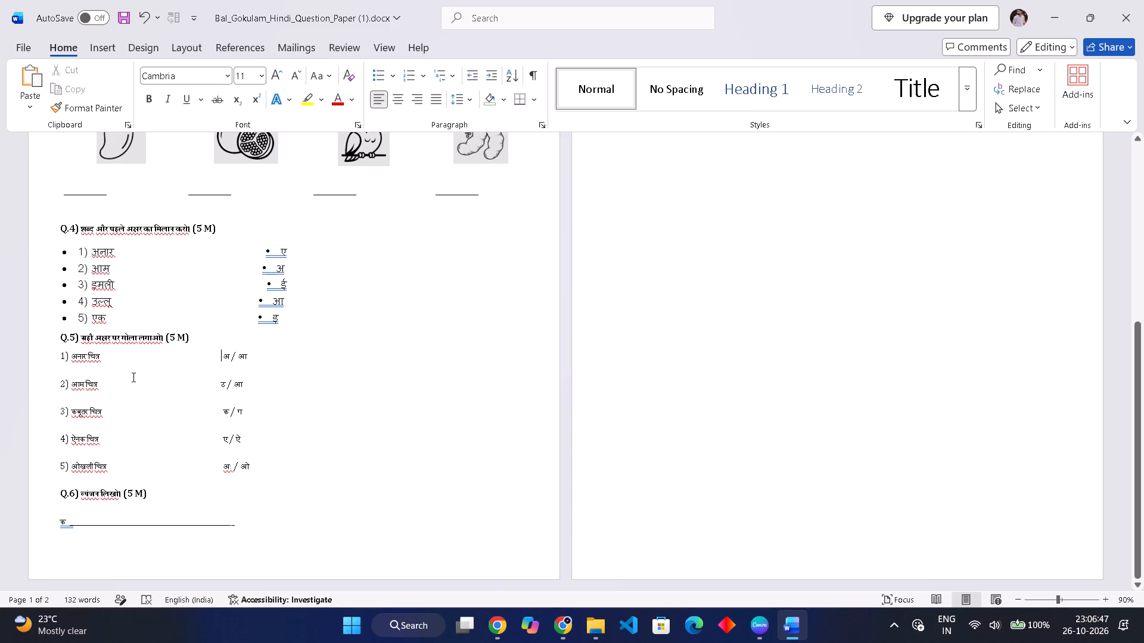
Shorten the answer line after क in Q.6 to make room for another letter on the same row.
{"action": "scroll", "coordinate": [132, 376], "scroll_direction": "up", "scroll_amount": 1, "text": "ctrl"}
{"action": "scroll", "coordinate": [132, 376], "scroll_direction": "down", "scroll_amount": 1, "text": "ctrl"}
{"action": "scroll", "coordinate": [236, 500], "scroll_direction": "down", "scroll_amount": 3}
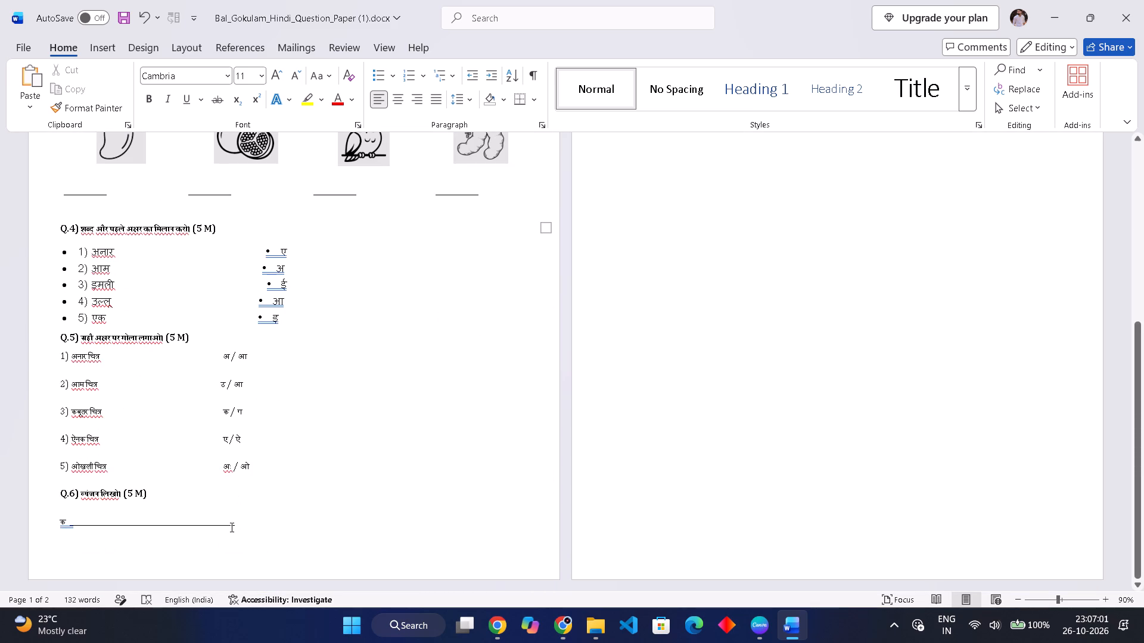
{"action": "left_click", "coordinate": [241, 525]}
{"action": "key", "text": "BackSpace"}
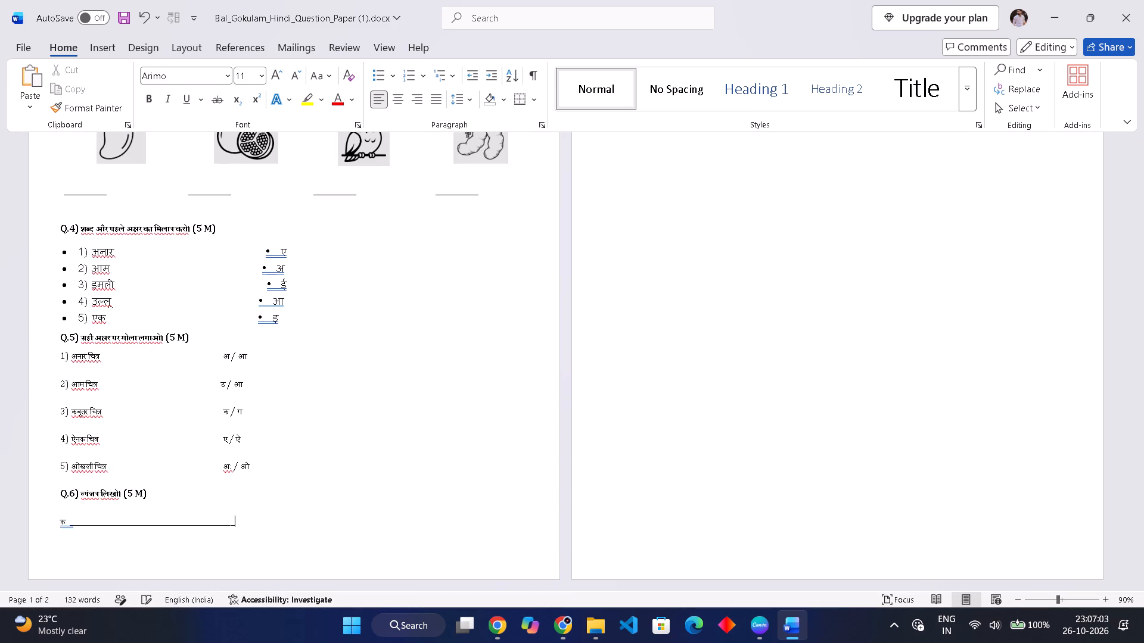
{"action": "key", "text": "BackSpace"}
{"action": "key", "text": "BackSpace"}
{"action": "key", "text": "BackSpace"}
{"action": "key", "text": "BackSpace"}
{"action": "key", "text": "BackSpace"}
{"action": "key", "text": "BackSpace"}
{"action": "key", "text": "BackSpace"}
{"action": "key", "text": "BackSpace"}
{"action": "key", "text": "BackSpace"}
Copy the च answer line from the second page and paste it after the क line in Q.6.
{"action": "scroll", "coordinate": [241, 525], "scroll_direction": "up", "scroll_amount": 1}
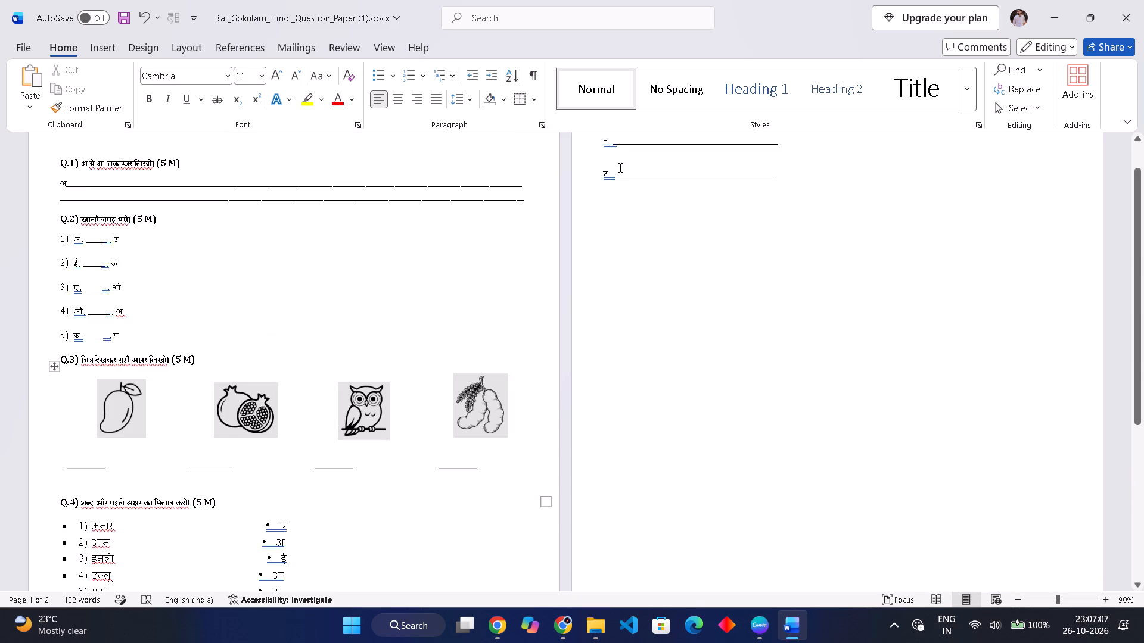
{"action": "left_click_drag", "start_coordinate": [593, 141], "coordinate": [759, 183]}
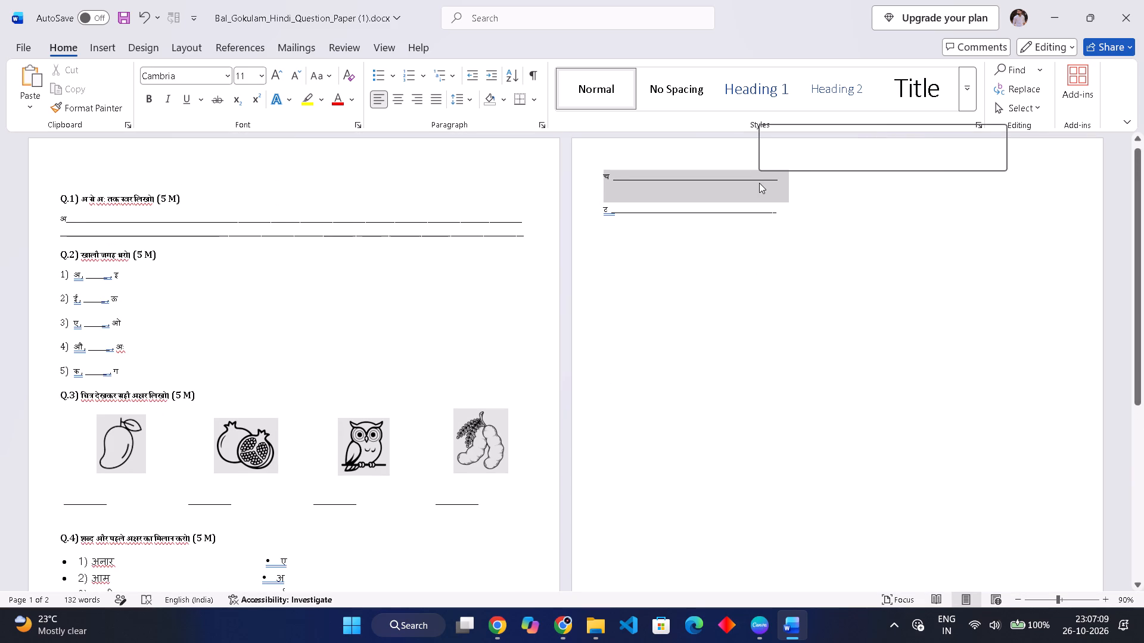
{"action": "key", "text": "ctrl+c"}
{"action": "scroll", "coordinate": [759, 183], "scroll_direction": "down", "scroll_amount": 5}
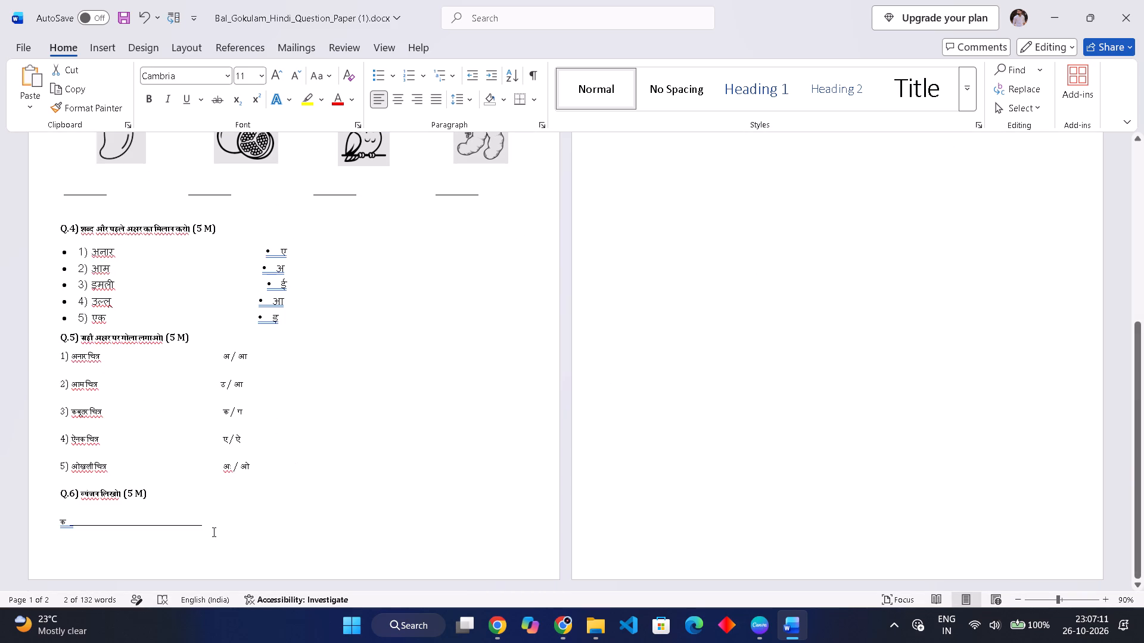
{"action": "left_click", "coordinate": [213, 530]}
{"action": "key", "text": "space"}
{"action": "key", "text": "ctrl+v"}
{"action": "left_click", "coordinate": [213, 530], "text": "ctrl"}
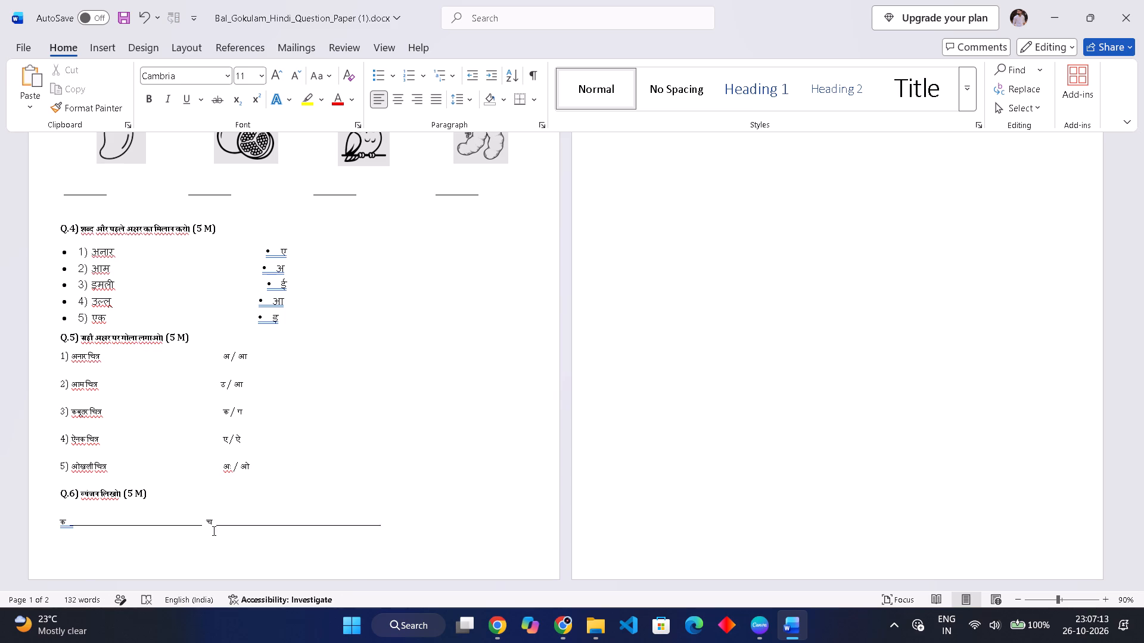
Copy the ट answer line from the second page and paste it after the च line in Q.6.
{"action": "scroll", "coordinate": [213, 530], "scroll_direction": "down", "scroll_amount": 1}
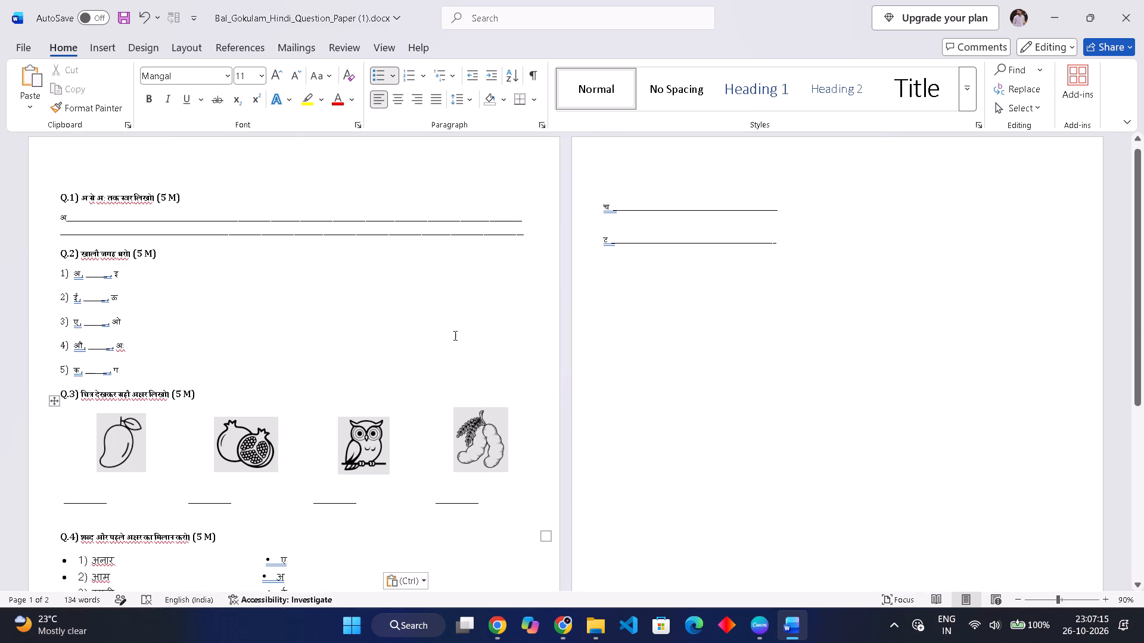
{"action": "left_click_drag", "start_coordinate": [601, 239], "coordinate": [816, 244]}
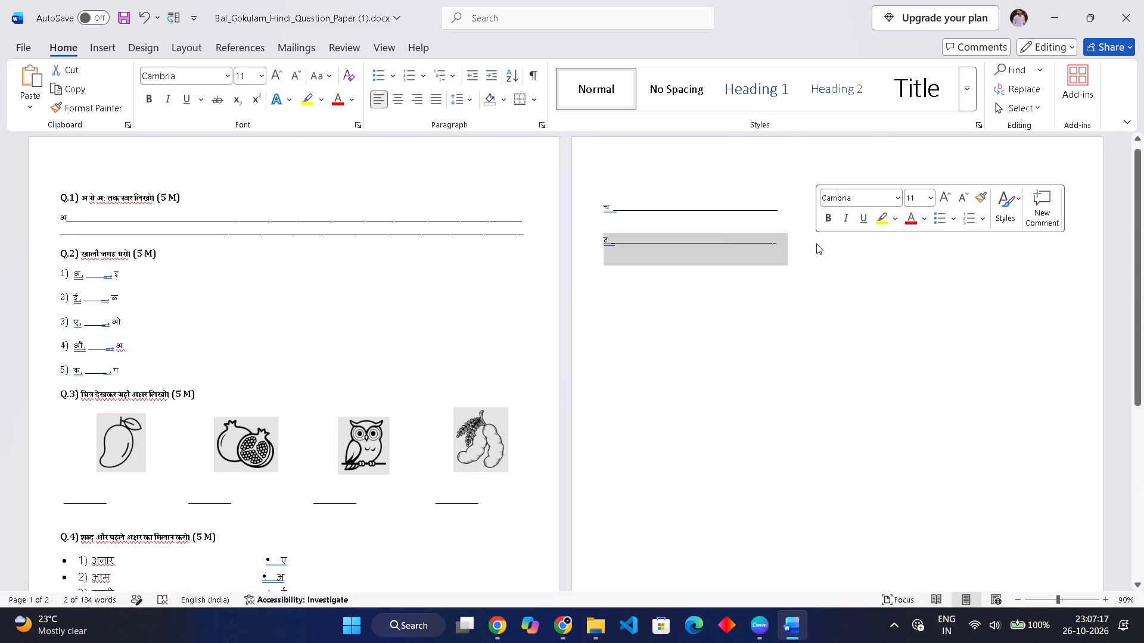
{"action": "key", "text": "ctrl+c"}
{"action": "scroll", "coordinate": [816, 244], "scroll_direction": "down", "scroll_amount": 4}
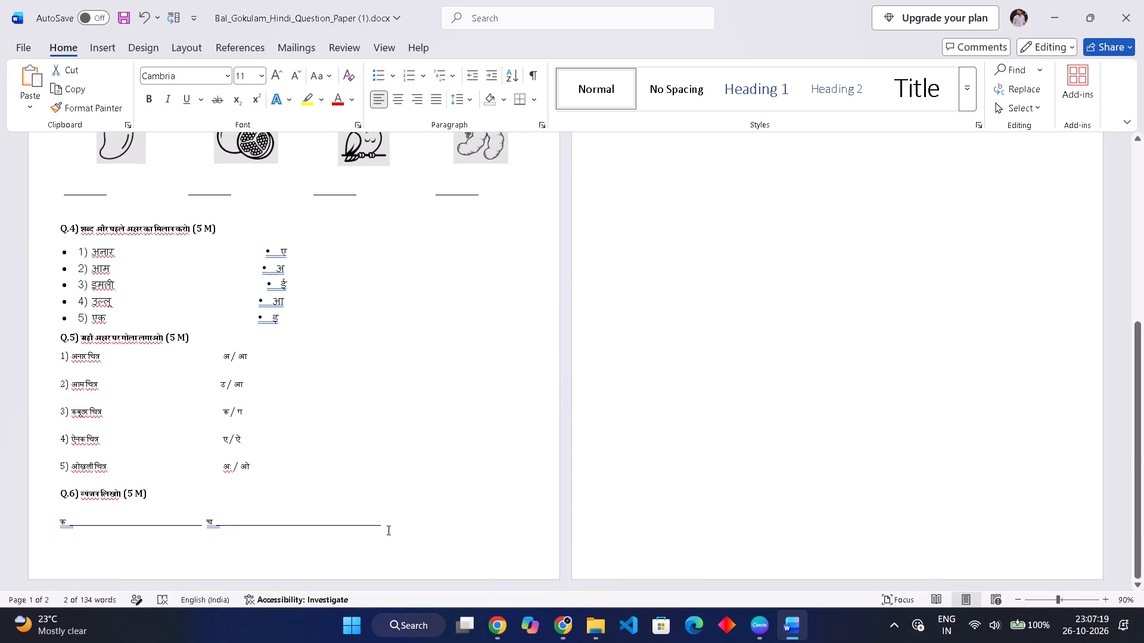
{"action": "left_click", "coordinate": [386, 530]}
{"action": "key", "text": "space"}
{"action": "key", "text": "ctrl+v"}
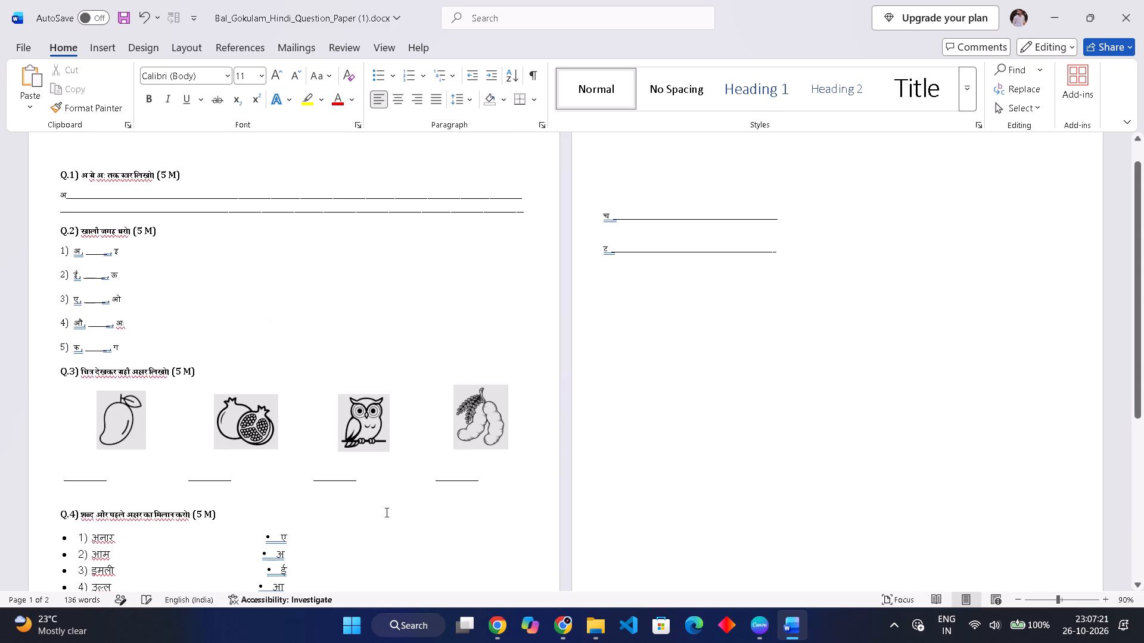
Delete the original च and ट answer lines and the blank paragraphs above them on the second page.
{"action": "left_click_drag", "start_coordinate": [669, 270], "coordinate": [627, 133]}
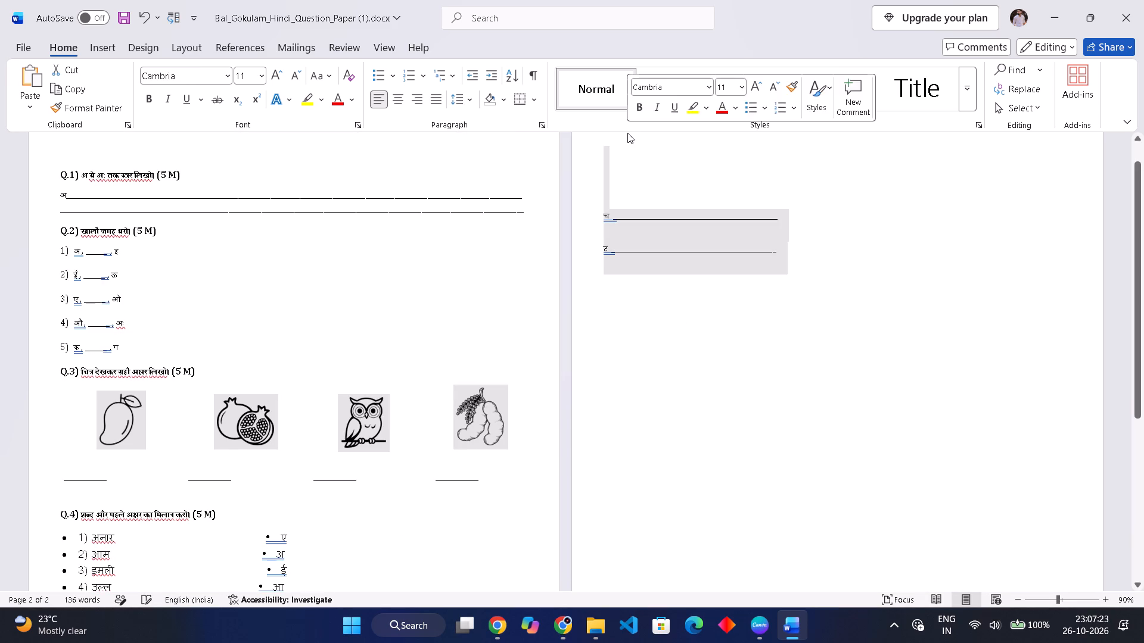
{"action": "key", "text": "BackSpace"}
Shorten the ट and च answer lines in Q.6 by removing a few underscores from each.
{"action": "scroll", "coordinate": [627, 133], "scroll_direction": "down", "scroll_amount": 2}
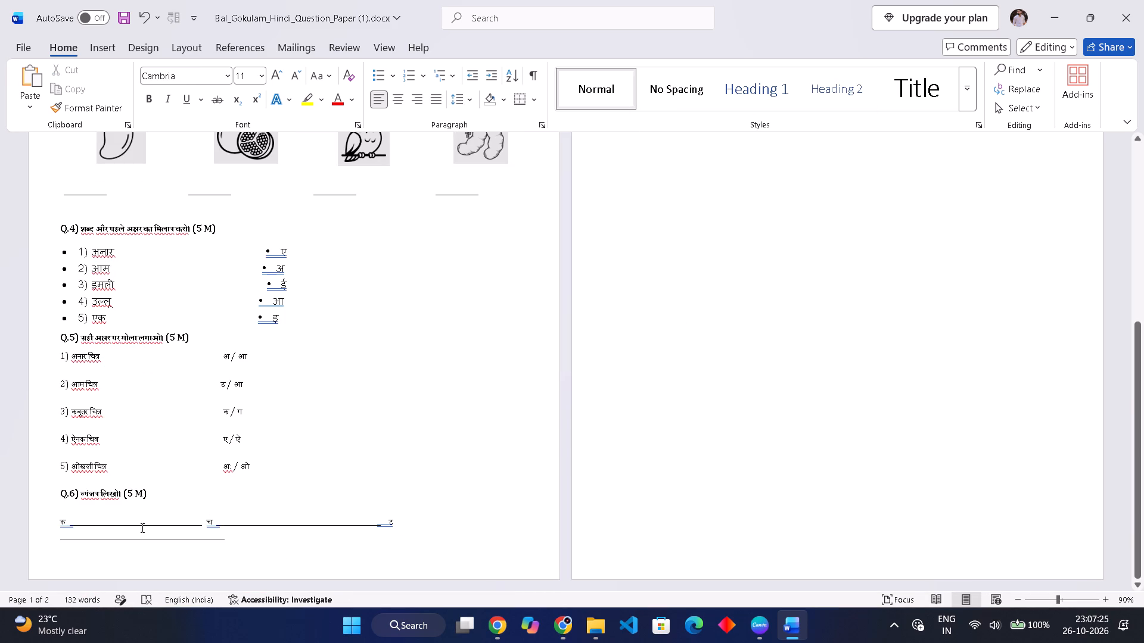
{"action": "left_click", "coordinate": [57, 539]}
{"action": "left_click", "coordinate": [226, 548]}
{"action": "key", "text": "BackSpace"}
{"action": "key", "text": "backslash"}
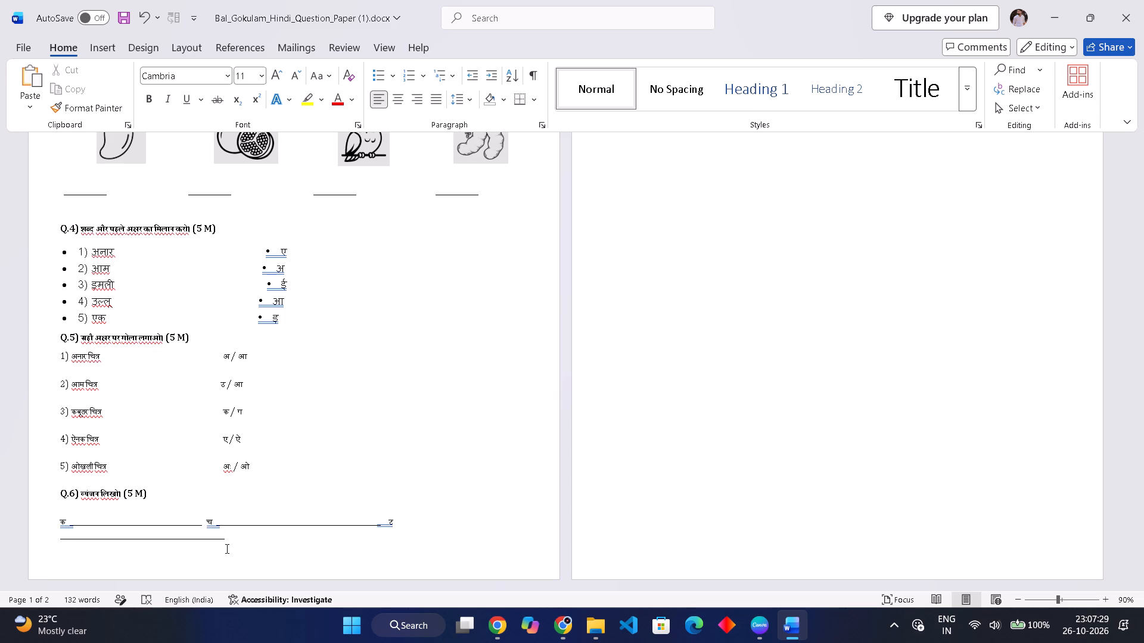
{"action": "key", "text": "BackSpace"}
{"action": "key", "text": "BackSpace"}
{"action": "key", "text": "BackSpace"}
{"action": "key", "text": "BackSpace"}
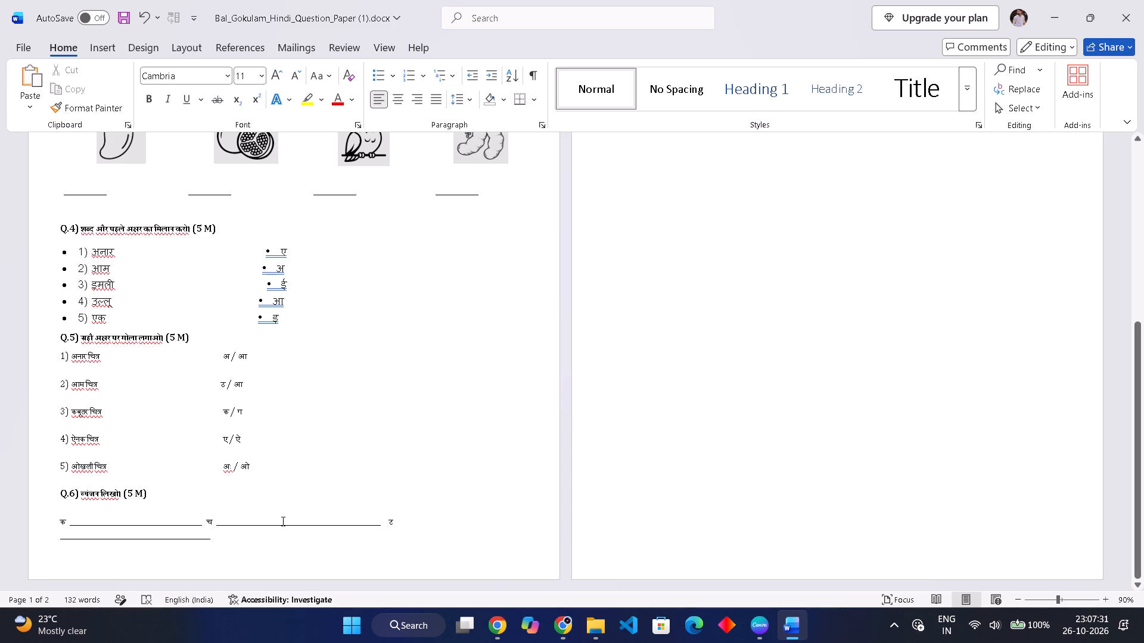
{"action": "left_click", "coordinate": [377, 527]}
{"action": "key", "text": "BackSpace"}
{"action": "key", "text": "BackSpace"}
{"action": "key", "text": "BackSpace"}
{"action": "key", "text": "BackSpace"}
{"action": "key", "text": "BackSpace"}
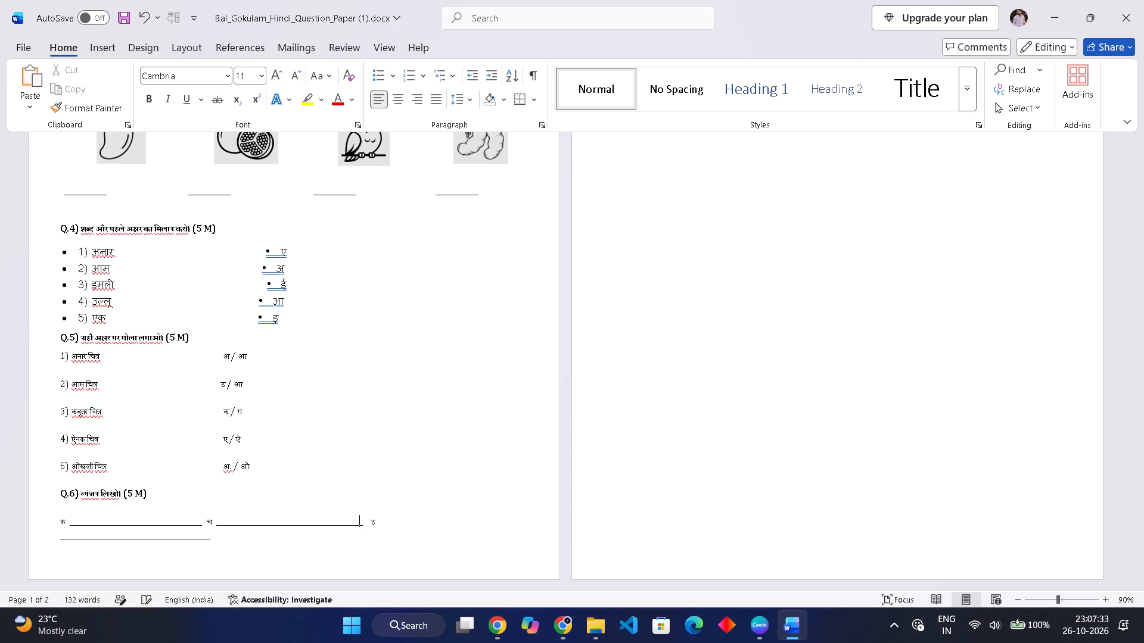
Bring the wrapped ट answer line up beside its letter, keeping a space between them and trimming its length to fit the row.
{"action": "left_click", "coordinate": [53, 541]}
{"action": "key", "text": "BackSpace"}
{"action": "key", "text": "BackSpace"}
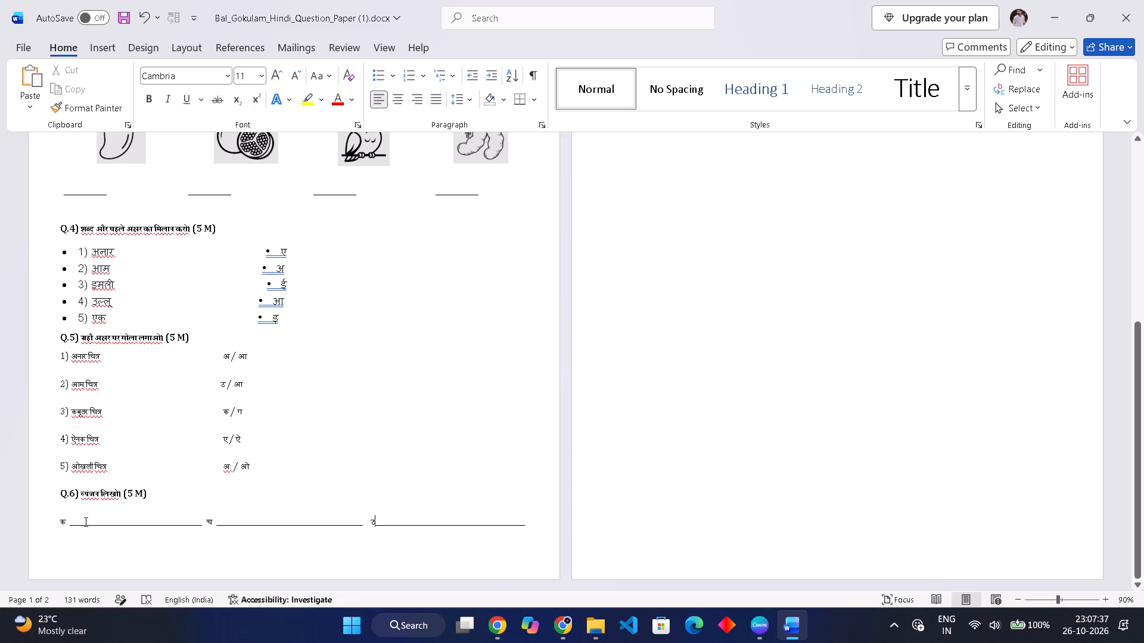
{"action": "key", "text": "space"}
{"action": "left_click", "coordinate": [125, 533]}
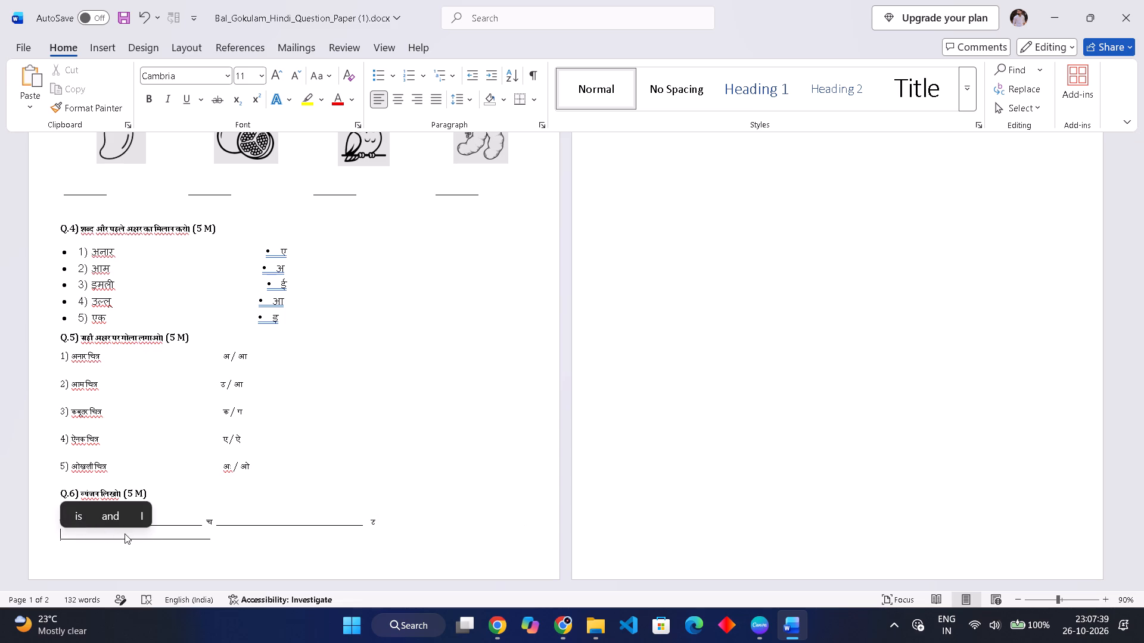
{"action": "left_click", "coordinate": [178, 553]}
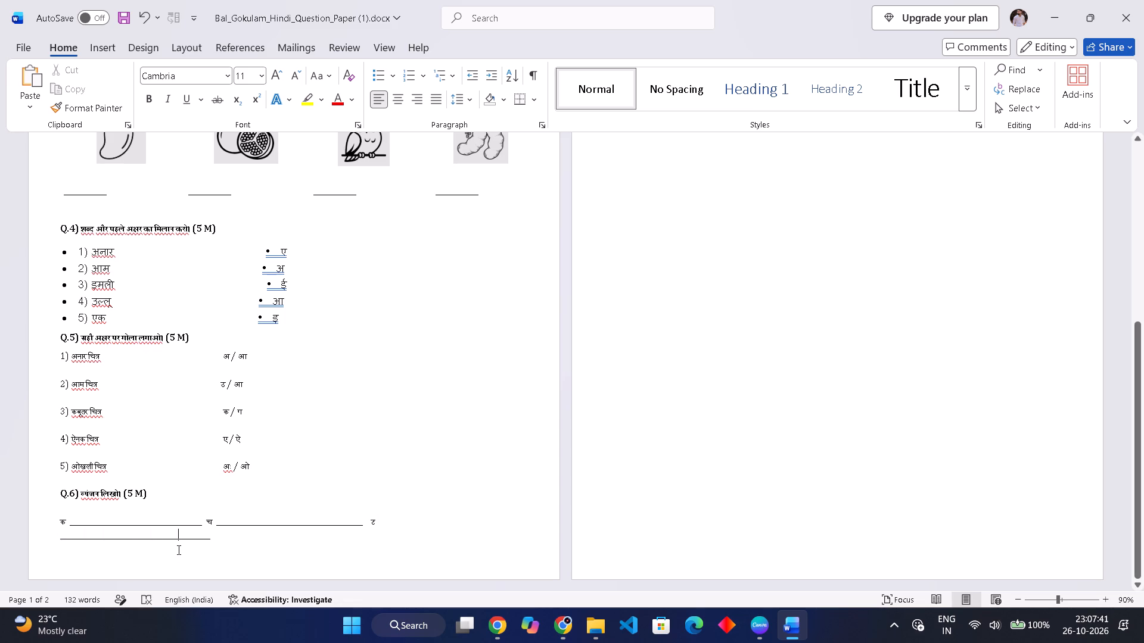
{"action": "key", "text": "BackSpace"}
{"action": "key", "text": "BackSpace"}
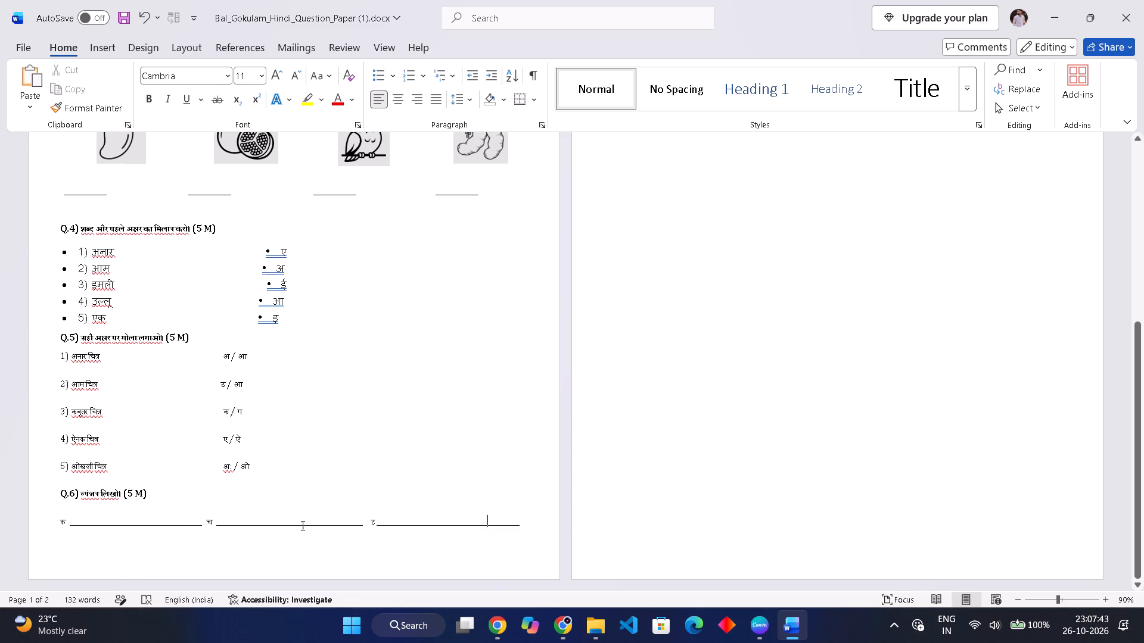
Trim the च and ट answer lines in Q.6 further so the three lines on the row are closer in length.
{"action": "left_click", "coordinate": [301, 525]}
{"action": "key", "text": "backslash"}
{"action": "key", "text": "BackSpace"}
{"action": "key", "text": "BackSpace"}
{"action": "key", "text": "BackSpace"}
{"action": "key", "text": "BackSpace"}
{"action": "key", "text": "BackSpace"}
{"action": "left_click", "coordinate": [471, 526]}
{"action": "key", "text": "BackSpace"}
{"action": "key", "text": "BackSpace"}
{"action": "key", "text": "BackSpace"}
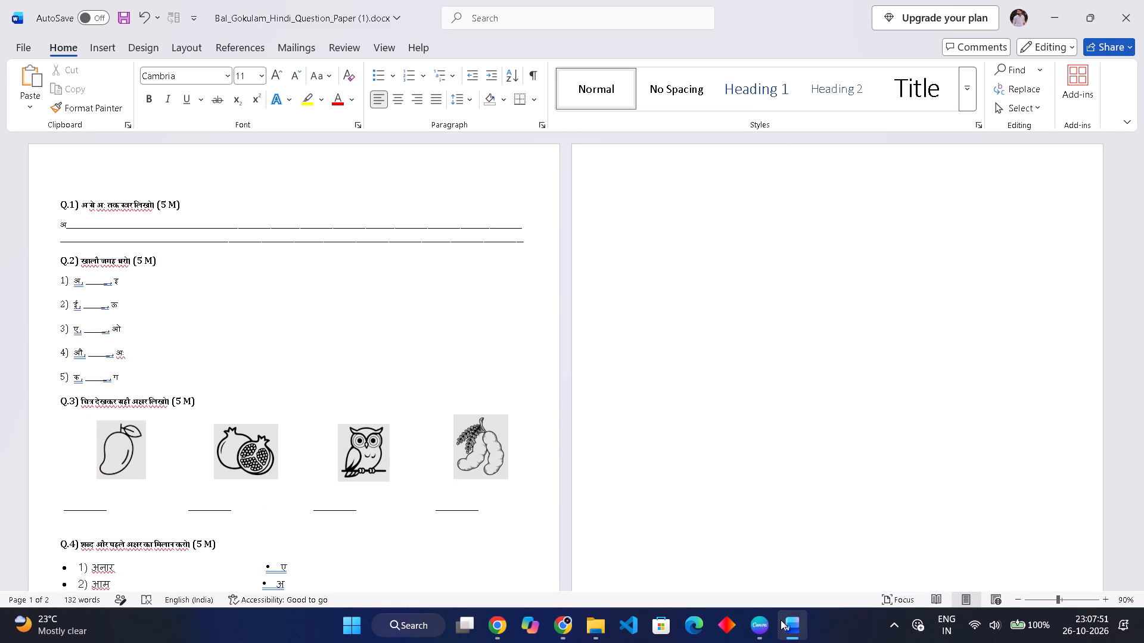
Open the Bal_Gokulam_Hindi_Question_Paper (1) document from the Downloads folder in File Explorer.
{"action": "left_click", "coordinate": [599, 626]}
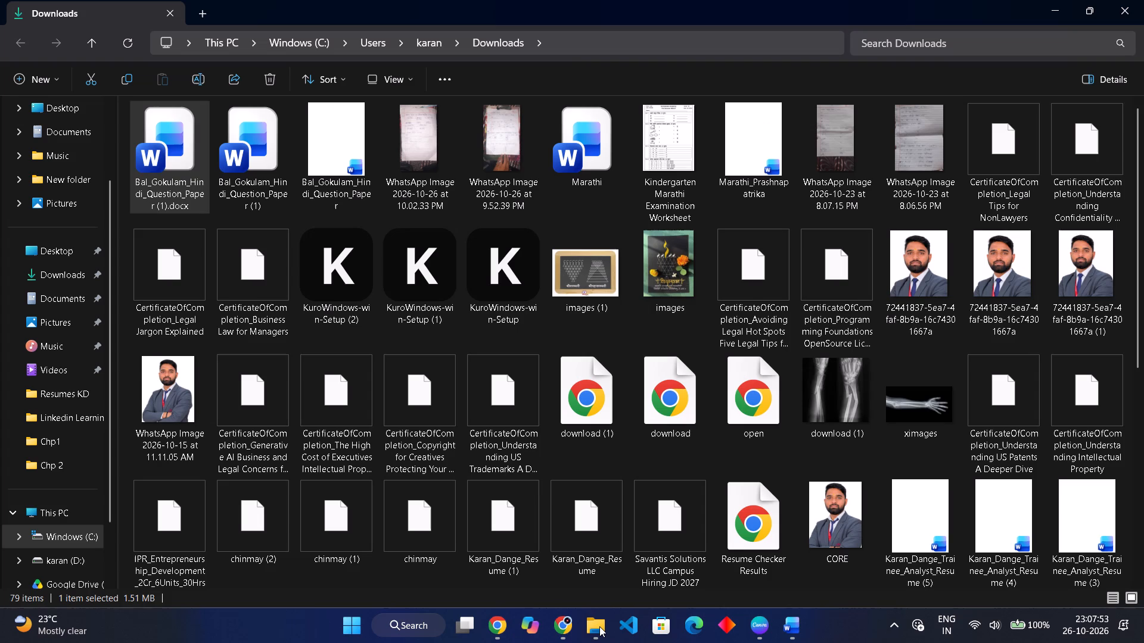
{"action": "left_click", "coordinate": [269, 179]}
{"action": "double_click", "coordinate": [269, 179]}
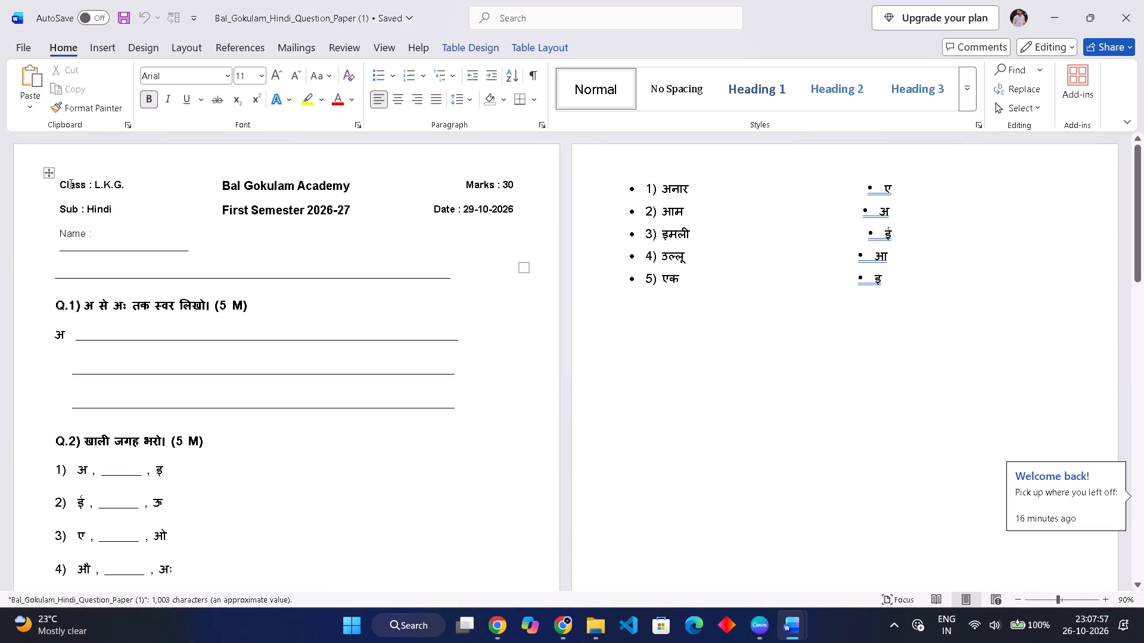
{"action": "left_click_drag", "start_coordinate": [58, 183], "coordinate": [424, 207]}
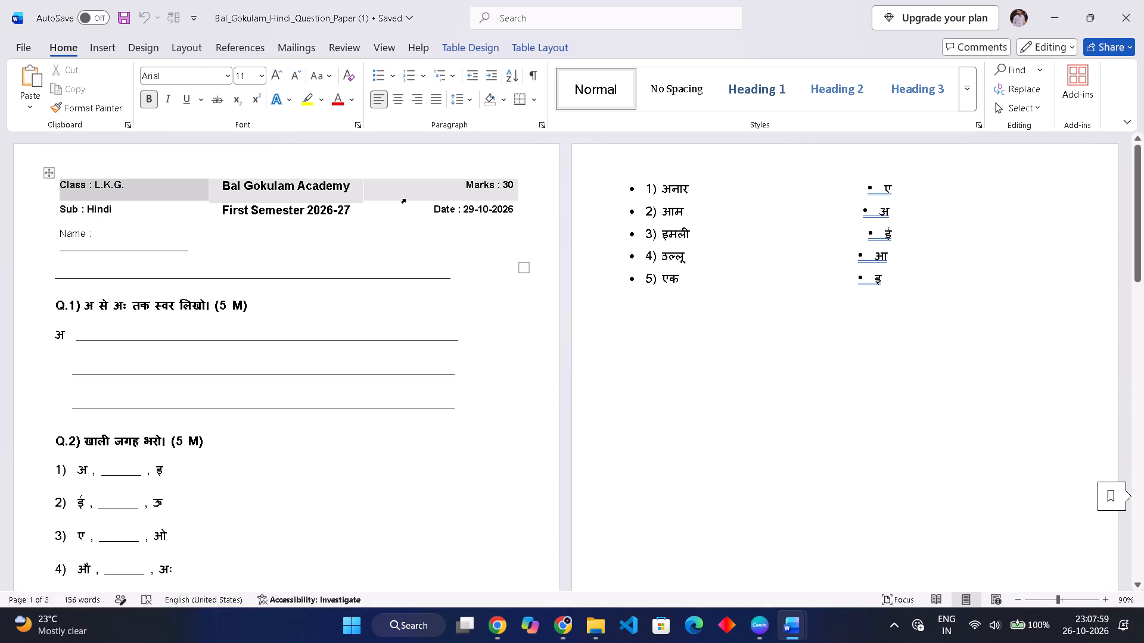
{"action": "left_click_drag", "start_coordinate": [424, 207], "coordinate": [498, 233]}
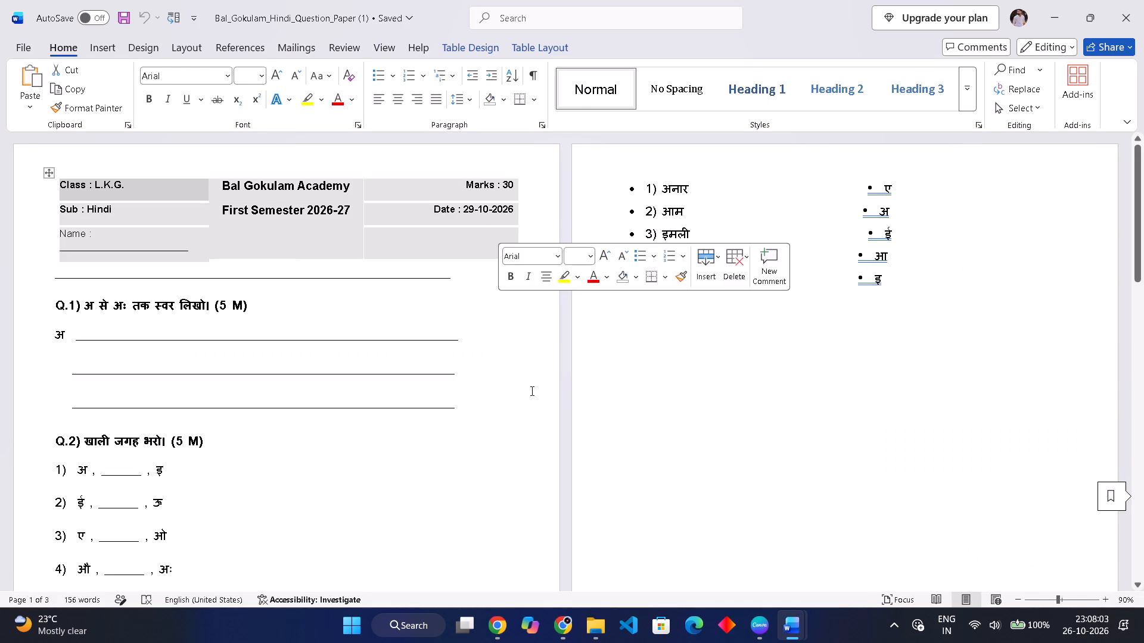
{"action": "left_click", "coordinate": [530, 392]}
Open the Bal_Gokulam_Hindi_Question_Paper document from the Downloads folder to check its header.
{"action": "left_click", "coordinate": [602, 636]}
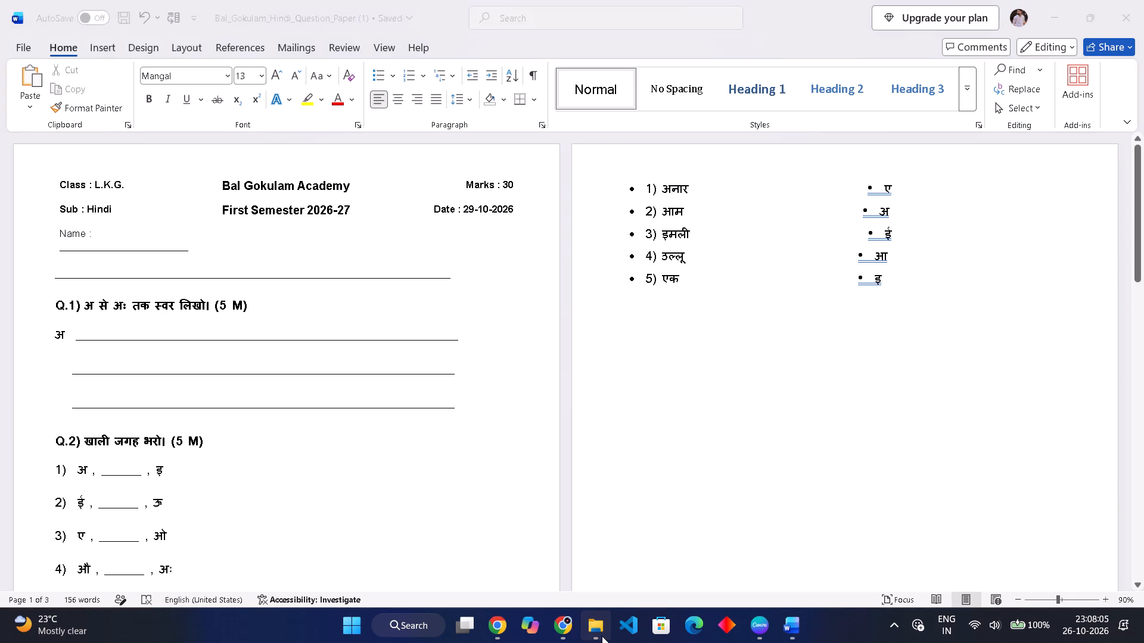
{"action": "double_click", "coordinate": [337, 145]}
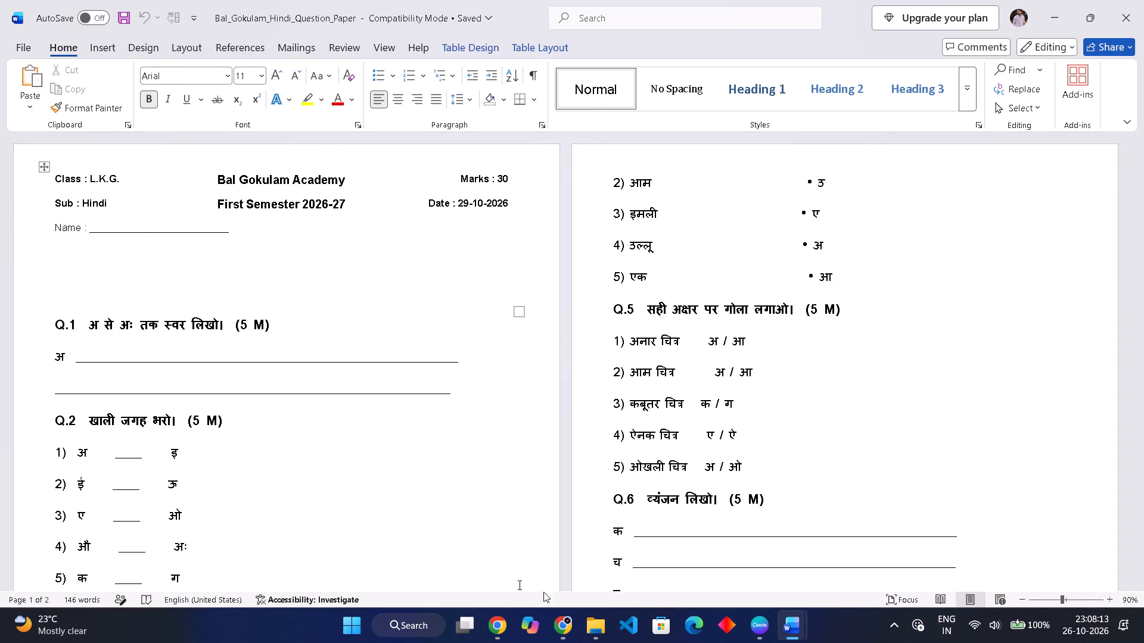
Open the Marathi document from the Downloads folder and copy its whole three-row header table.
{"action": "left_click", "coordinate": [583, 623]}
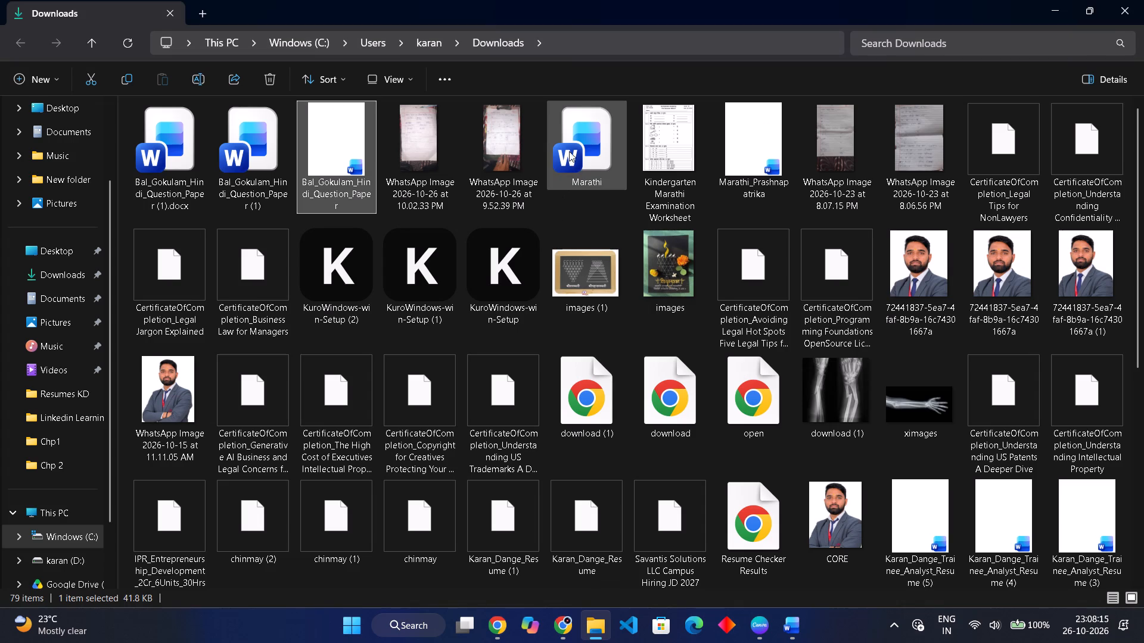
{"action": "double_click", "coordinate": [573, 151]}
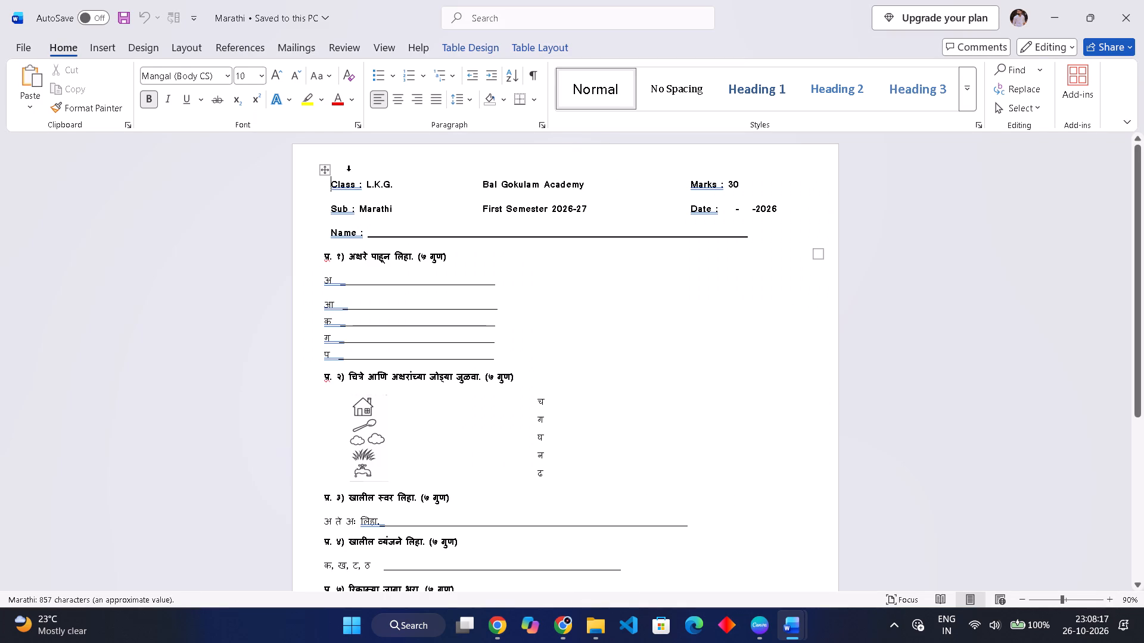
{"action": "left_click_drag", "start_coordinate": [307, 169], "coordinate": [611, 242]}
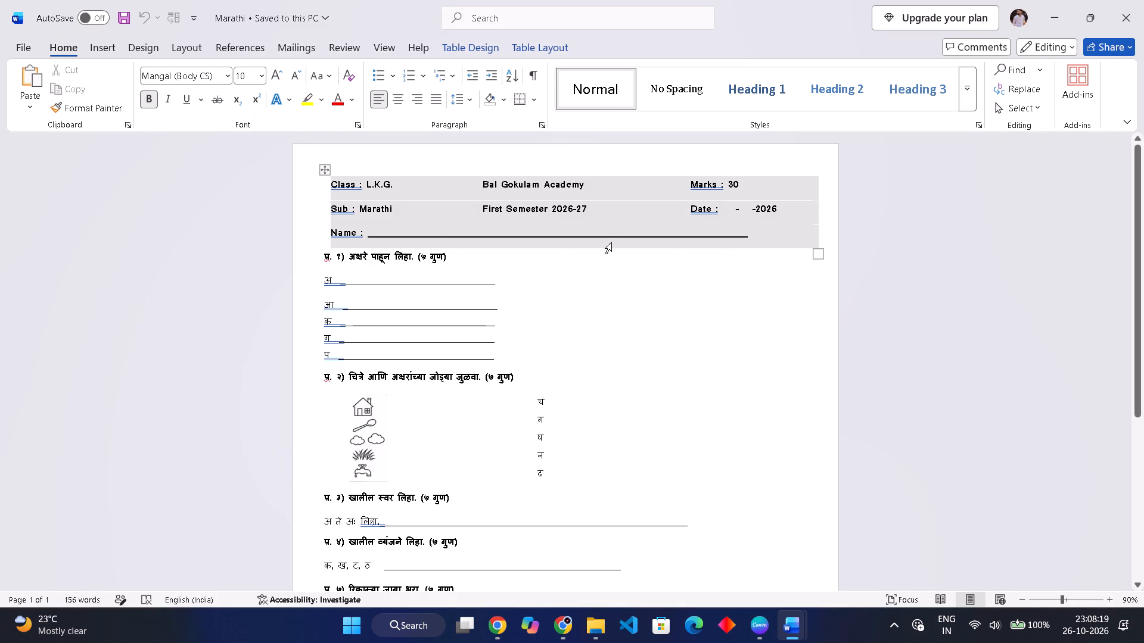
{"action": "left_click_drag", "start_coordinate": [611, 242], "coordinate": [759, 241]}
{"action": "key", "text": "ctrl+c"}
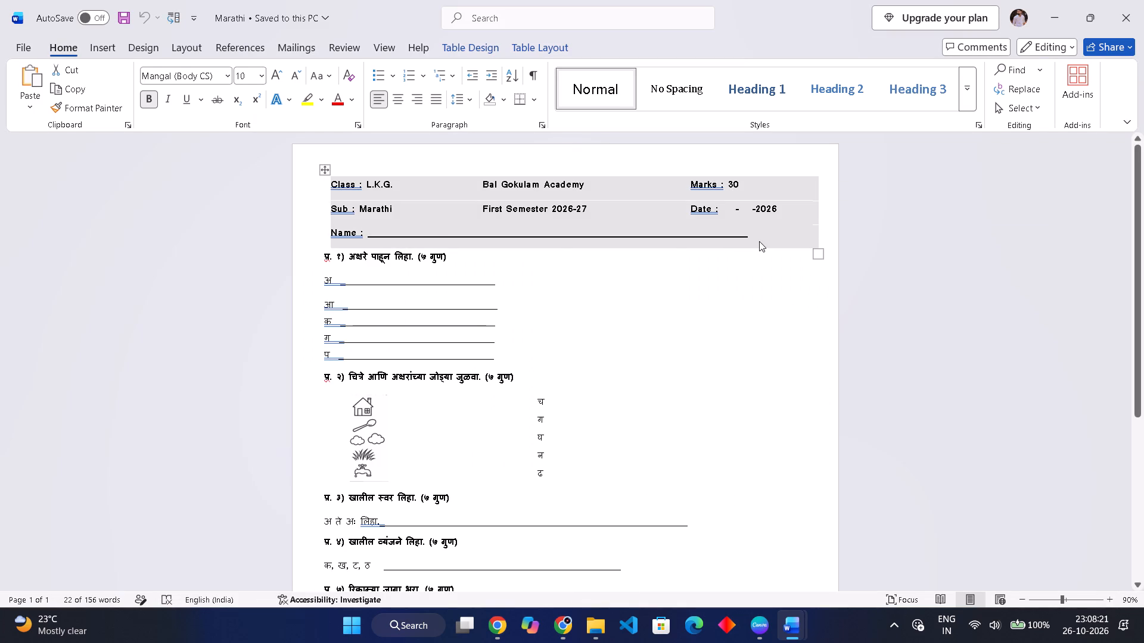
Paste the copied header table above Q.1 in Bal_Gokulam_Hindi_Question_Paper (1).docx and delete the blank line between them.
{"action": "left_click", "coordinate": [798, 621]}
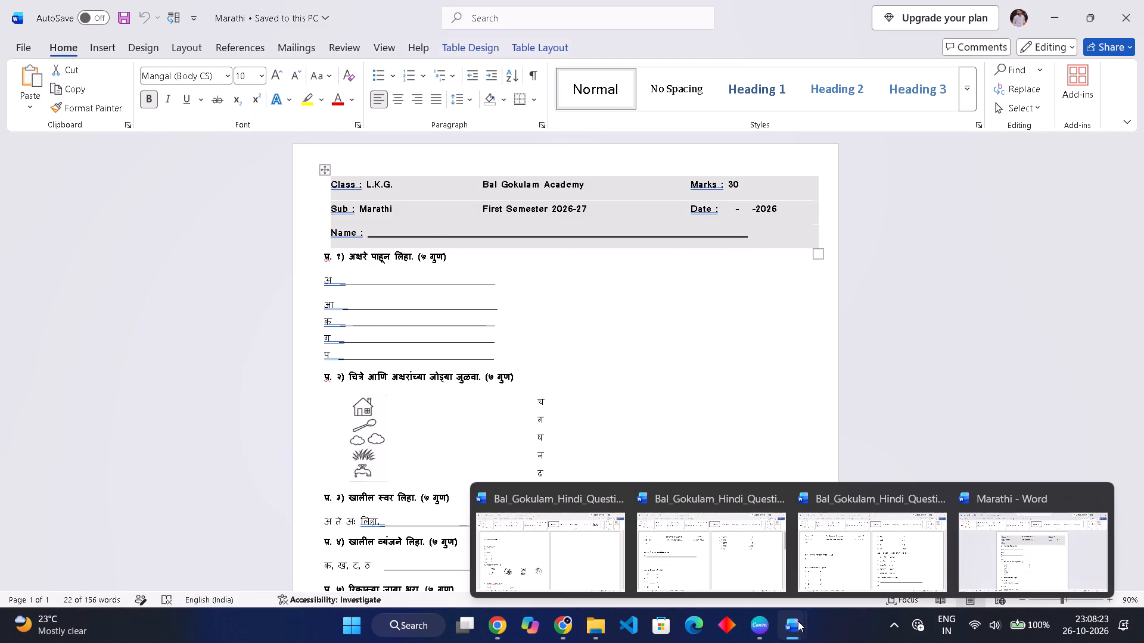
{"action": "left_click", "coordinate": [559, 550]}
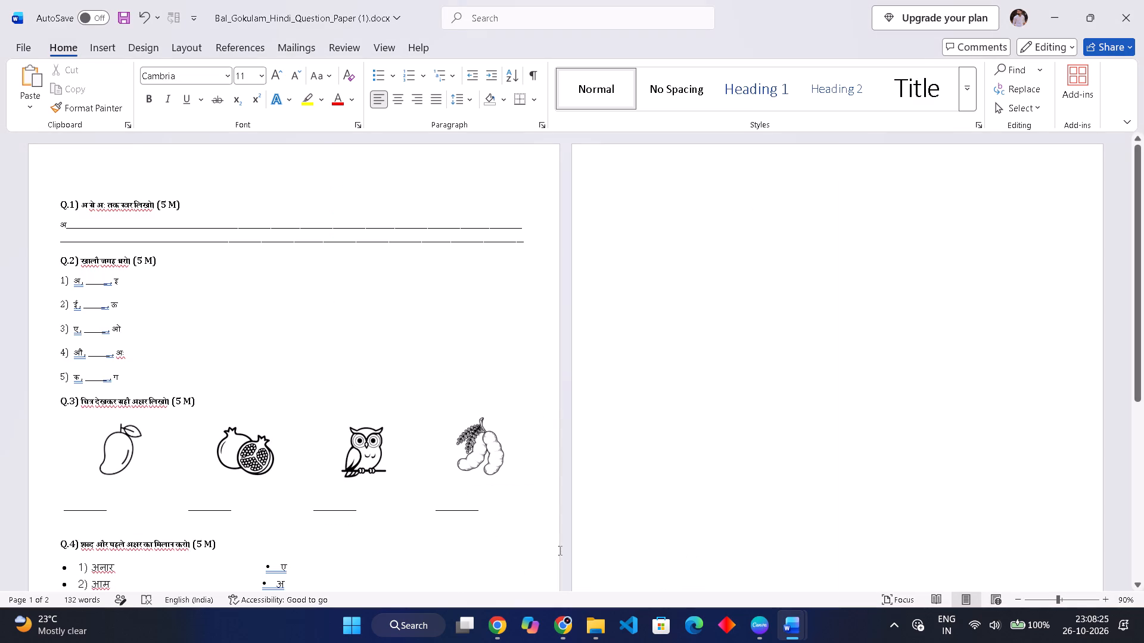
{"action": "left_click", "coordinate": [66, 164]}
{"action": "key", "text": "ctrl+v"}
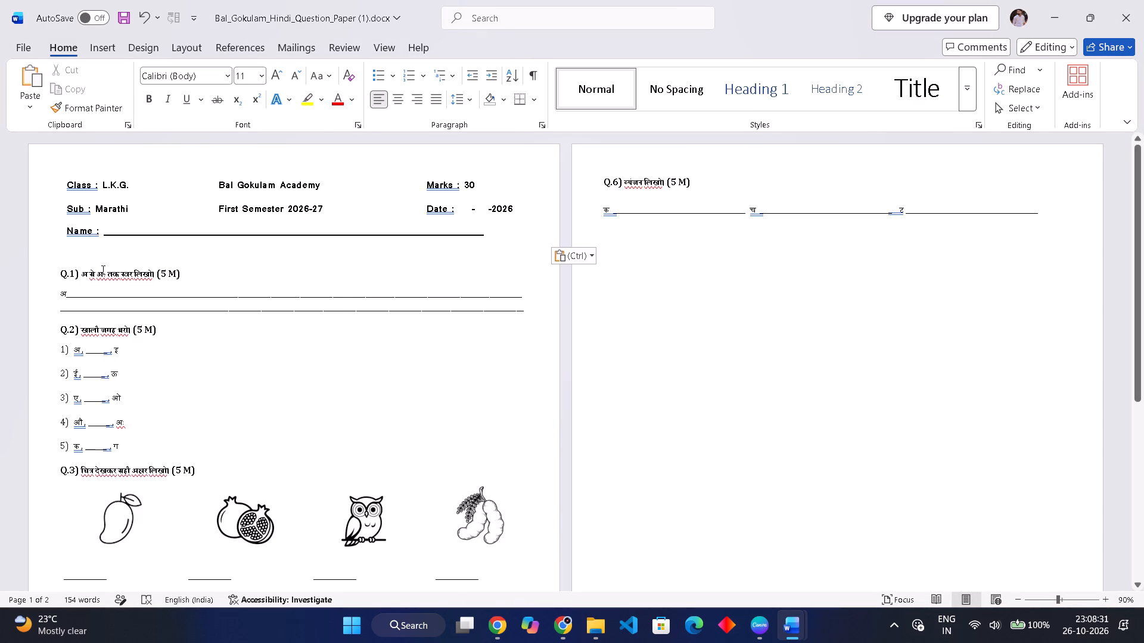
{"action": "left_click", "coordinate": [55, 276]}
{"action": "key", "text": "BackSpace"}
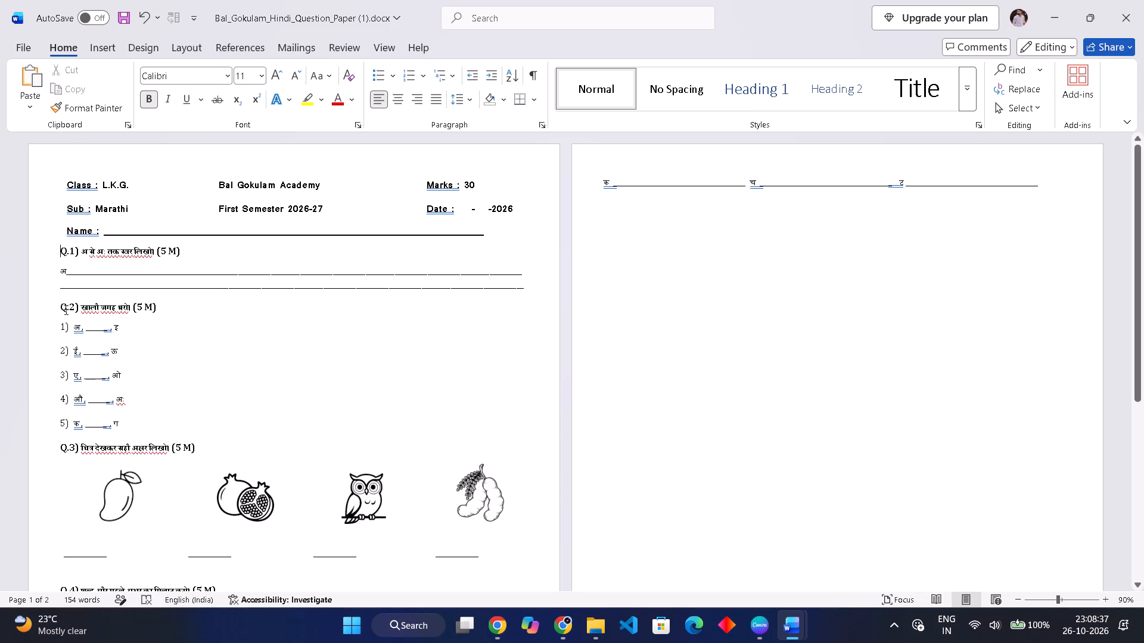
Shrink the mango and pomegranate pictures in Q.3 and move both slightly up within their cells.
{"action": "scroll", "coordinate": [61, 483], "scroll_direction": "down", "scroll_amount": 1}
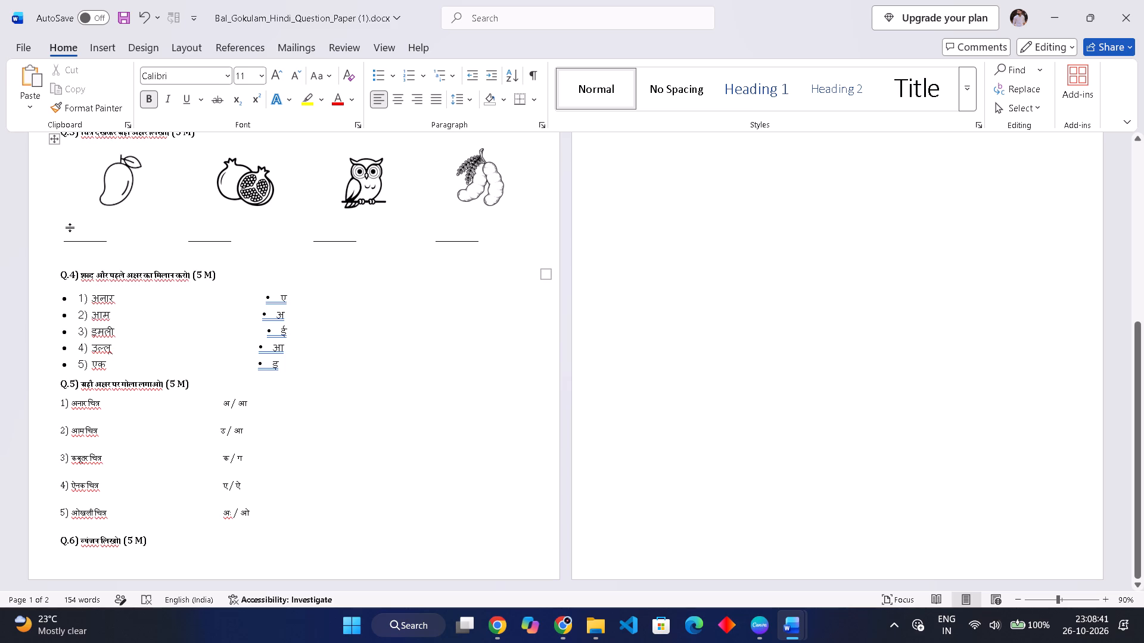
{"action": "left_click", "coordinate": [116, 191]}
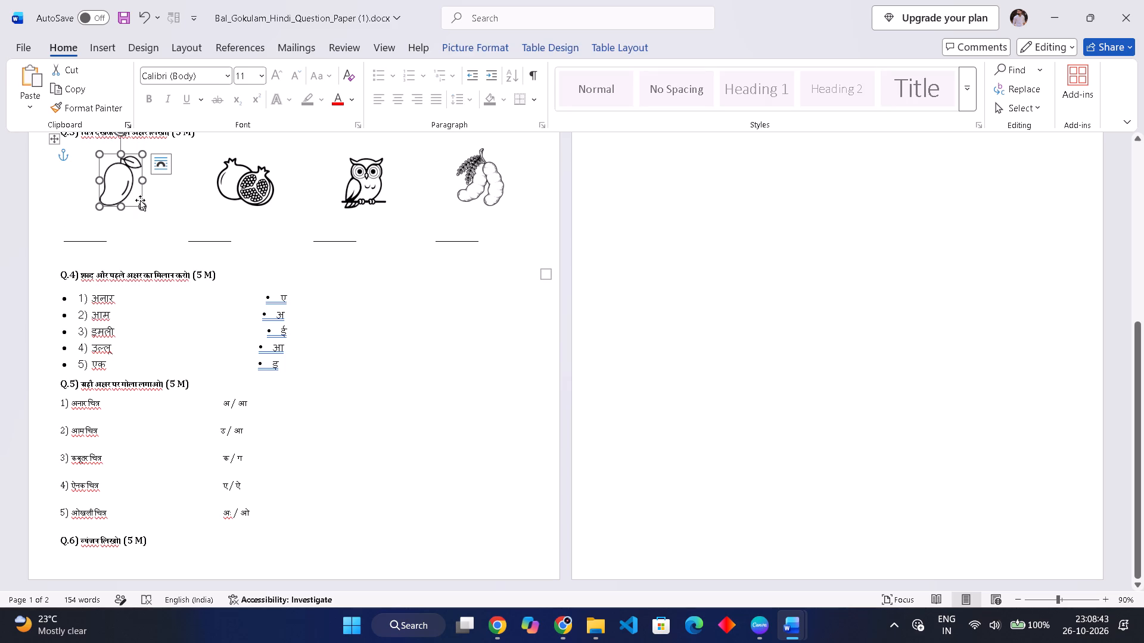
{"action": "left_click_drag", "start_coordinate": [144, 205], "coordinate": [130, 178]}
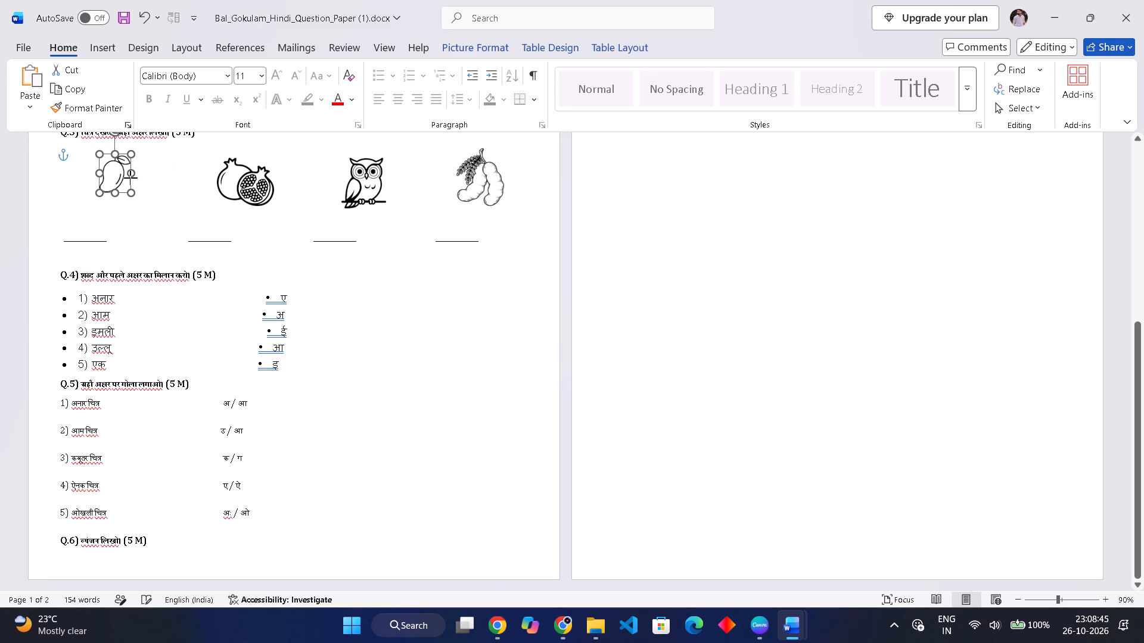
{"action": "left_click", "coordinate": [252, 180]}
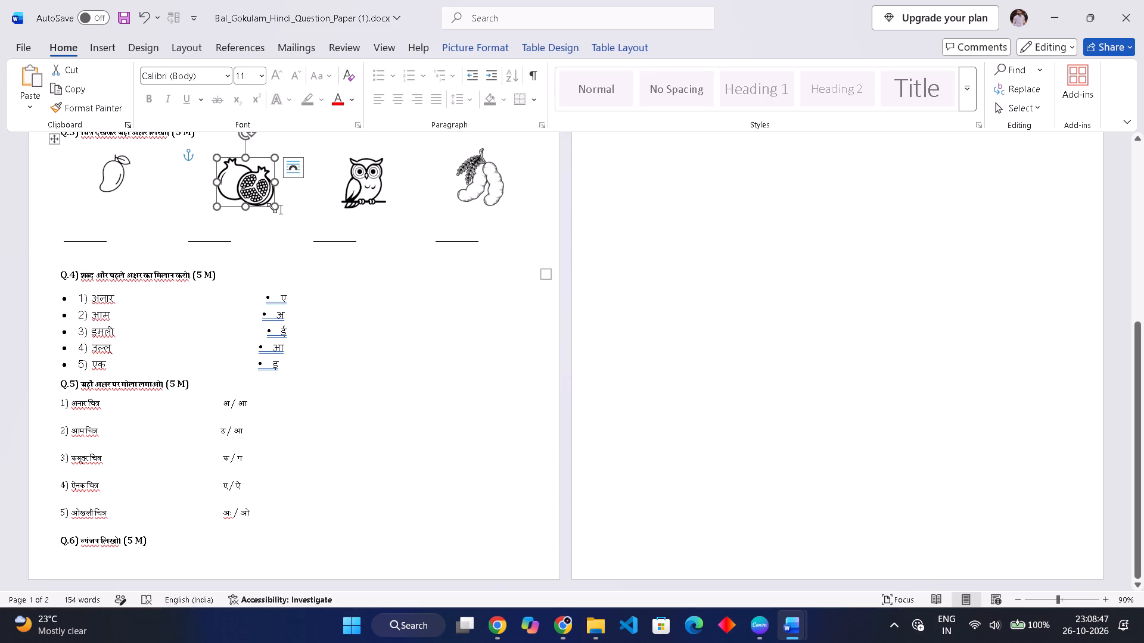
{"action": "left_click_drag", "start_coordinate": [274, 208], "coordinate": [259, 180]}
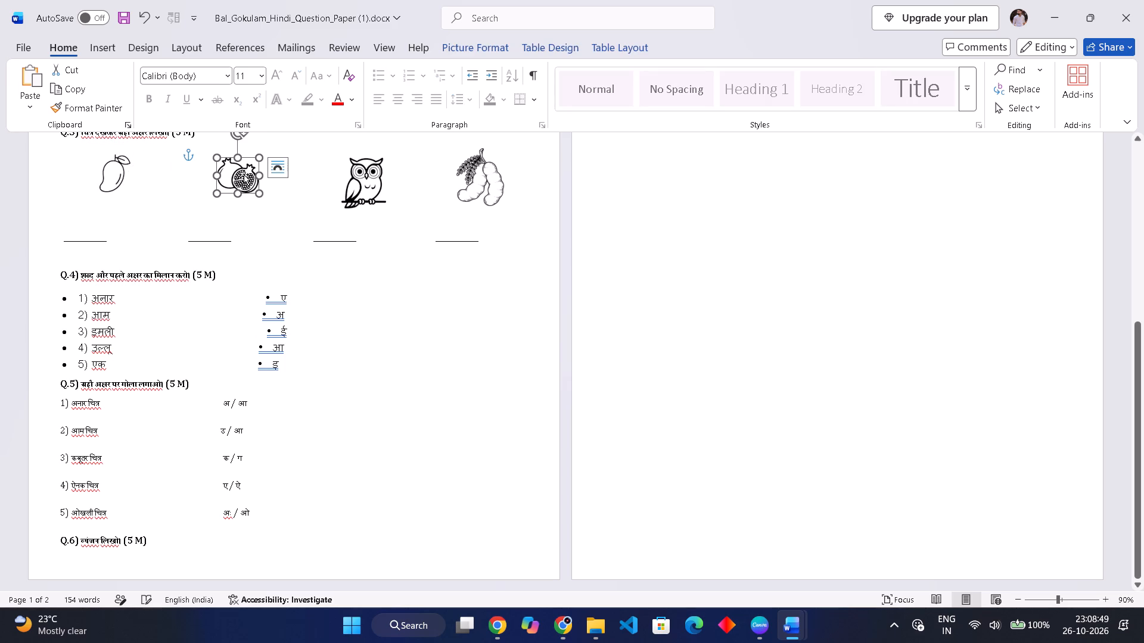
{"action": "left_click_drag", "start_coordinate": [244, 174], "coordinate": [243, 163]}
{"action": "left_click", "coordinate": [110, 173]}
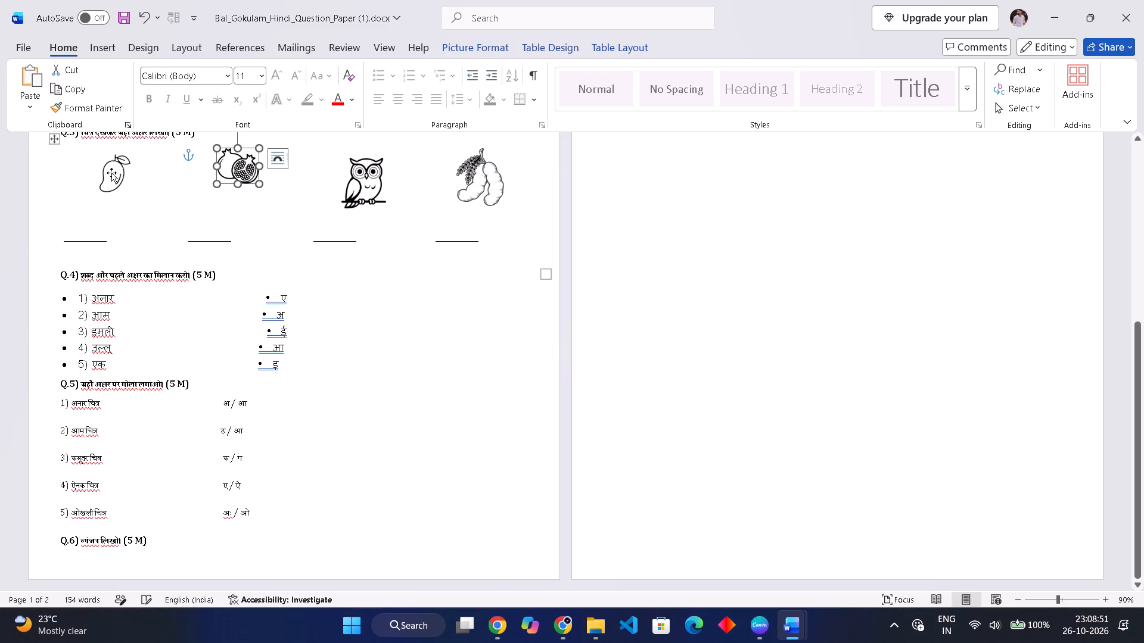
{"action": "left_click_drag", "start_coordinate": [110, 173], "coordinate": [108, 167]}
Shrink the owl and pod pictures in Q.3 and align them with the mango and pomegranate.
{"action": "left_click", "coordinate": [371, 177]}
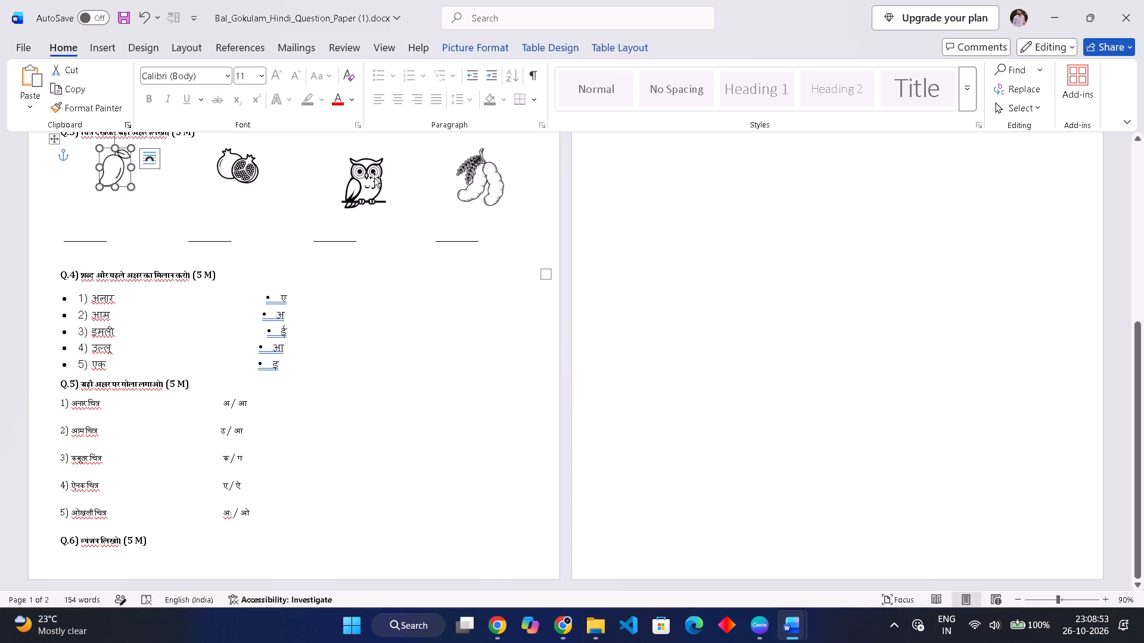
{"action": "left_click_drag", "start_coordinate": [383, 209], "coordinate": [369, 191]}
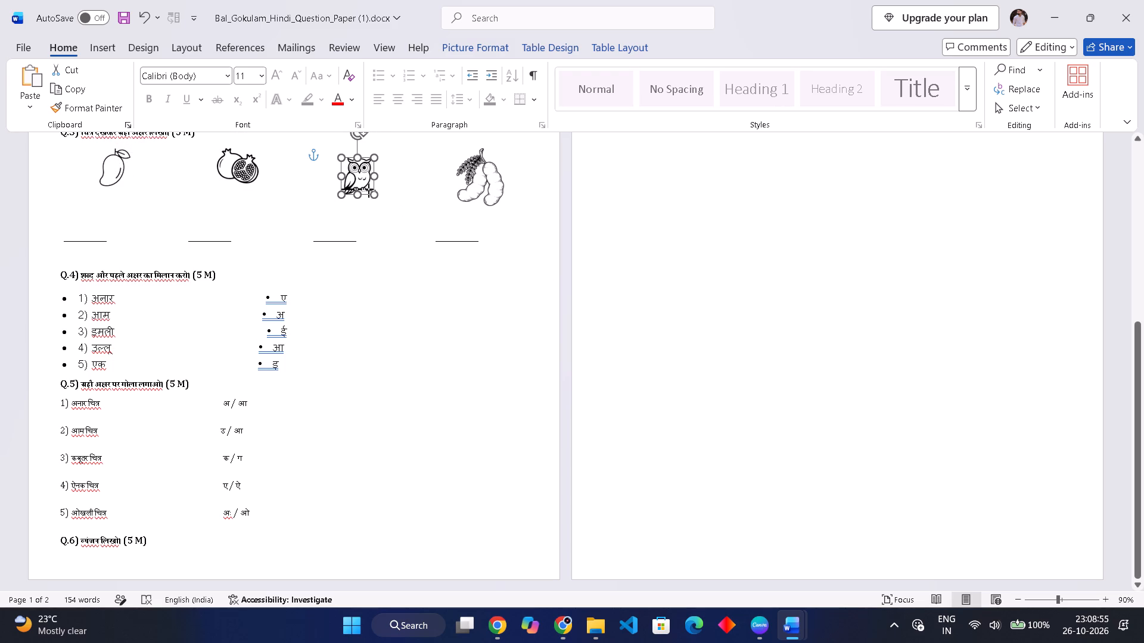
{"action": "left_click_drag", "start_coordinate": [369, 191], "coordinate": [369, 190]}
{"action": "left_click_drag", "start_coordinate": [353, 170], "coordinate": [344, 159]}
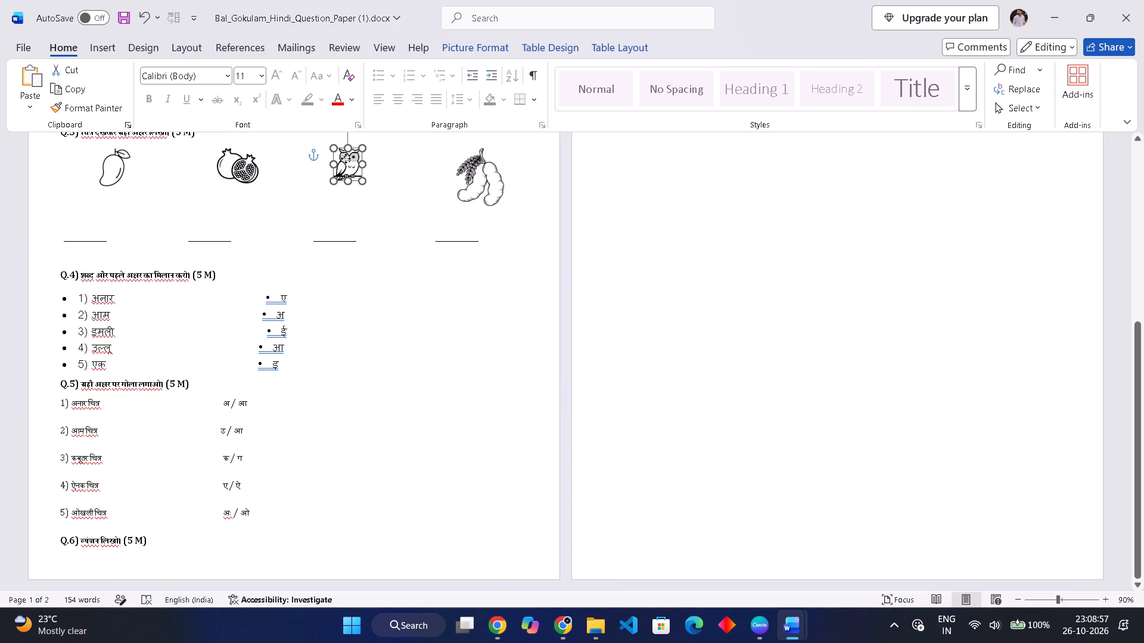
{"action": "left_click_drag", "start_coordinate": [344, 159], "coordinate": [341, 161]}
{"action": "left_click", "coordinate": [467, 170]}
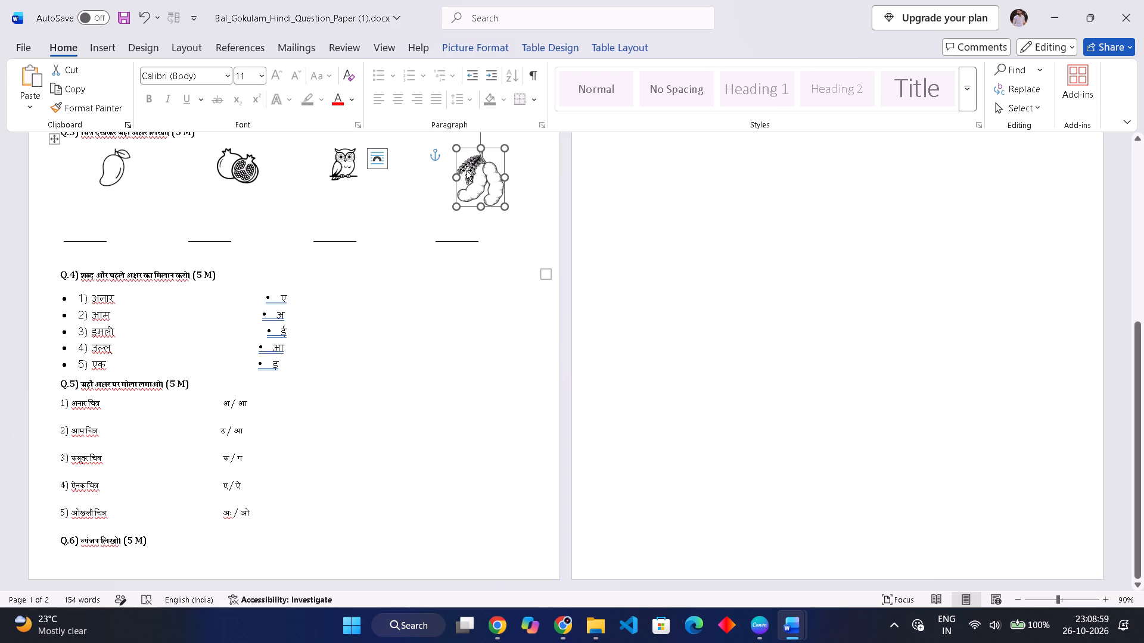
{"action": "left_click_drag", "start_coordinate": [467, 170], "coordinate": [442, 159]}
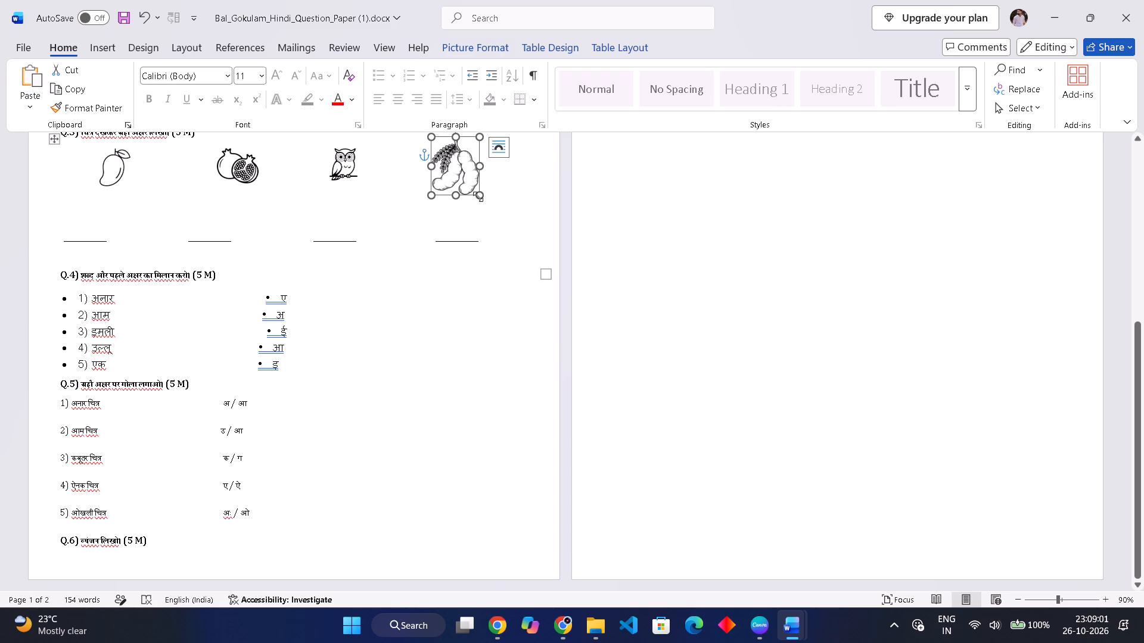
{"action": "left_click_drag", "start_coordinate": [478, 196], "coordinate": [454, 173]}
{"action": "left_click_drag", "start_coordinate": [448, 156], "coordinate": [448, 163]}
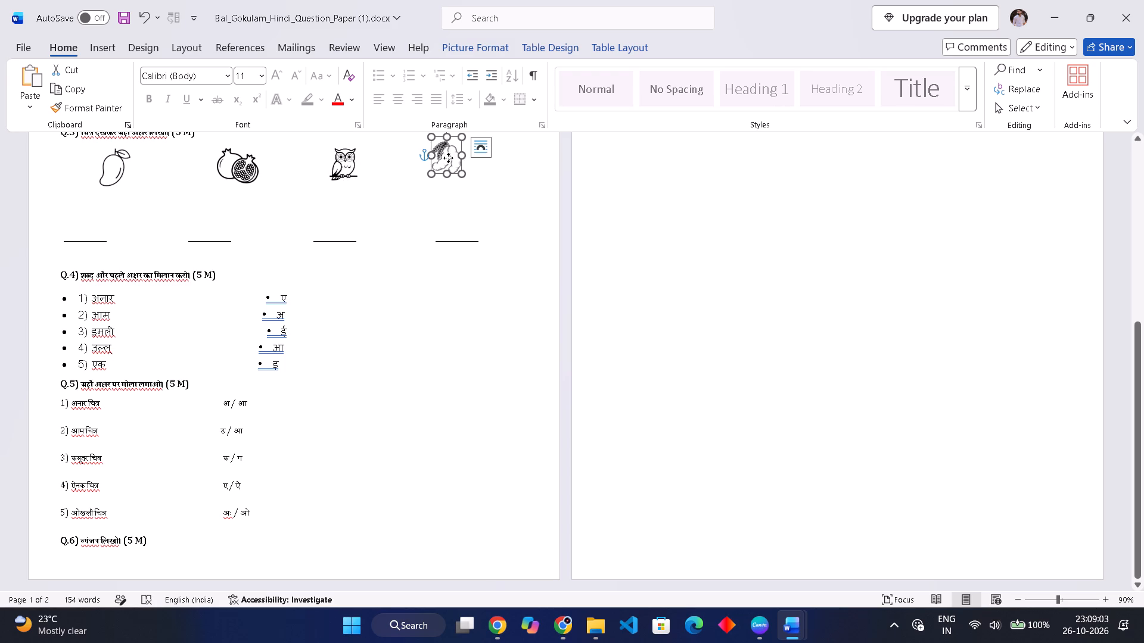
{"action": "left_click_drag", "start_coordinate": [448, 163], "coordinate": [453, 163]}
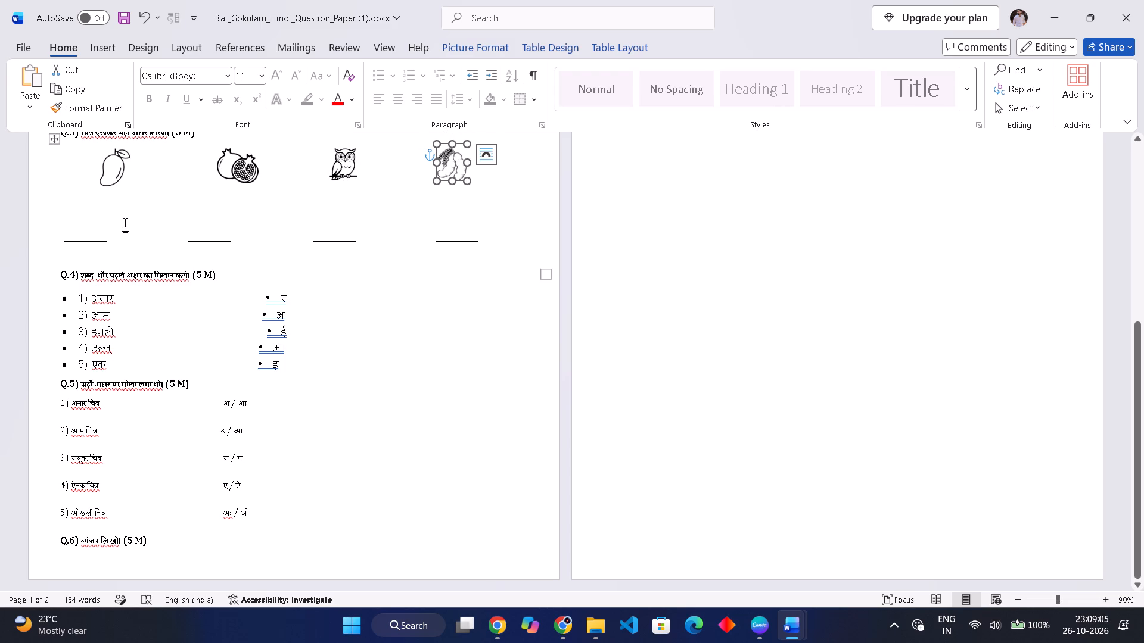
Apply the black gridline table style to the Q.3 picture table so that every cell has borders.
{"action": "left_click", "coordinate": [54, 217]}
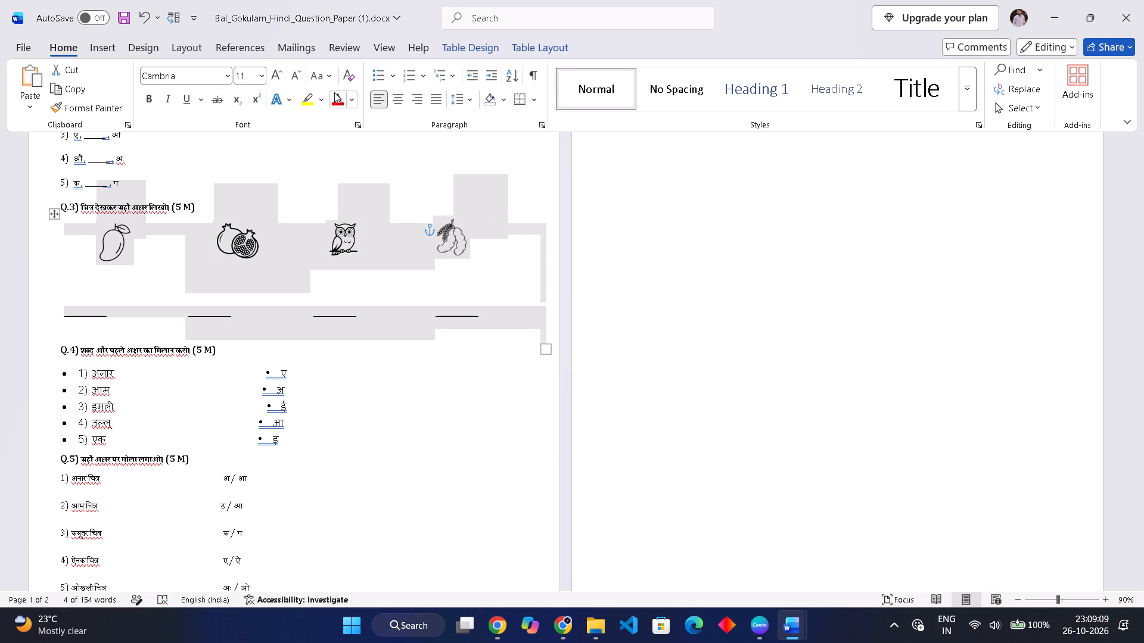
{"action": "left_click", "coordinate": [492, 46]}
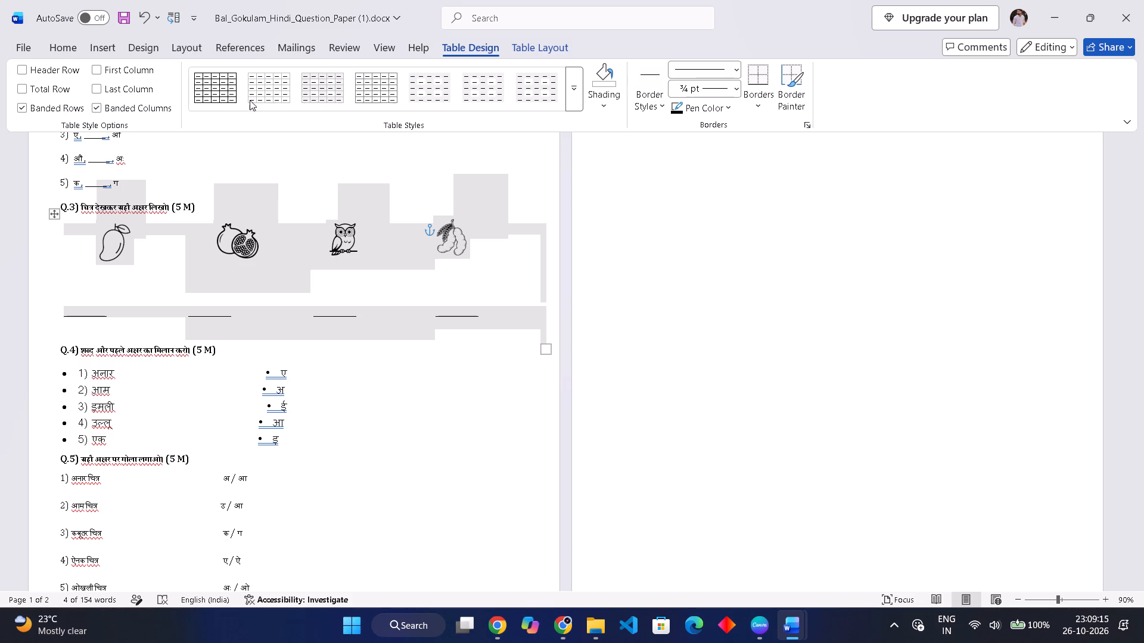
{"action": "left_click", "coordinate": [228, 89]}
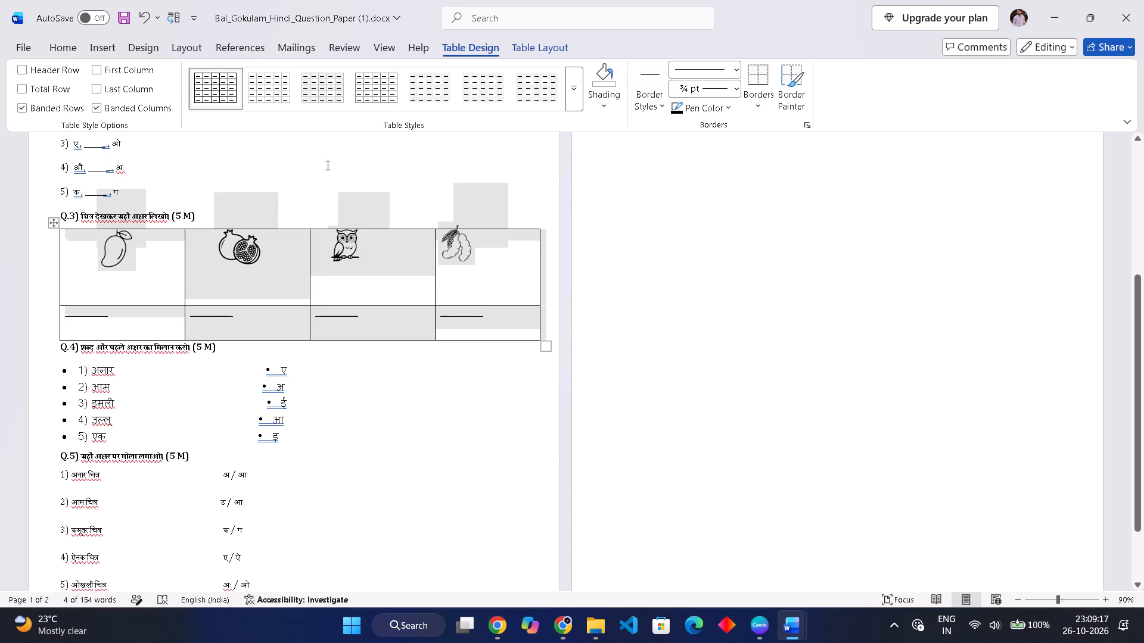
{"action": "left_click", "coordinate": [624, 277]}
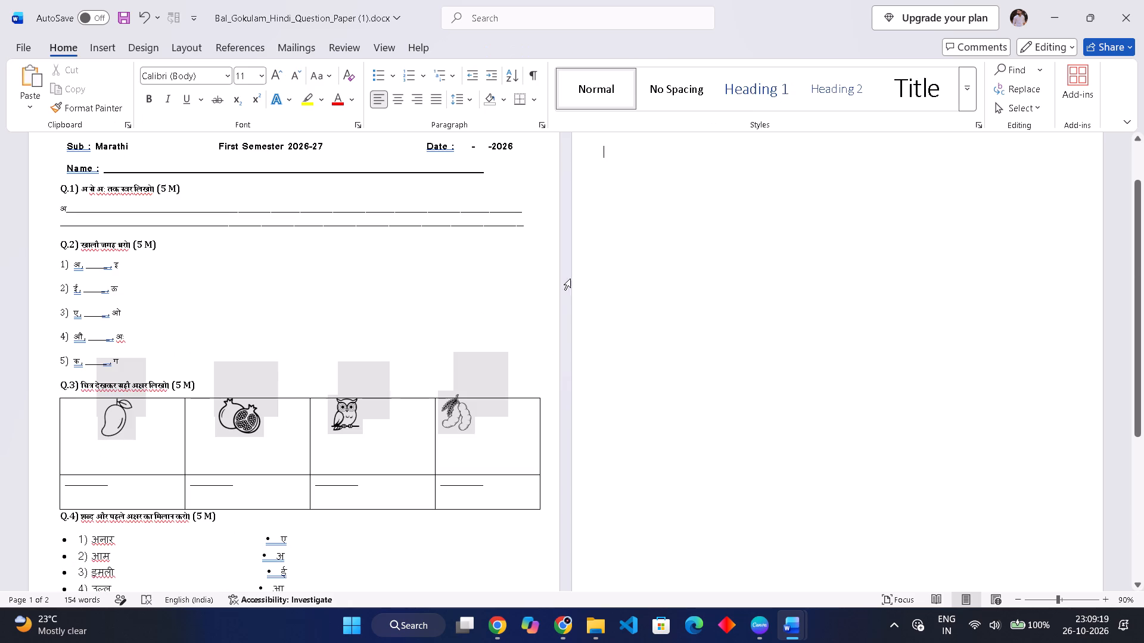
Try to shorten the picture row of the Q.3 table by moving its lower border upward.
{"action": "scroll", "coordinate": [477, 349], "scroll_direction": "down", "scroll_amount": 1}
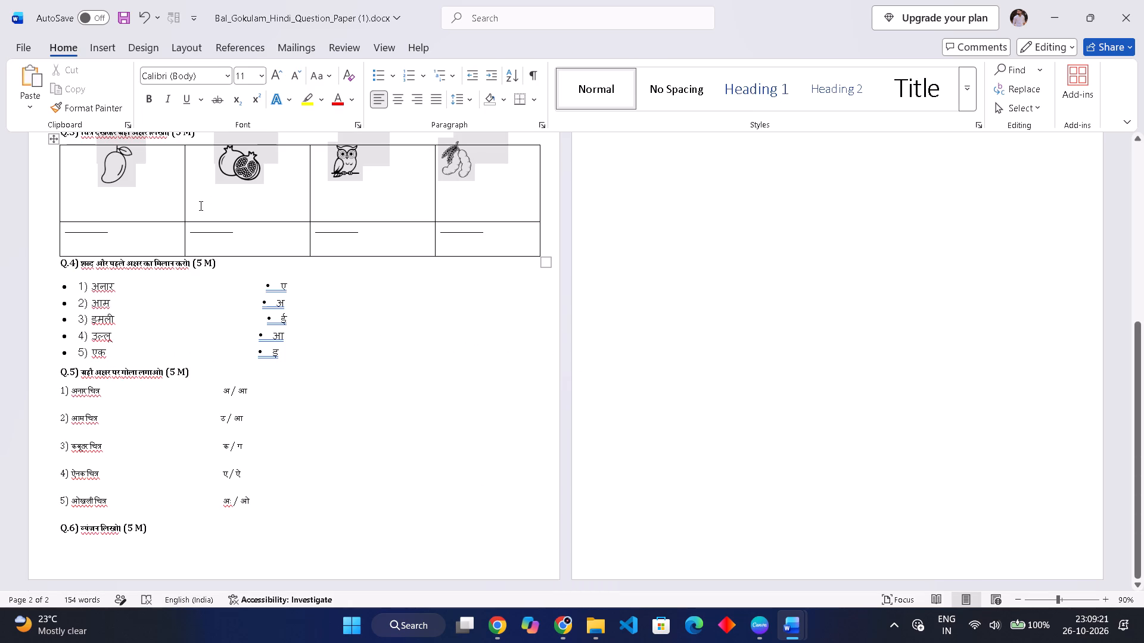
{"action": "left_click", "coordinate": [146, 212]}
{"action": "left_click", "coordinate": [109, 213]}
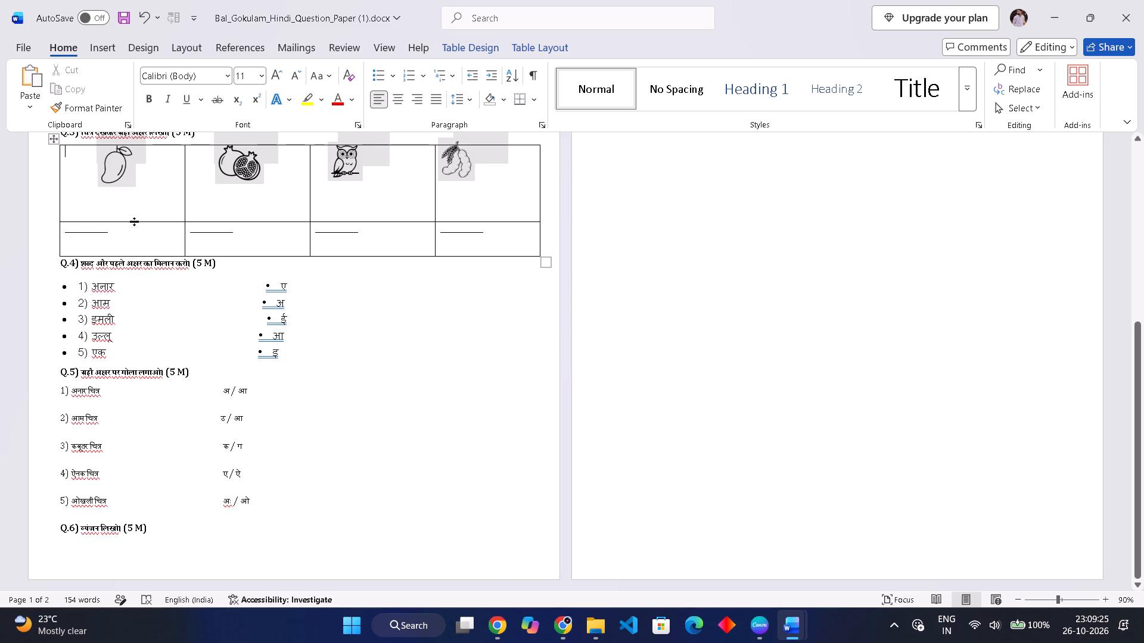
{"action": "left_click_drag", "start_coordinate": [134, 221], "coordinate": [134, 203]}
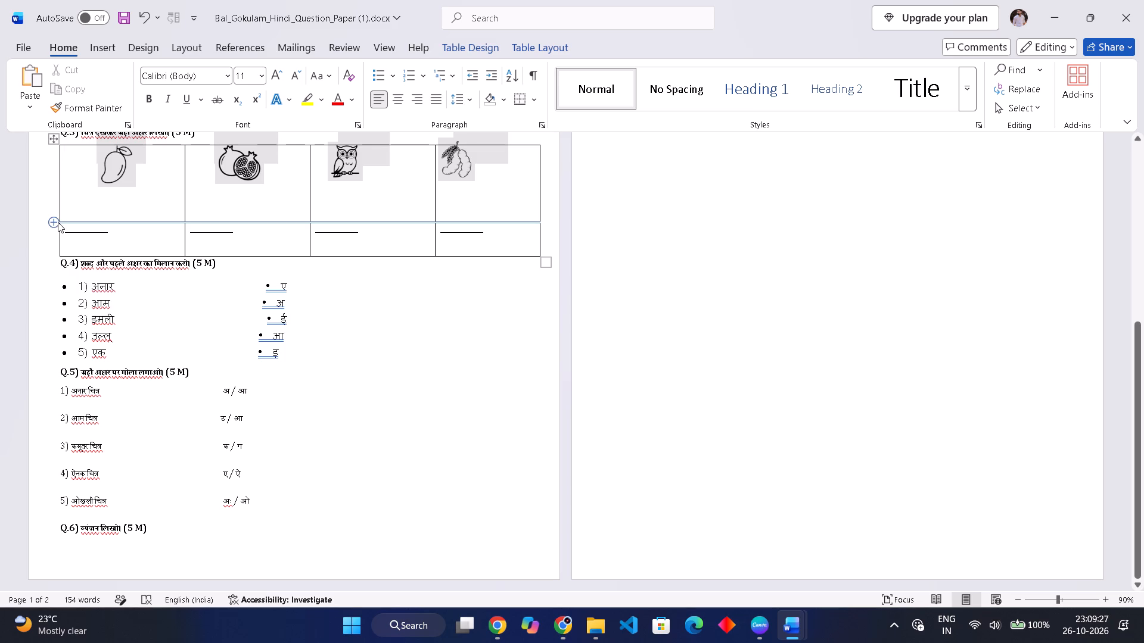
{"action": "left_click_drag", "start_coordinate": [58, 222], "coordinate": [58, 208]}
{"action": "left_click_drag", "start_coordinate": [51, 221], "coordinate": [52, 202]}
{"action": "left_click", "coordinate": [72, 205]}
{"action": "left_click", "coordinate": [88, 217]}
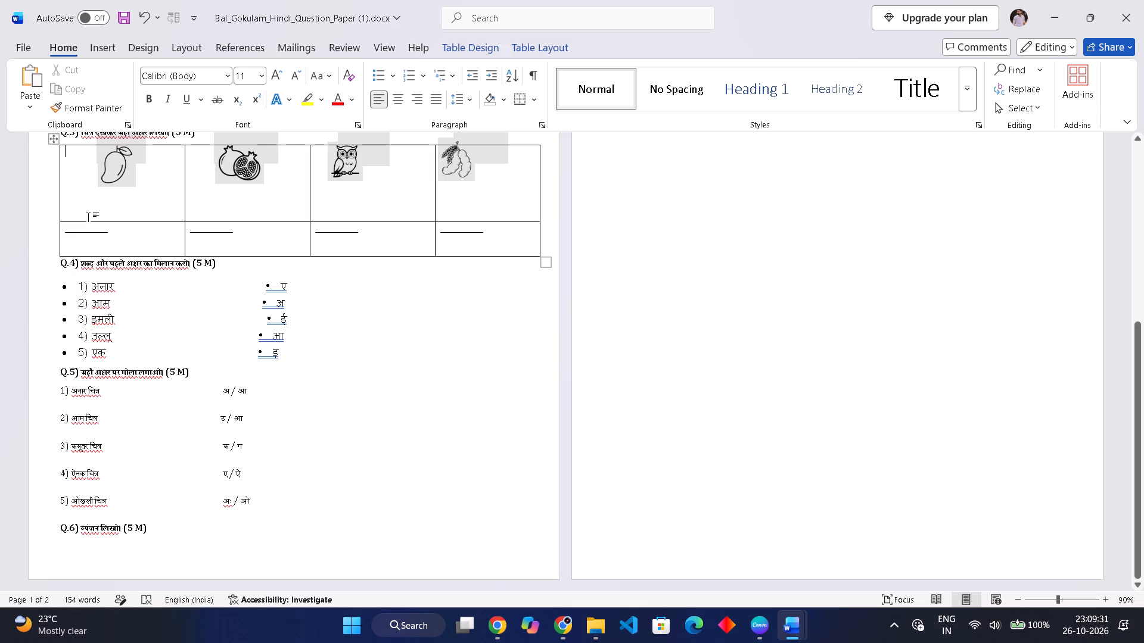
Delete the blank lines inside the pomegranate cell of the Q.3 picture table.
{"action": "left_click", "coordinate": [216, 189]}
{"action": "left_click", "coordinate": [216, 211]}
{"action": "key", "text": "BackSpace"}
{"action": "key", "text": "BackSpace"}
{"action": "key", "text": "BackSpace"}
{"action": "key", "text": "BackSpace"}
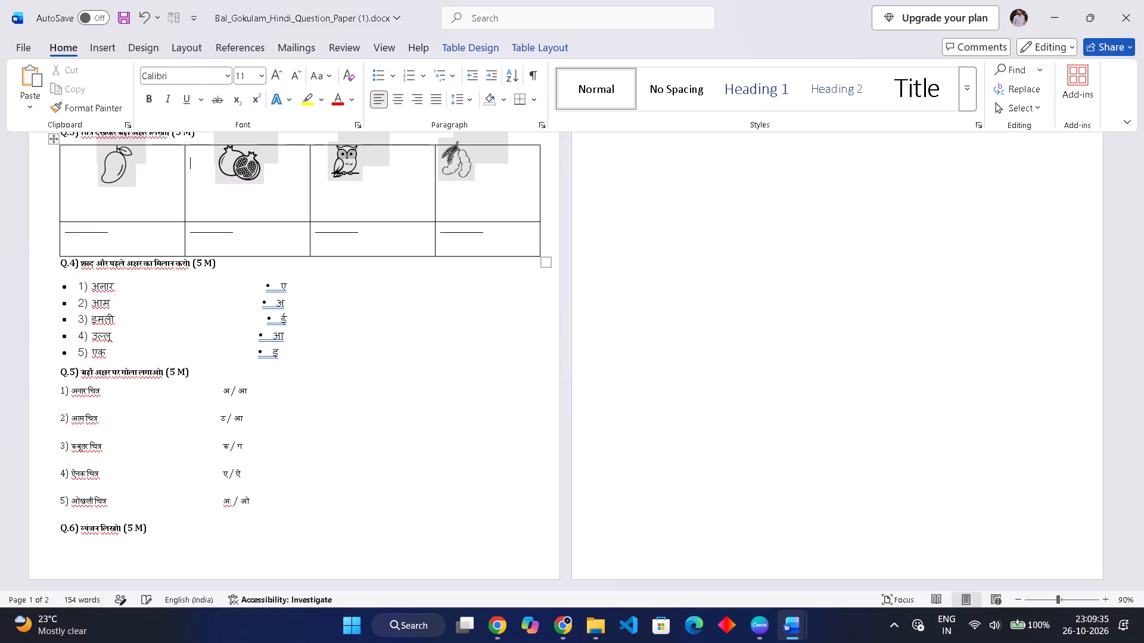
{"action": "key", "text": "BackSpace"}
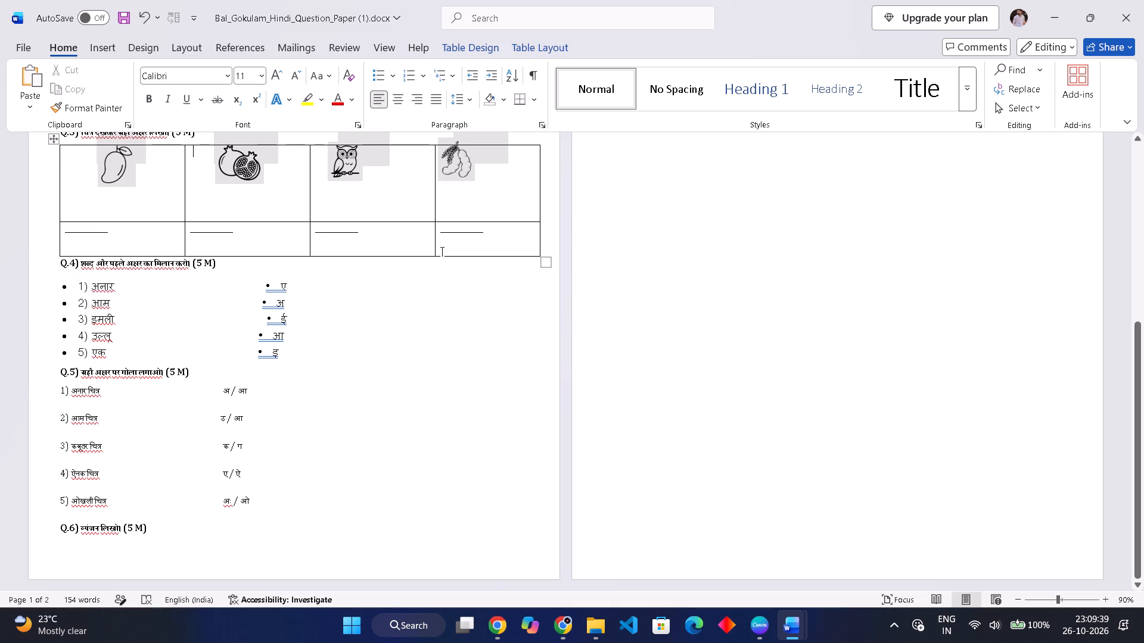
Resize the whole Q.3 picture table so that it is shorter and slightly wider, with a lower picture row.
{"action": "left_click_drag", "start_coordinate": [546, 263], "coordinate": [543, 226]}
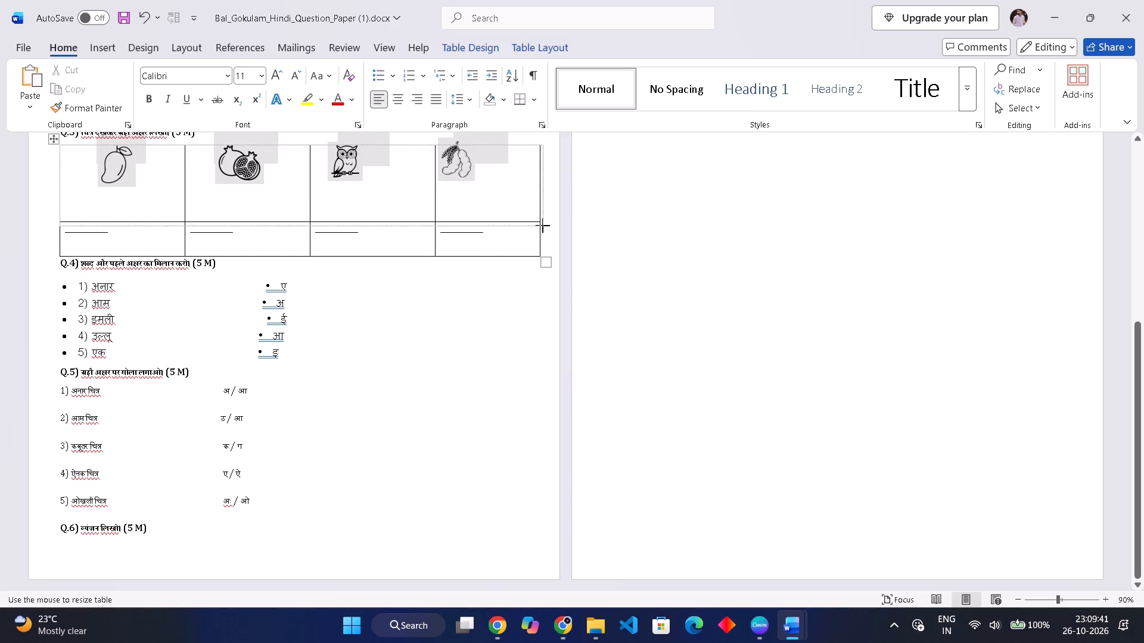
{"action": "left_click_drag", "start_coordinate": [543, 226], "coordinate": [539, 230]}
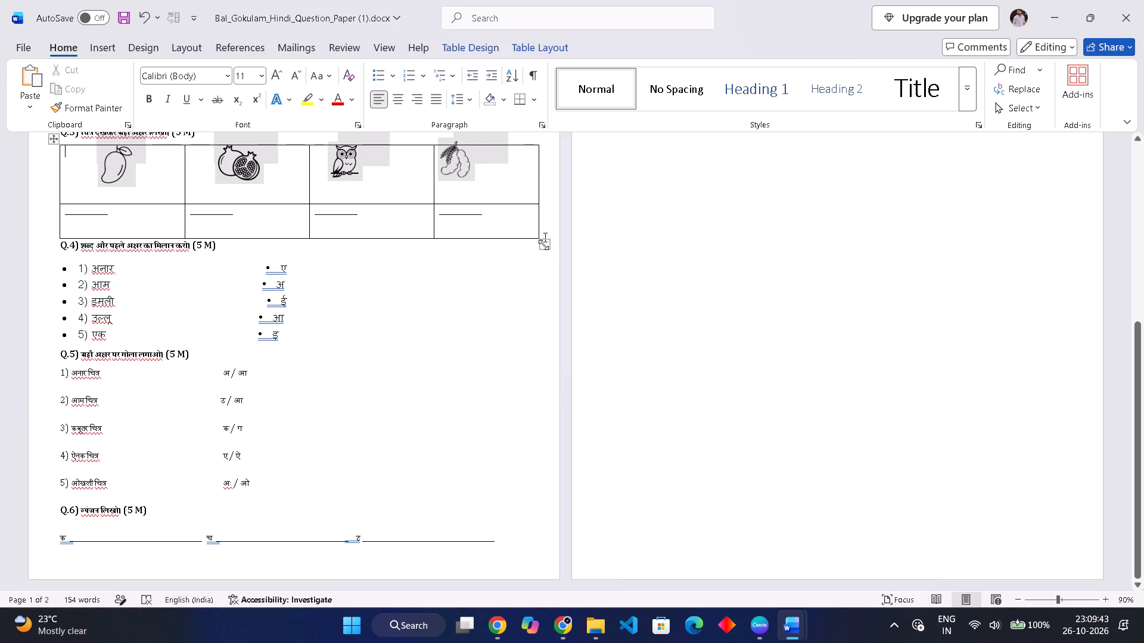
{"action": "scroll", "coordinate": [523, 326], "scroll_direction": "up", "scroll_amount": 1}
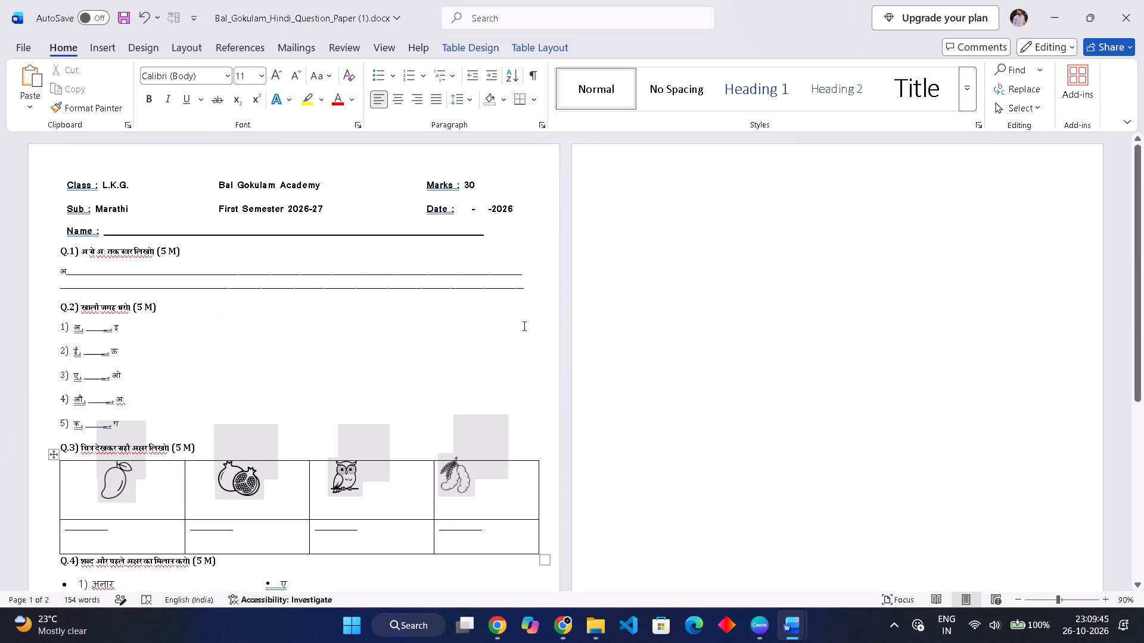
{"action": "scroll", "coordinate": [469, 391], "scroll_direction": "down", "scroll_amount": 1}
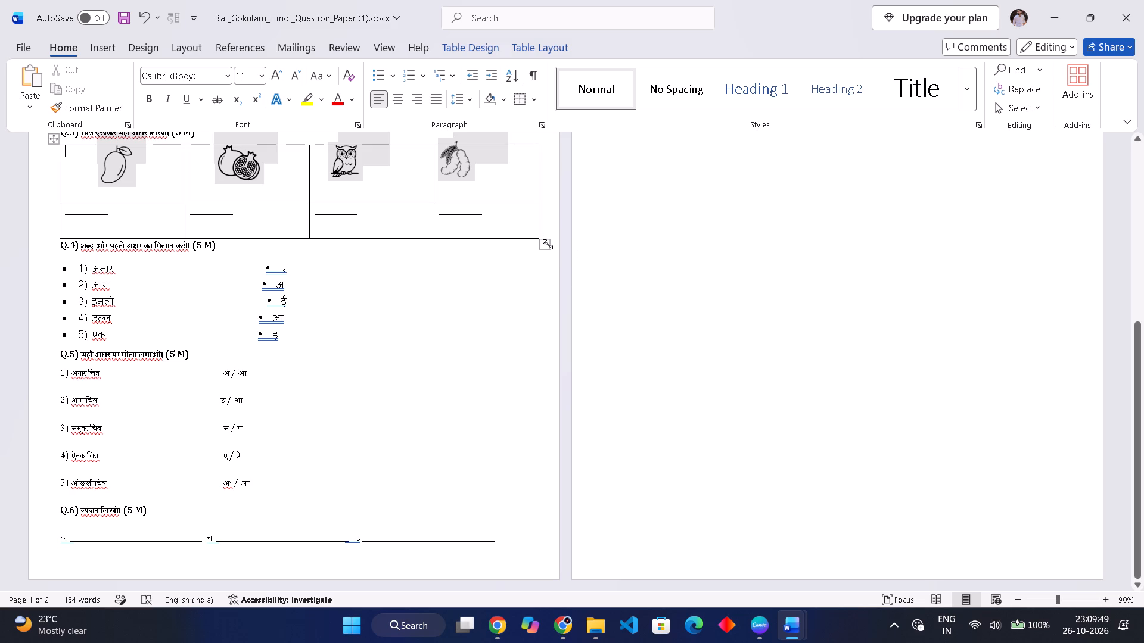
{"action": "left_click_drag", "start_coordinate": [548, 244], "coordinate": [549, 231]}
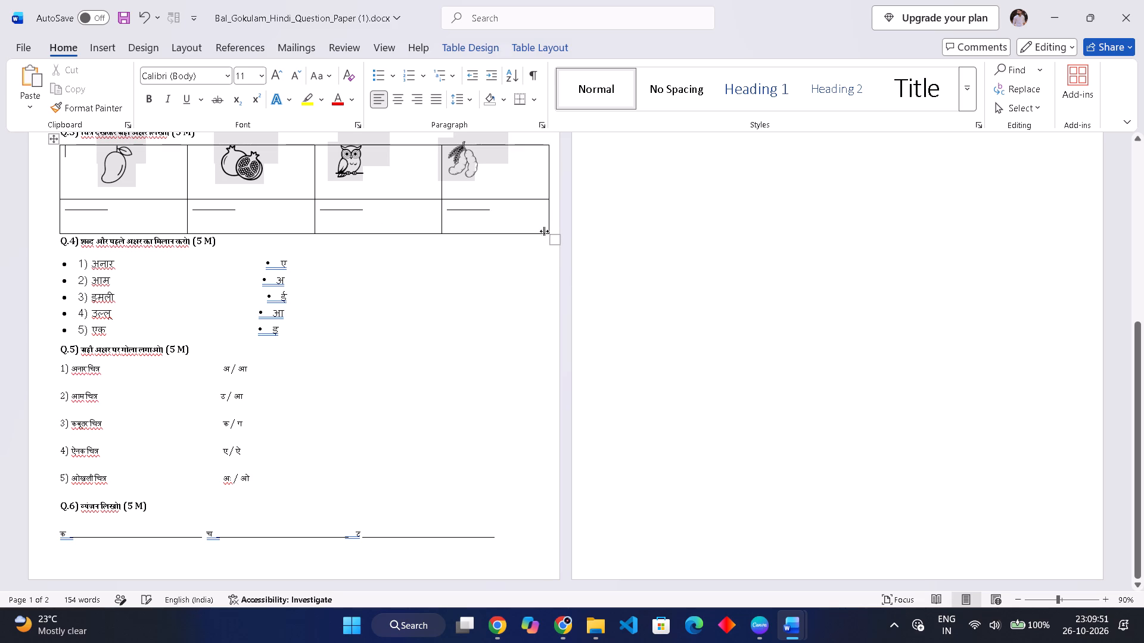
Remove the blank second page at the end of the question paper.
{"action": "left_click", "coordinate": [655, 269]}
{"action": "key", "text": "BackSpace"}
Apply the first, least transparent preset to the mango and pomegranate pictures in Q.3.
{"action": "scroll", "coordinate": [655, 269], "scroll_direction": "up", "scroll_amount": 3}
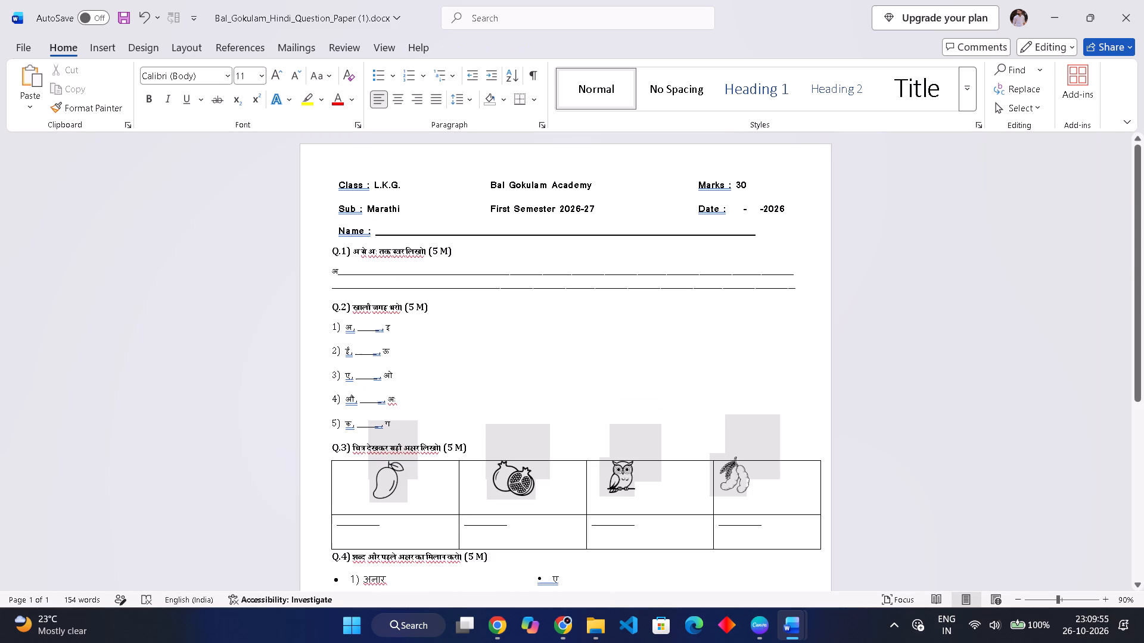
{"action": "left_click", "coordinate": [537, 362]}
{"action": "left_click", "coordinate": [520, 442]}
{"action": "left_click", "coordinate": [511, 492]}
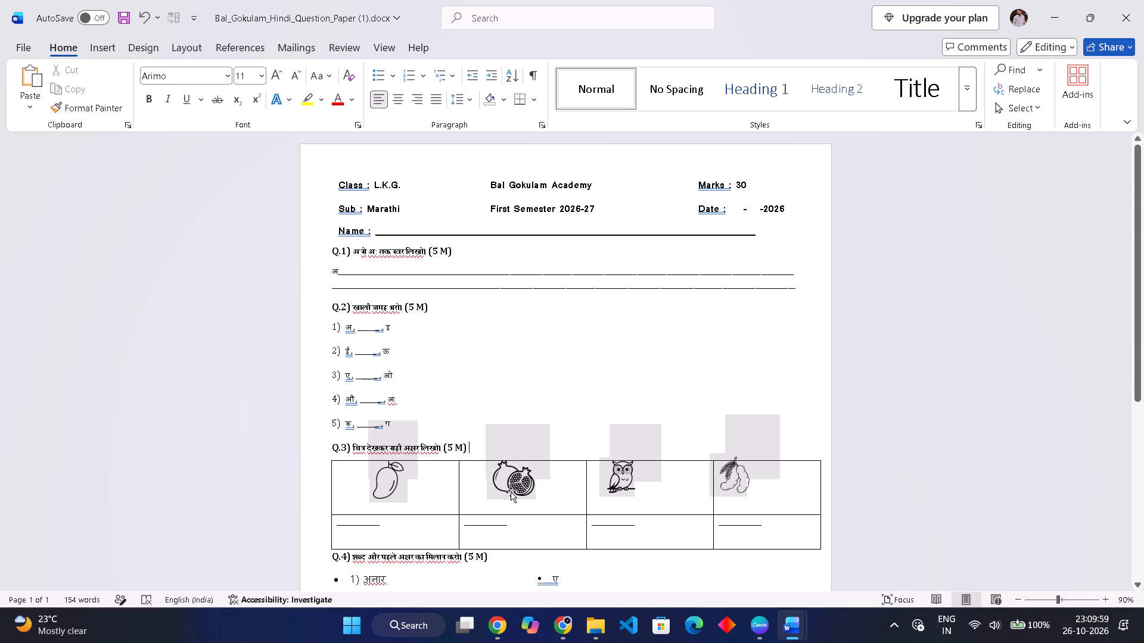
{"action": "right_click", "coordinate": [523, 488]}
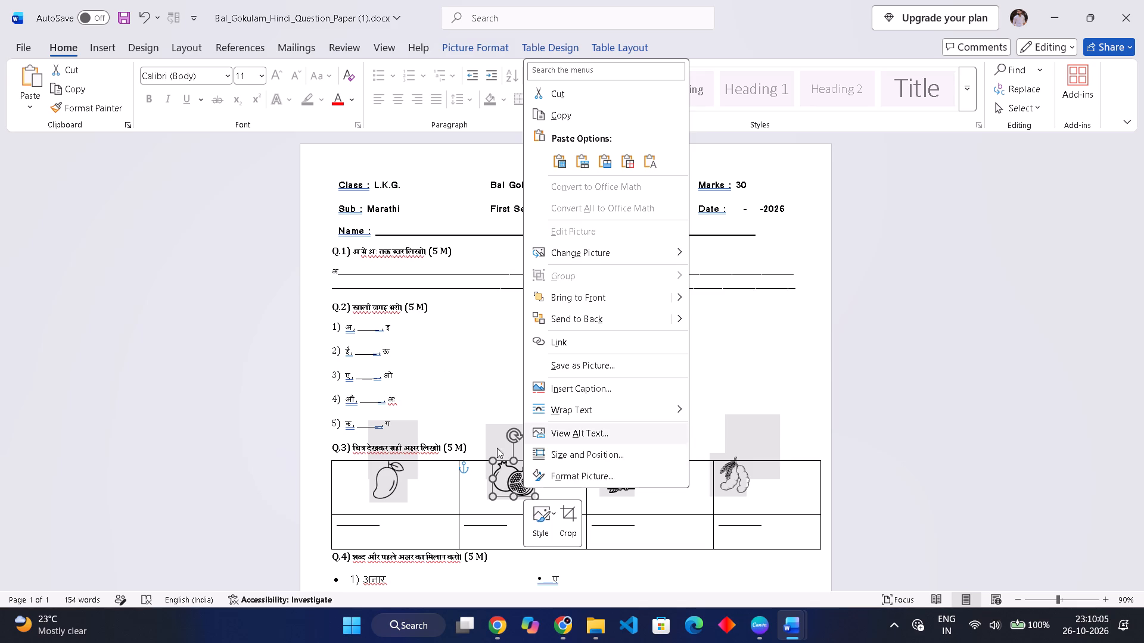
{"action": "right_click", "coordinate": [374, 480]}
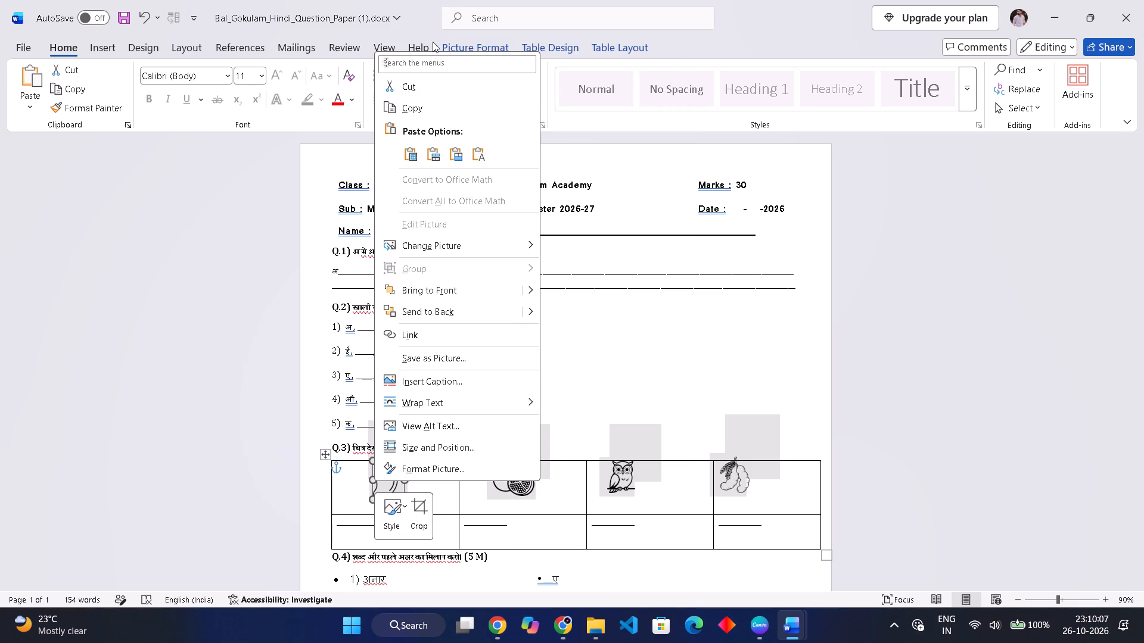
{"action": "left_click", "coordinate": [484, 44]}
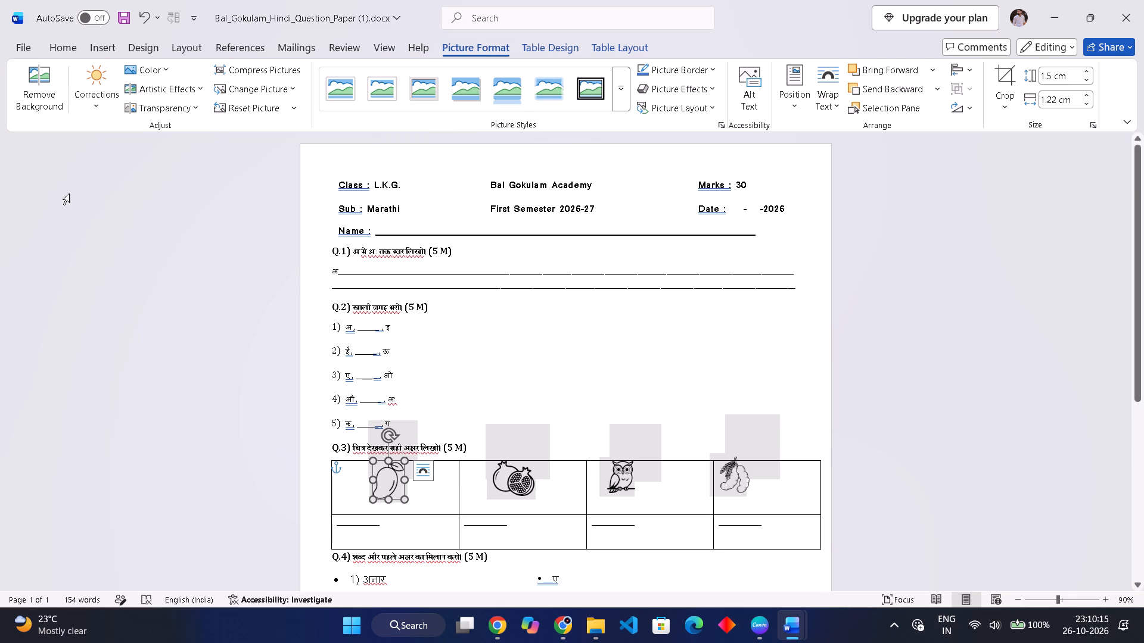
{"action": "left_click", "coordinate": [155, 104]}
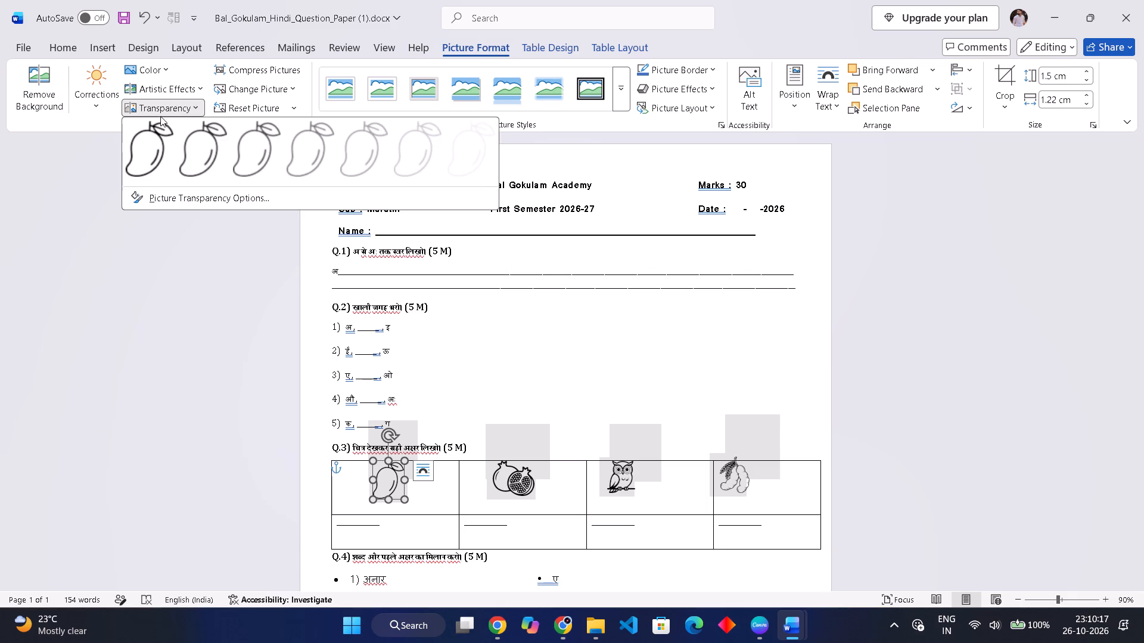
{"action": "left_click", "coordinate": [137, 149]}
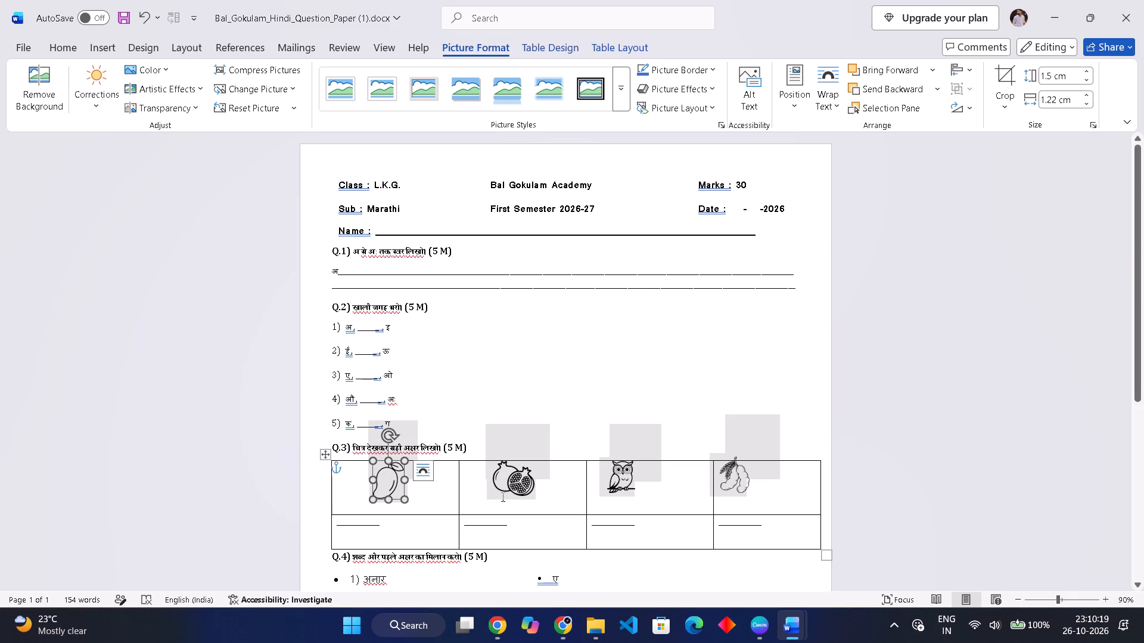
{"action": "left_click", "coordinate": [501, 475]}
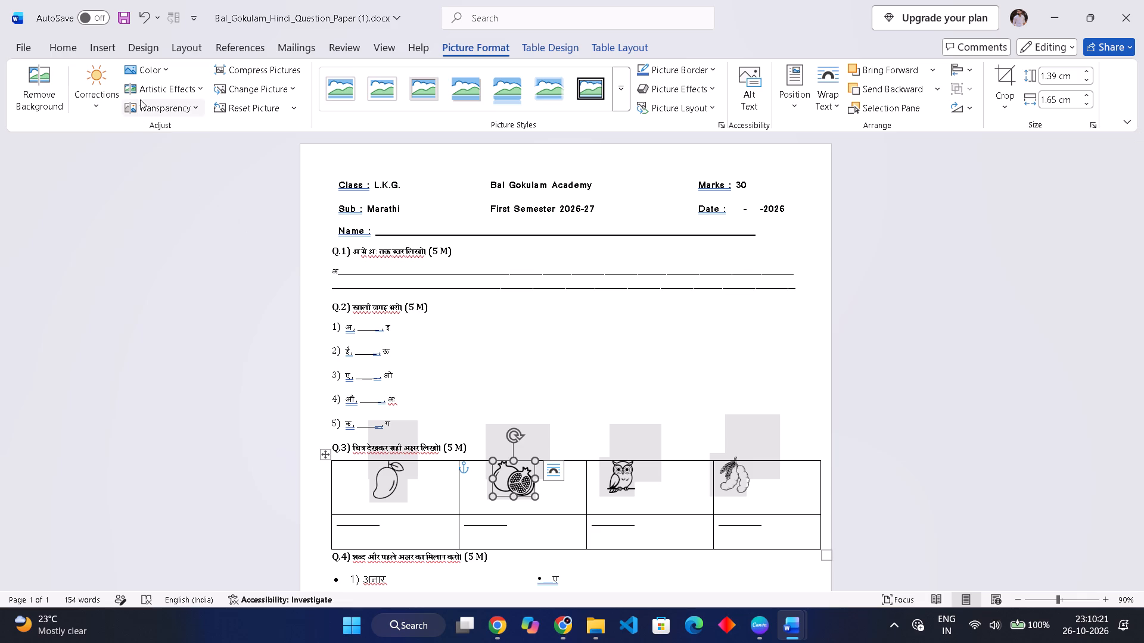
{"action": "left_click", "coordinate": [146, 105]}
{"action": "left_click", "coordinate": [135, 138]}
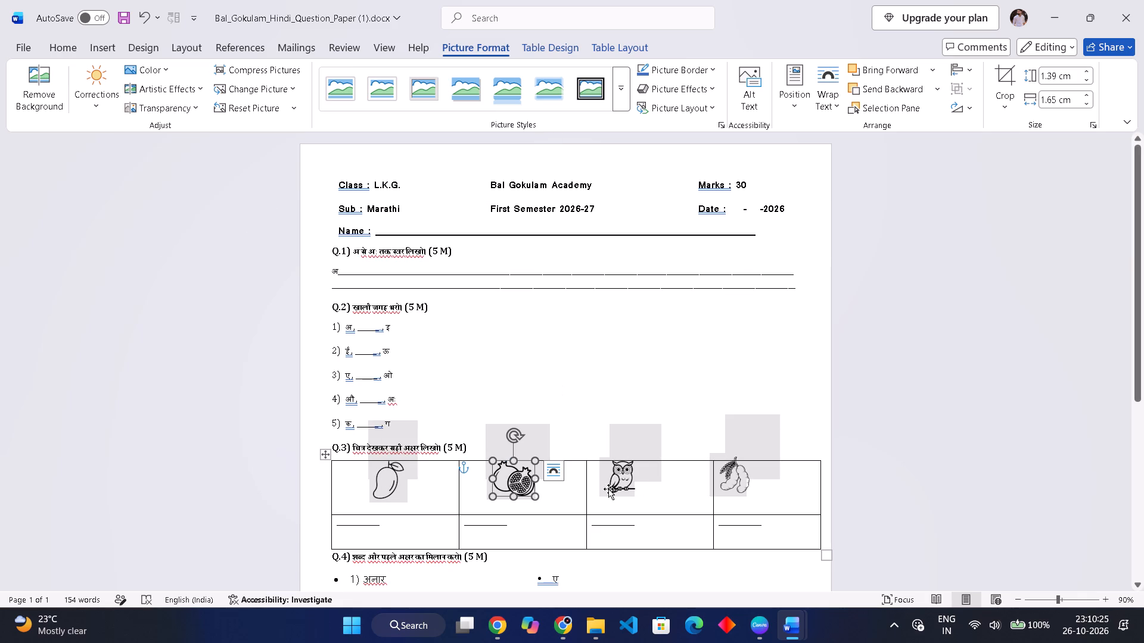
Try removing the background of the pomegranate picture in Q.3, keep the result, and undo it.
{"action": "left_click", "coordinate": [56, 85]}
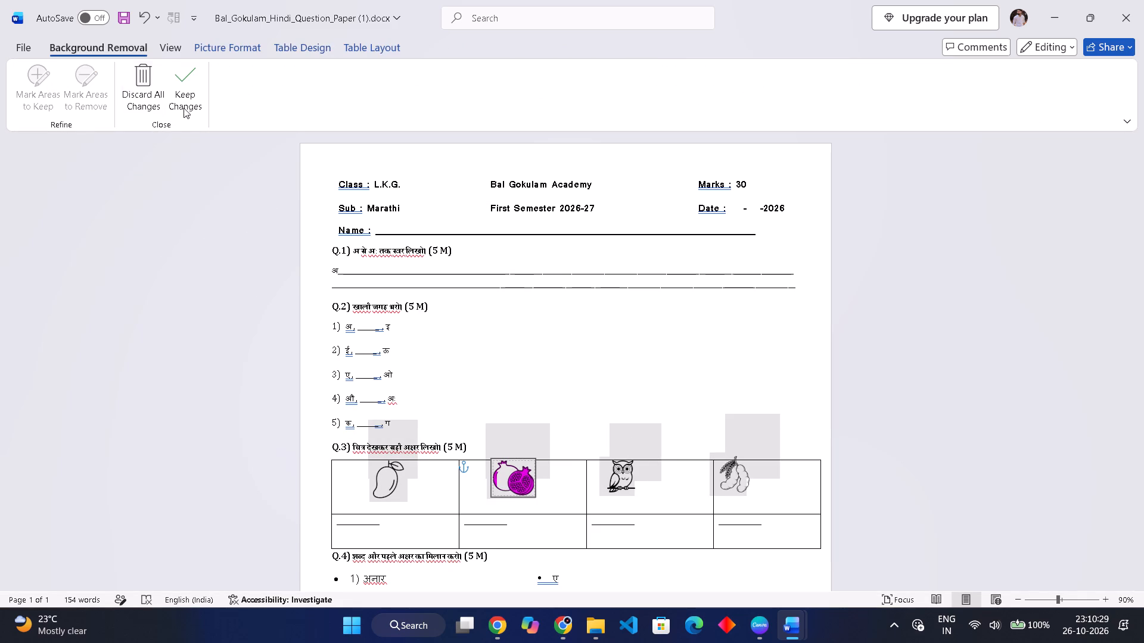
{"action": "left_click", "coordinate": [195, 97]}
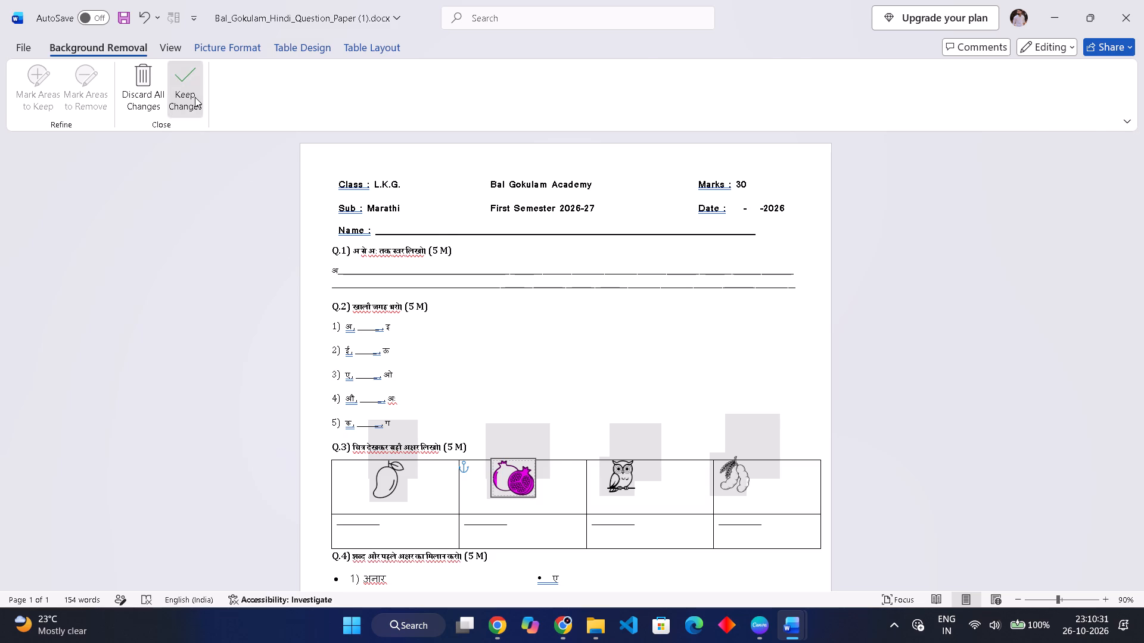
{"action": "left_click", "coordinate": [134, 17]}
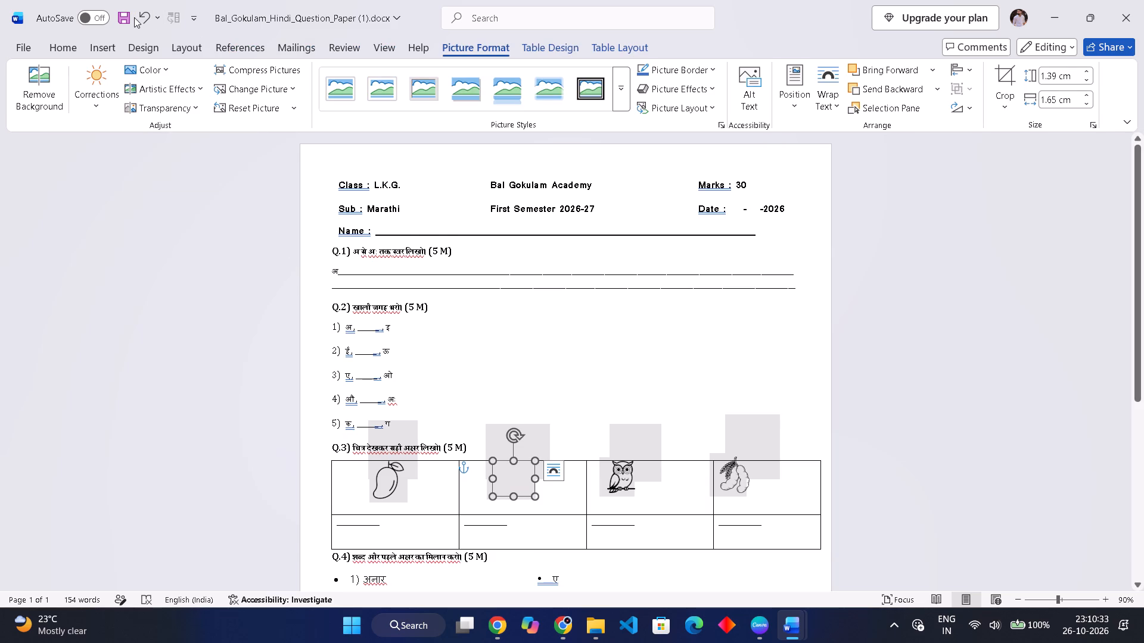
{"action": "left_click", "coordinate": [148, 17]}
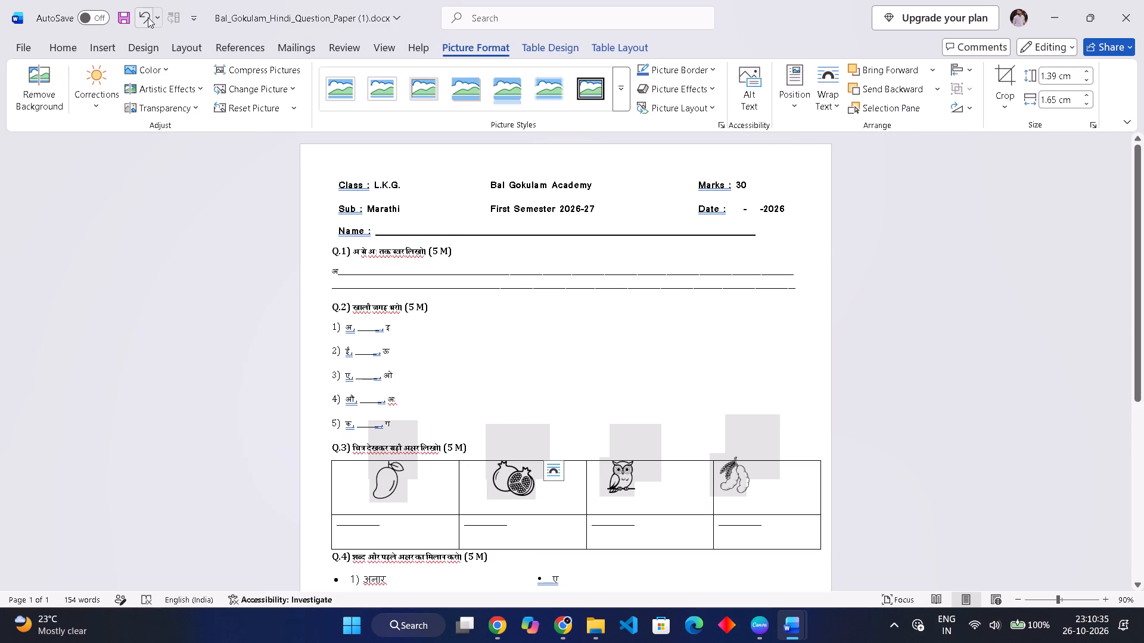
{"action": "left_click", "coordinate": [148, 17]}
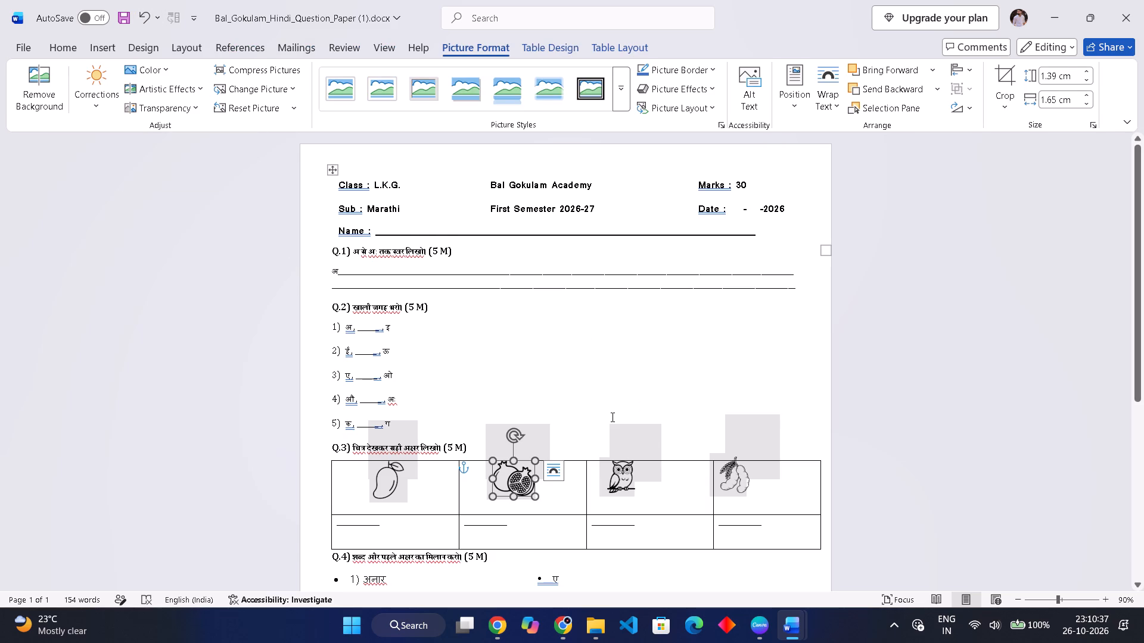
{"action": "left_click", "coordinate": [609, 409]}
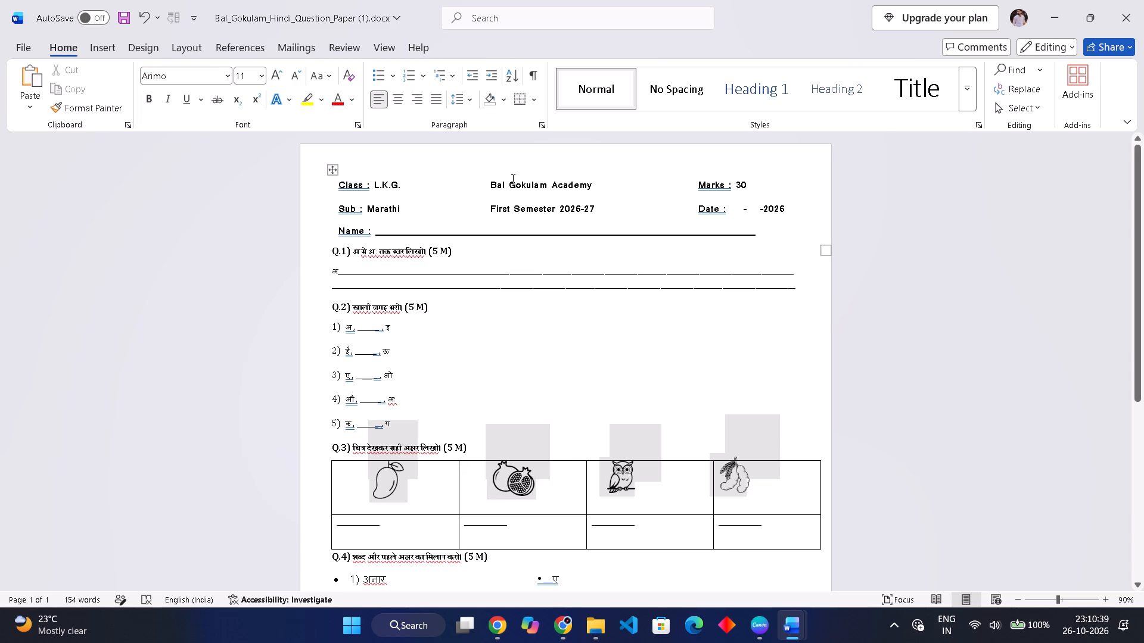
Check the layout of the whole question paper in Read Mode, including a brief full-screen view.
{"action": "left_click", "coordinate": [387, 45]}
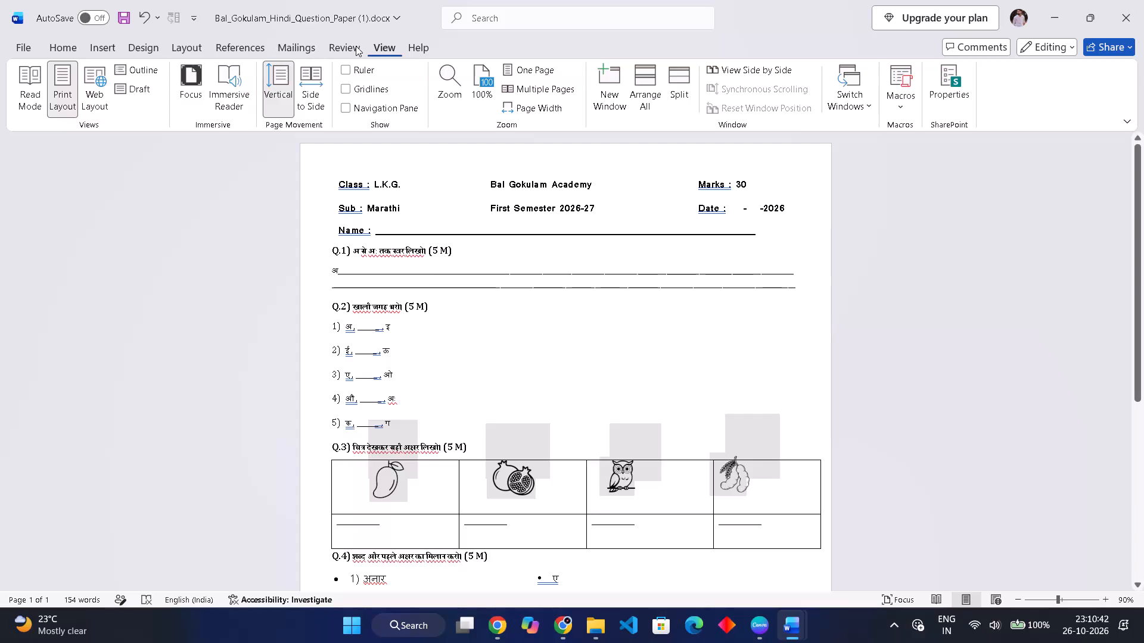
{"action": "left_click", "coordinate": [27, 102]}
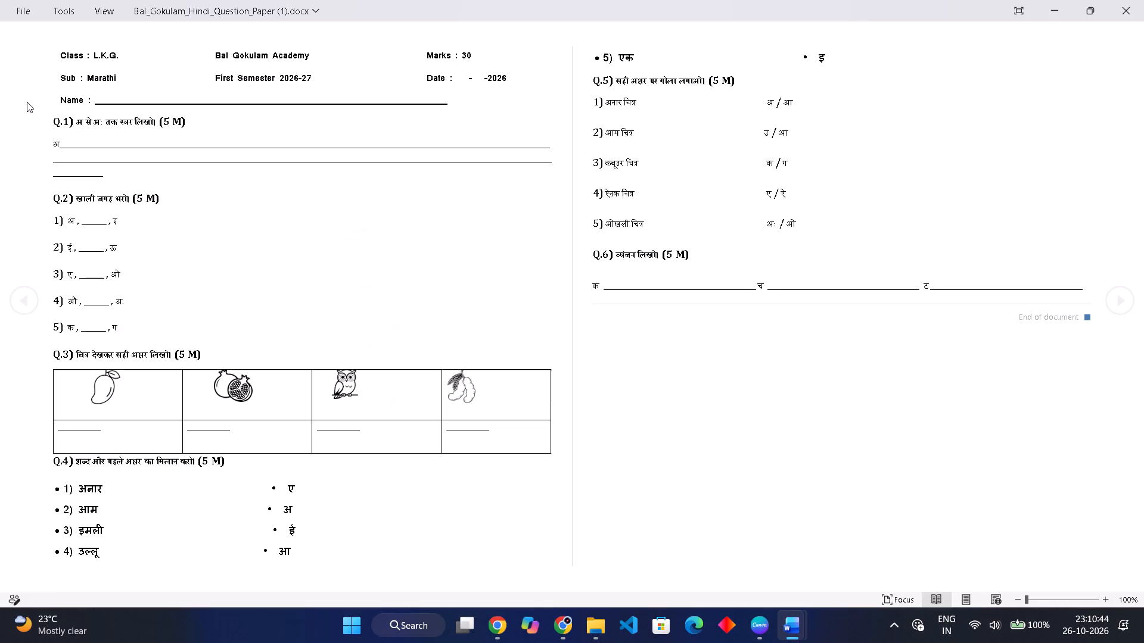
{"action": "scroll", "coordinate": [27, 102], "scroll_direction": "down", "scroll_amount": 1}
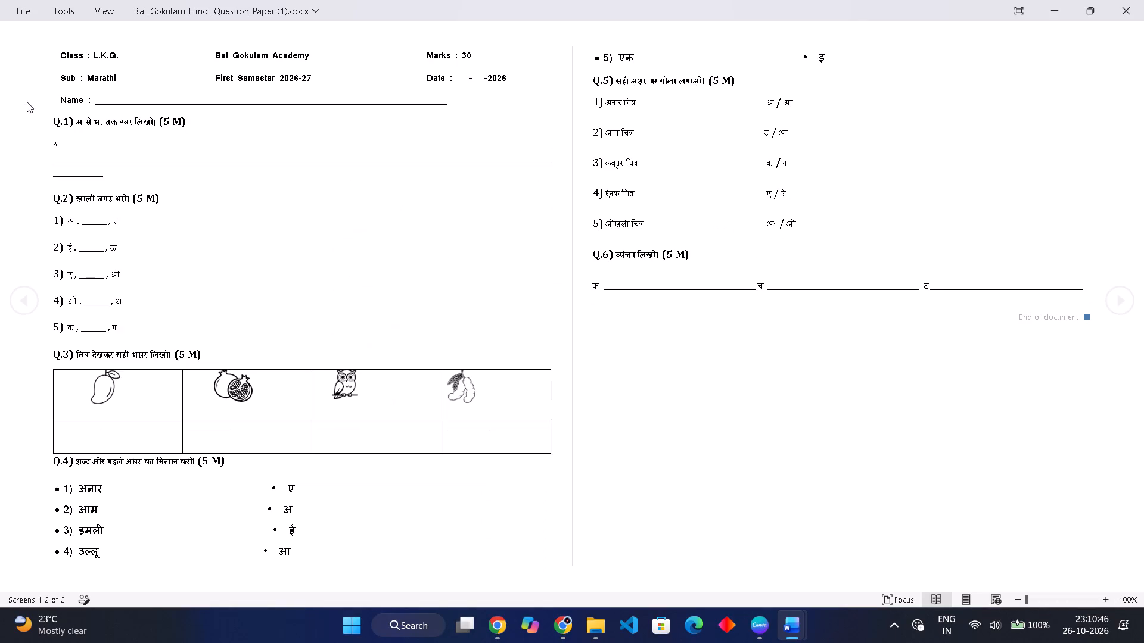
{"action": "scroll", "coordinate": [27, 102], "scroll_direction": "down", "scroll_amount": 1}
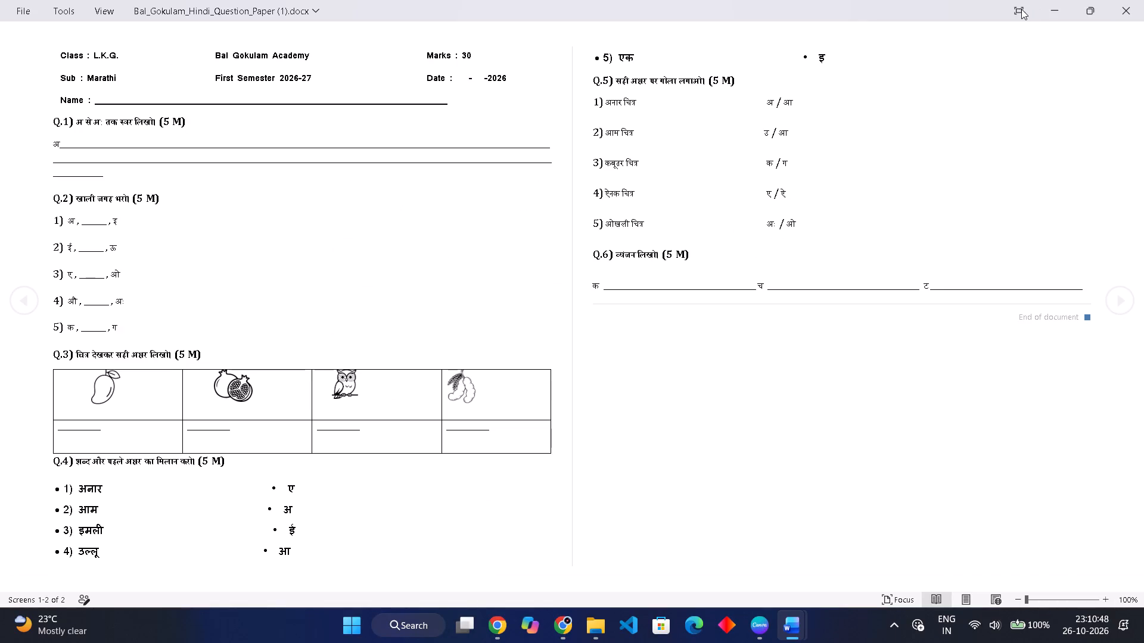
{"action": "left_click", "coordinate": [1019, 9]}
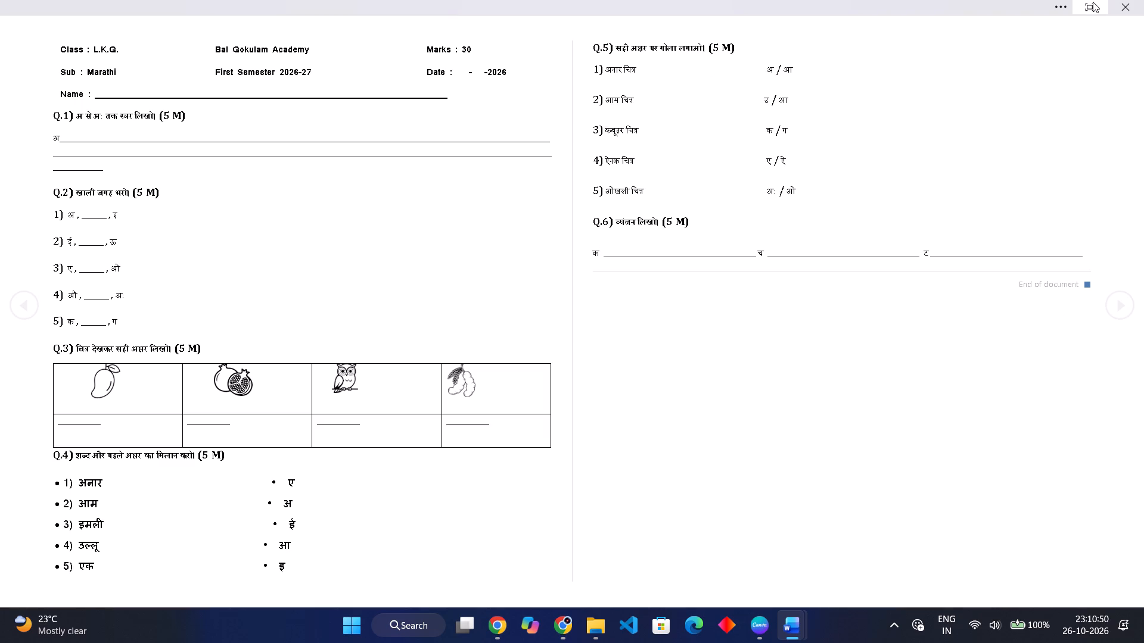
{"action": "left_click", "coordinate": [1093, 2]}
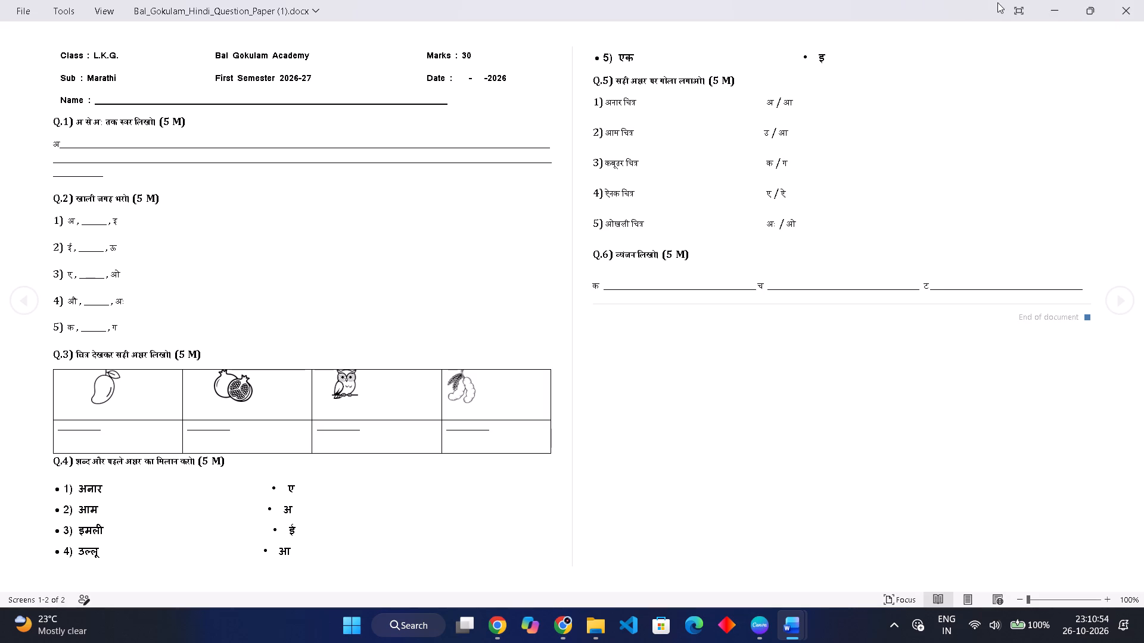
Leave Read Mode and return the question paper to the editable page view.
{"action": "left_click", "coordinate": [1018, 11]}
{"action": "left_click", "coordinate": [1018, 11]}
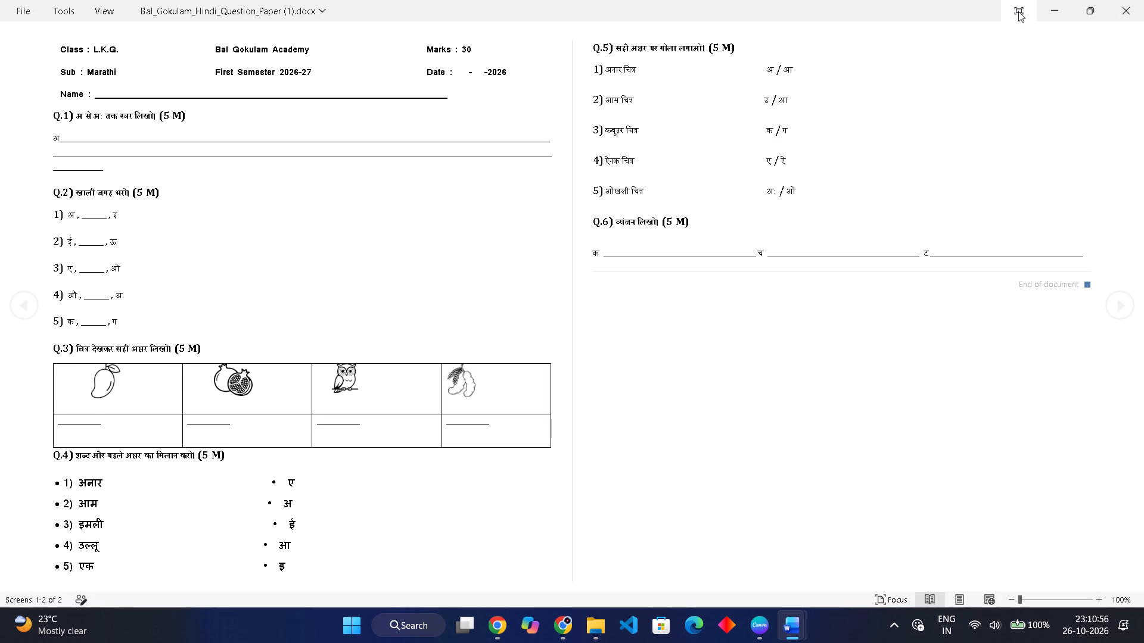
{"action": "left_click", "coordinate": [1022, 12]}
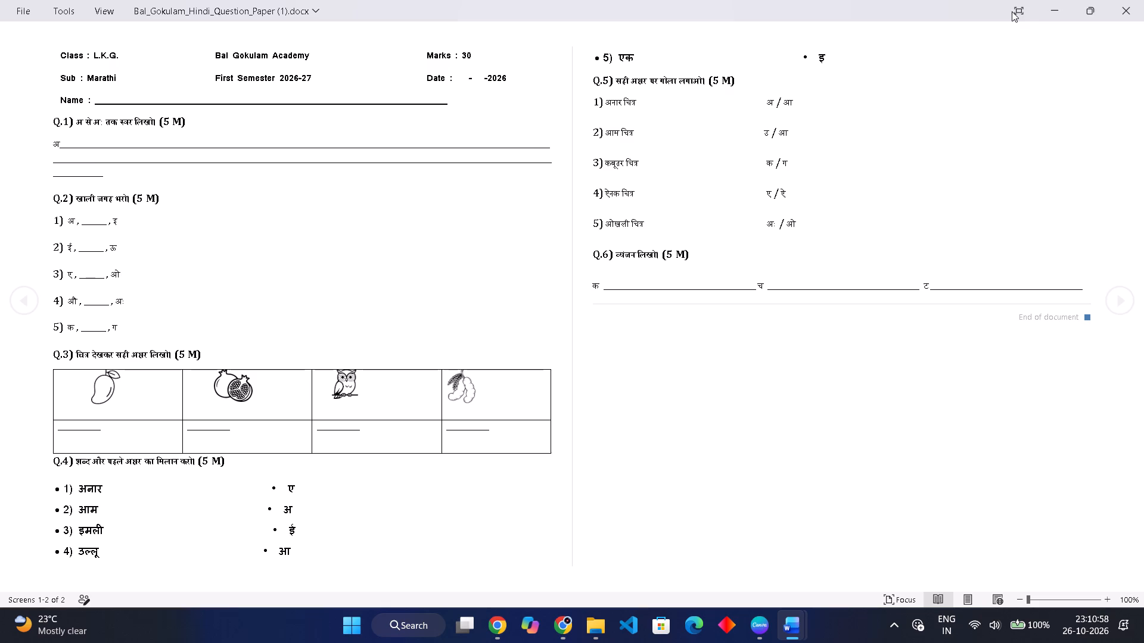
{"action": "left_click", "coordinate": [1011, 10]}
{"action": "left_click", "coordinate": [1065, 9]}
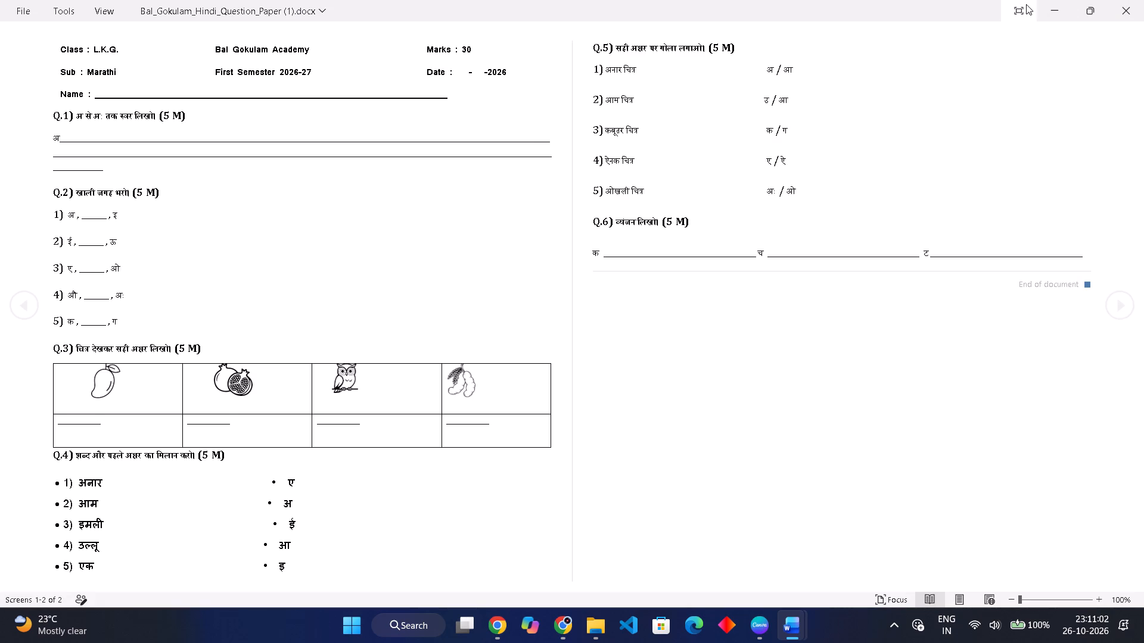
{"action": "left_click", "coordinate": [120, 17]}
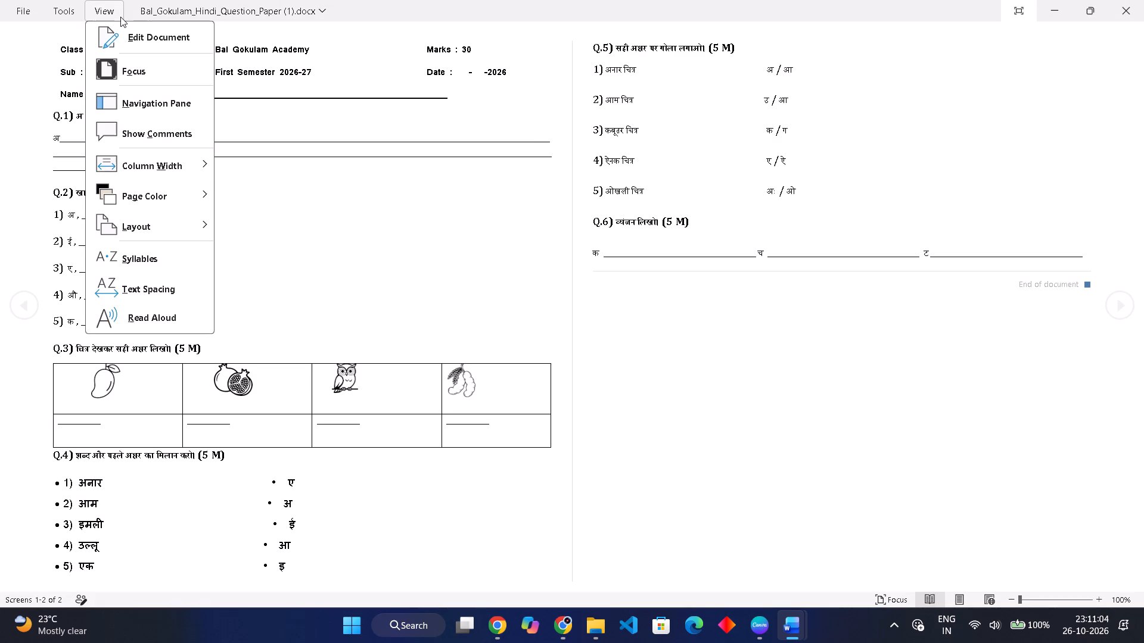
{"action": "left_click", "coordinate": [133, 38]}
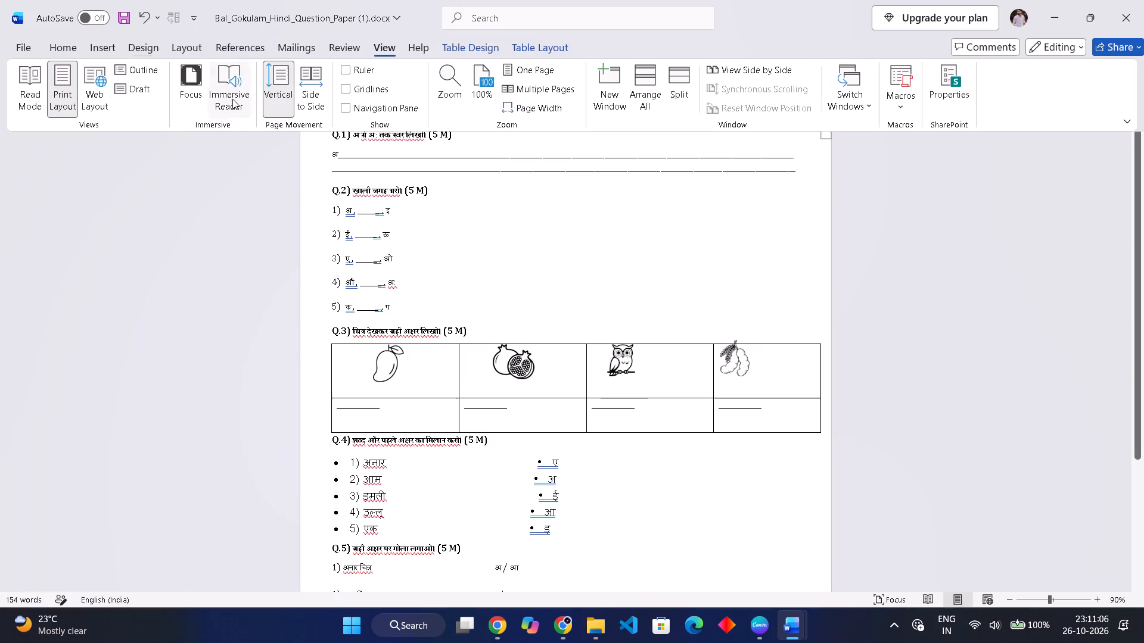
Examine the question paper's page layout at different zoom levels, with vertical and side-to-side page movement and in full screen.
{"action": "scroll", "coordinate": [393, 232], "scroll_direction": "up", "scroll_amount": 2}
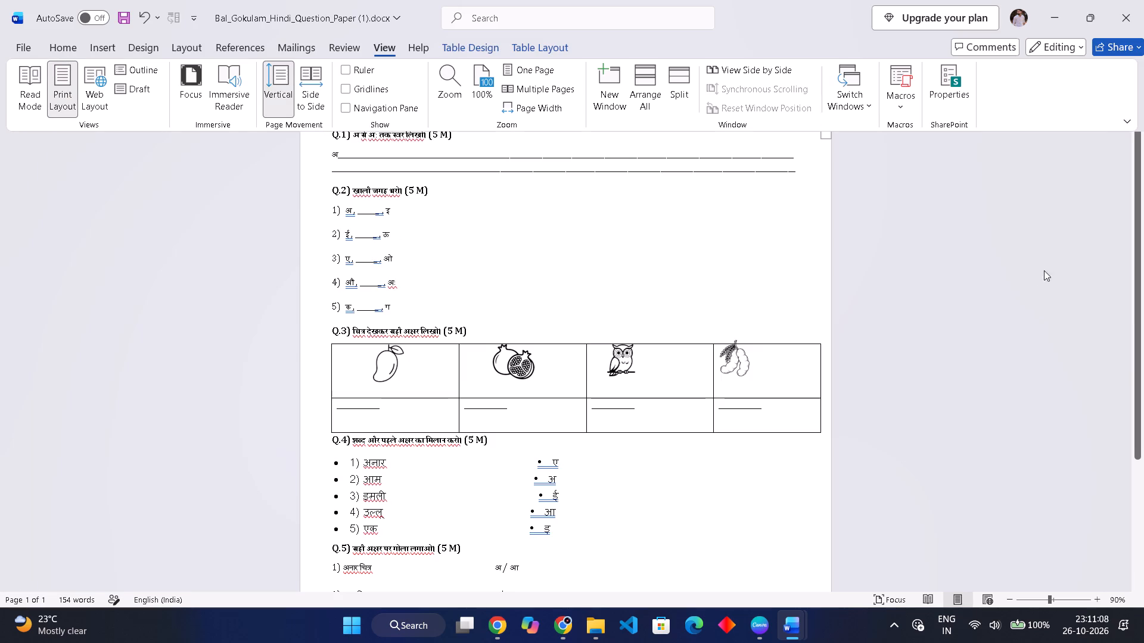
{"action": "left_click", "coordinate": [63, 46]}
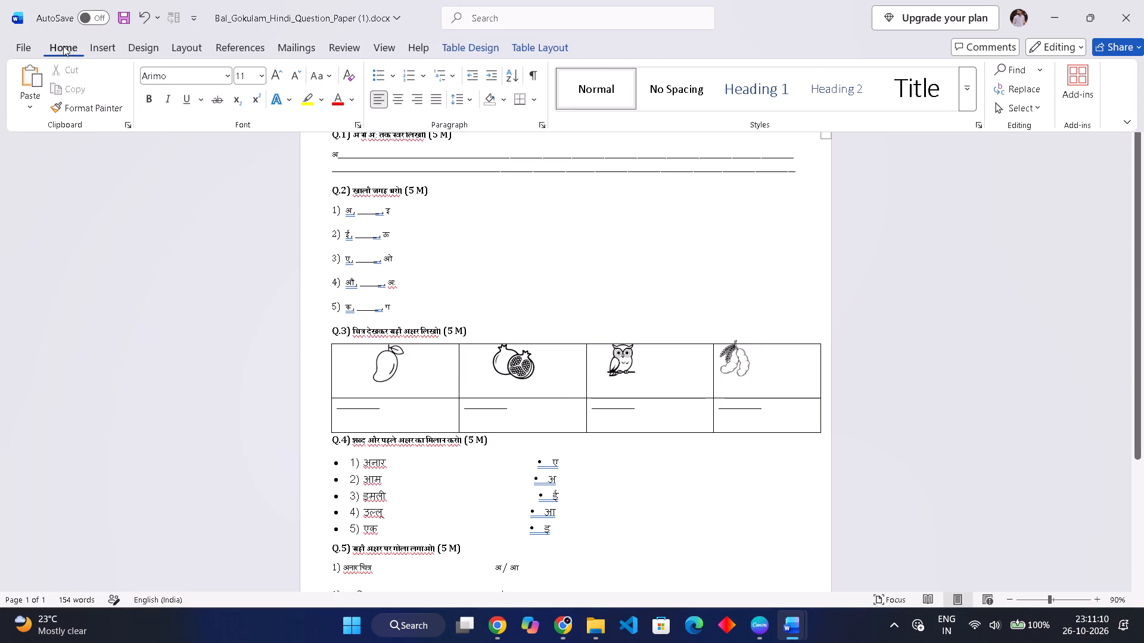
{"action": "scroll", "coordinate": [459, 212], "scroll_direction": "up", "scroll_amount": 2}
{"action": "scroll", "coordinate": [459, 212], "scroll_direction": "down", "scroll_amount": 2}
{"action": "scroll", "coordinate": [459, 212], "scroll_direction": "up", "scroll_amount": 4}
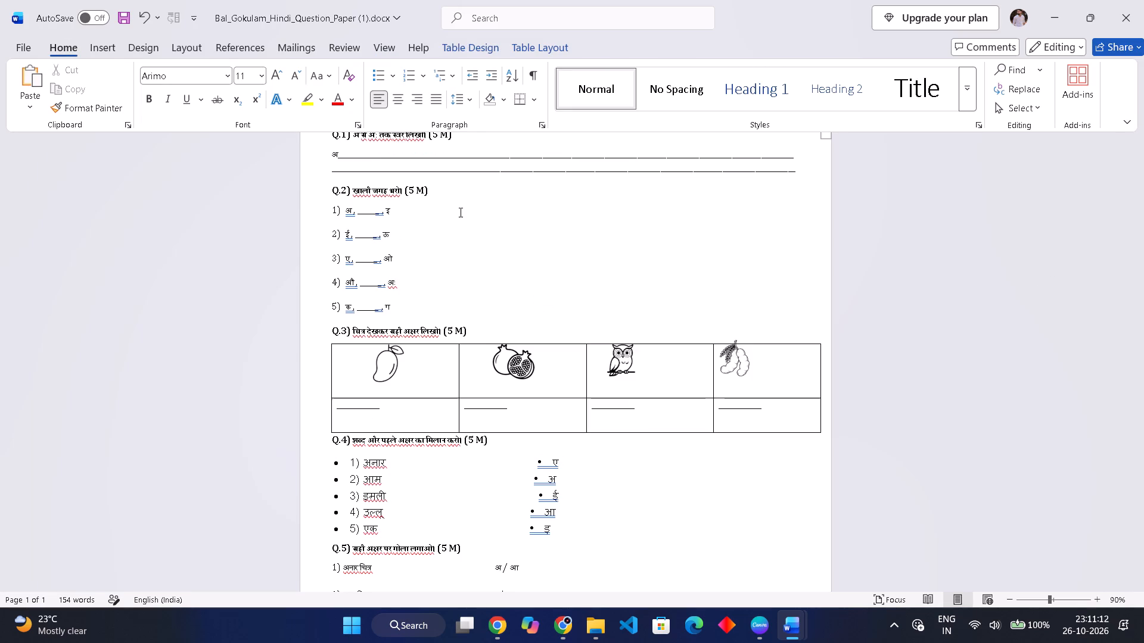
{"action": "scroll", "coordinate": [468, 220], "scroll_direction": "down", "scroll_amount": 2, "text": "ctrl"}
{"action": "scroll", "coordinate": [468, 220], "scroll_direction": "up", "scroll_amount": 2}
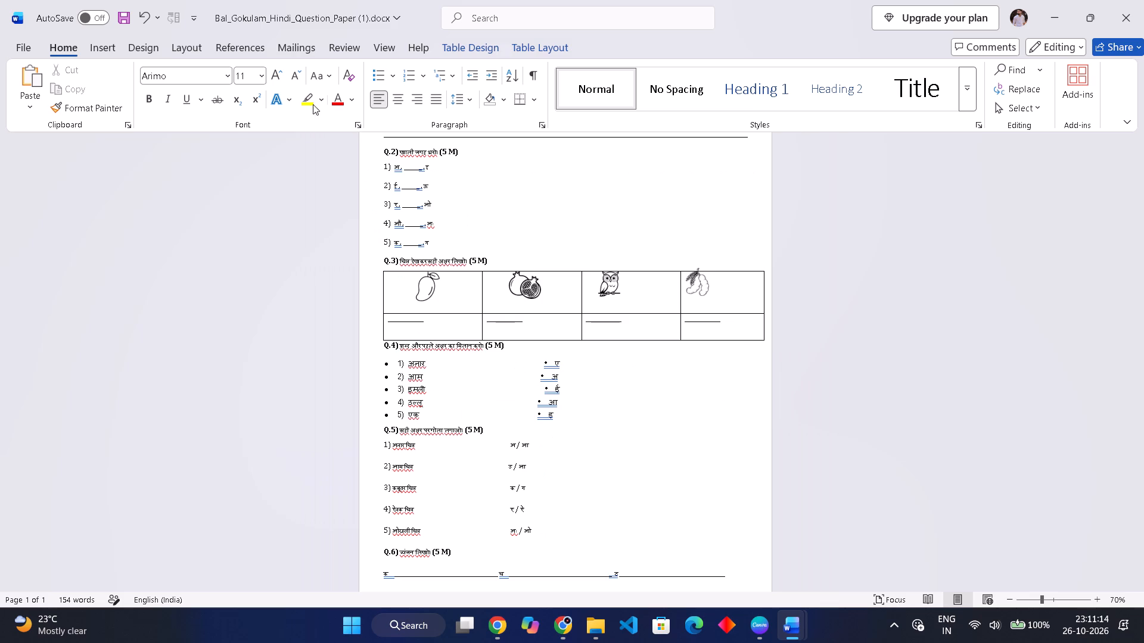
{"action": "left_click", "coordinate": [381, 48]}
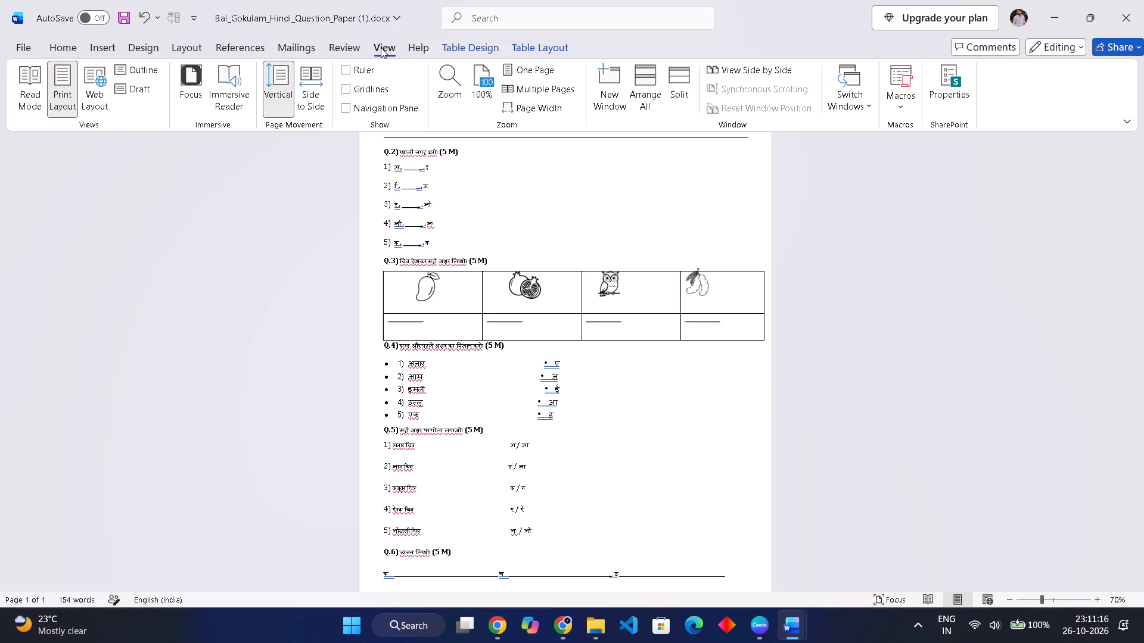
{"action": "left_click", "coordinate": [297, 95]}
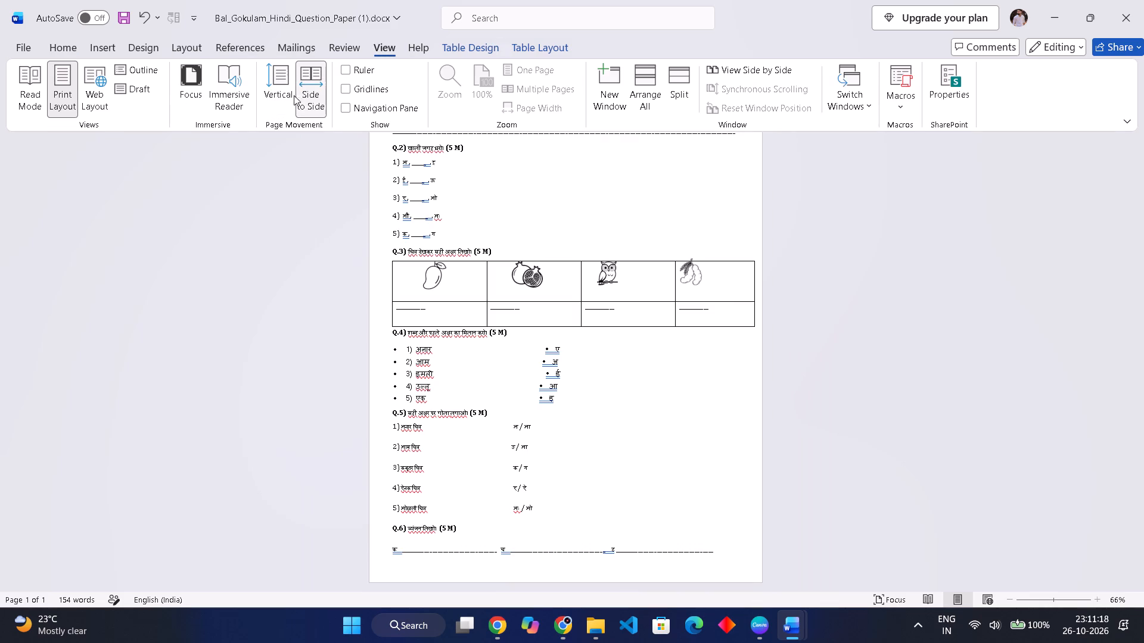
{"action": "left_click", "coordinate": [276, 95]}
{"action": "scroll", "coordinate": [389, 230], "scroll_direction": "up", "scroll_amount": 1}
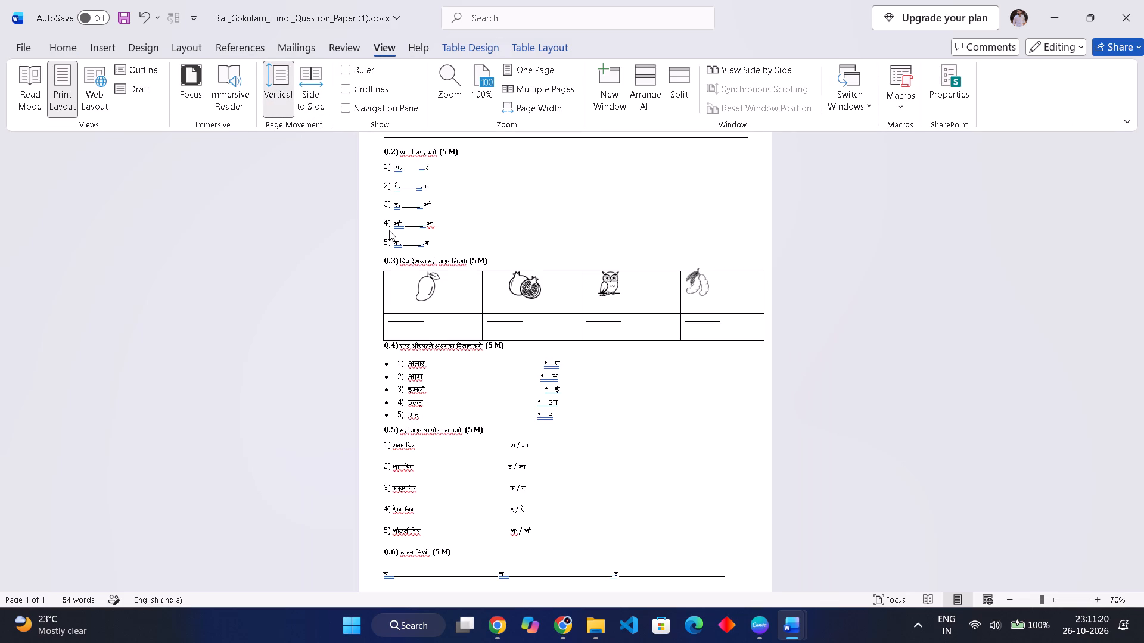
{"action": "scroll", "coordinate": [389, 230], "scroll_direction": "up", "scroll_amount": 1}
{"action": "left_click", "coordinate": [309, 98]}
{"action": "scroll", "coordinate": [395, 267], "scroll_direction": "up", "scroll_amount": 1}
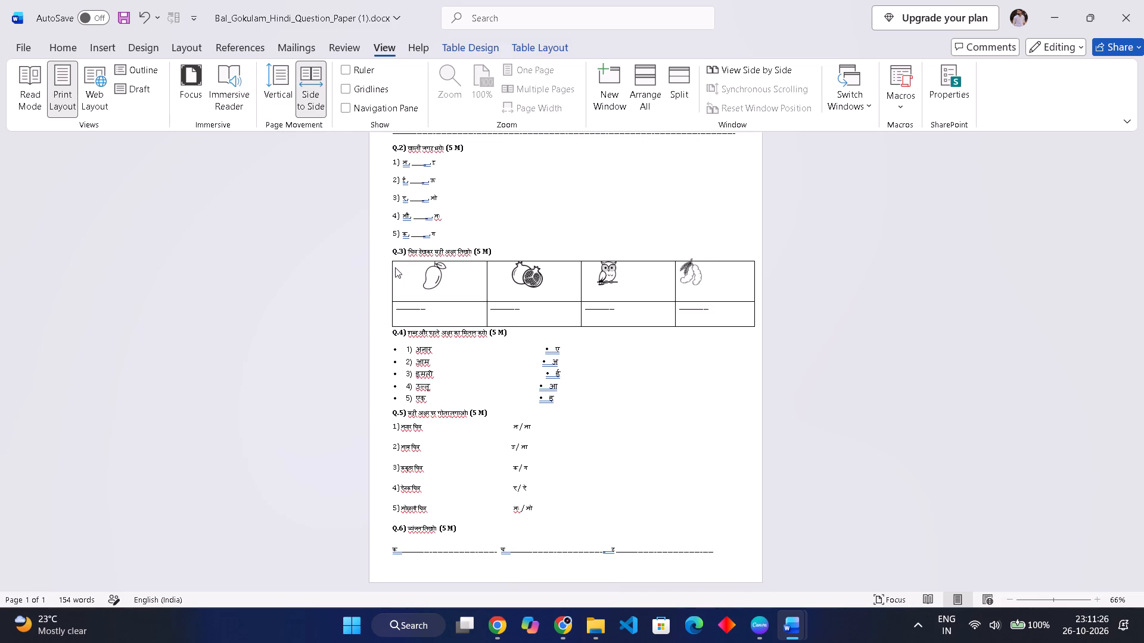
{"action": "scroll", "coordinate": [395, 267], "scroll_direction": "up", "scroll_amount": 1}
{"action": "scroll", "coordinate": [395, 267], "scroll_direction": "down", "scroll_amount": 1}
{"action": "left_click", "coordinate": [272, 96]}
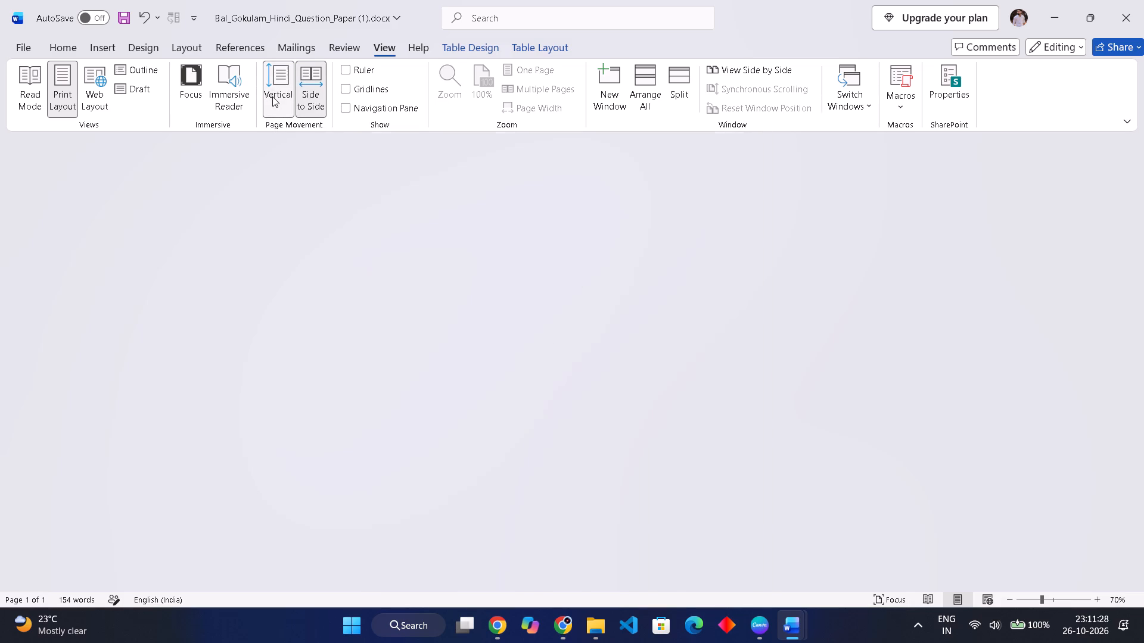
{"action": "left_click", "coordinate": [328, 284]}
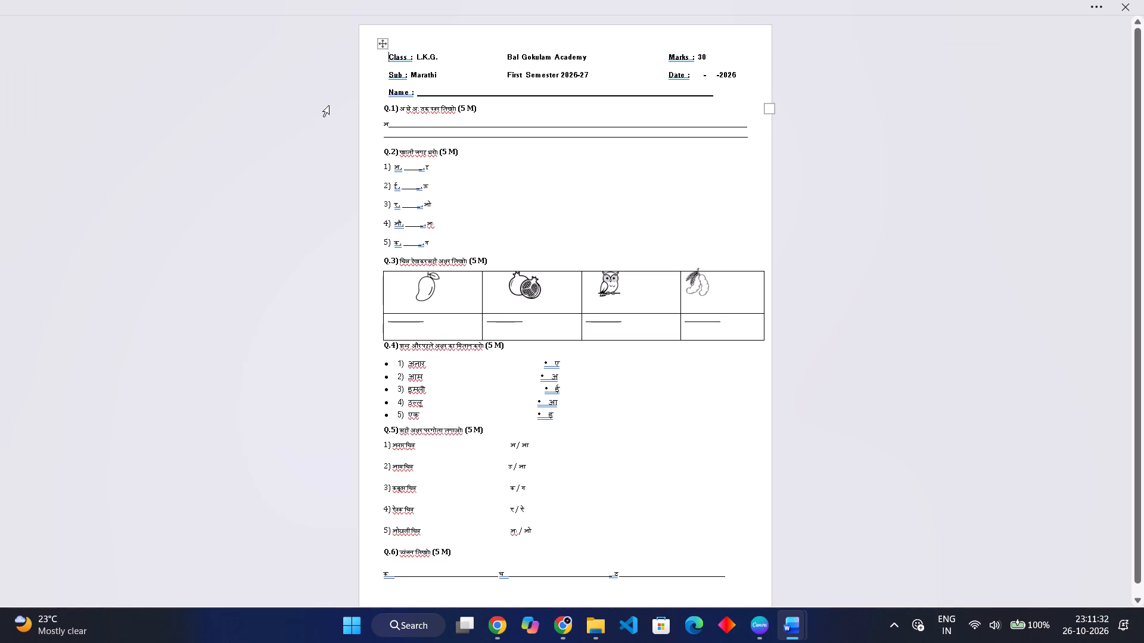
{"action": "left_click", "coordinate": [304, 127]}
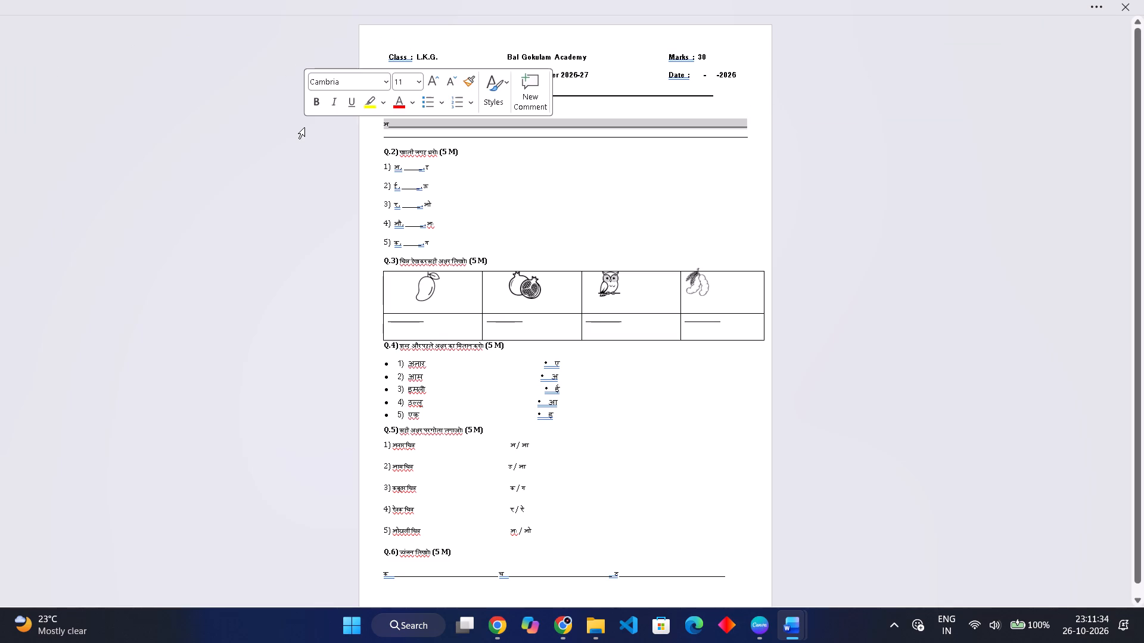
Set the school name "Bal Gokulam Academy" in the header table to 14 pt italic.
{"action": "scroll", "coordinate": [304, 127], "scroll_direction": "up", "scroll_amount": 1}
{"action": "triple_click", "coordinate": [539, 60]}
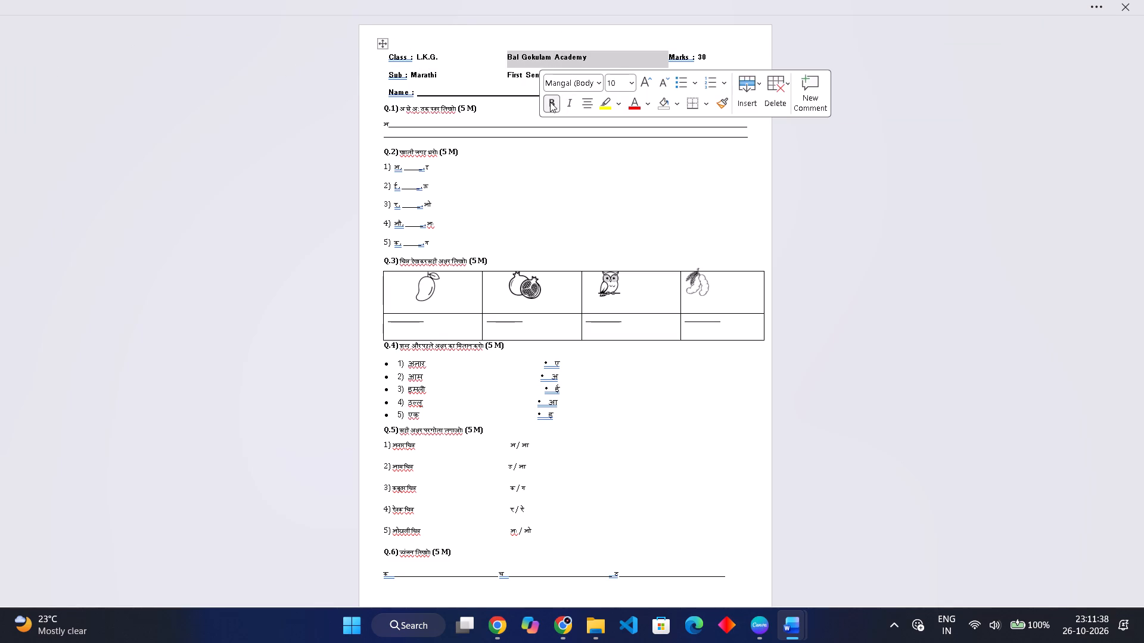
{"action": "left_click", "coordinate": [627, 85]}
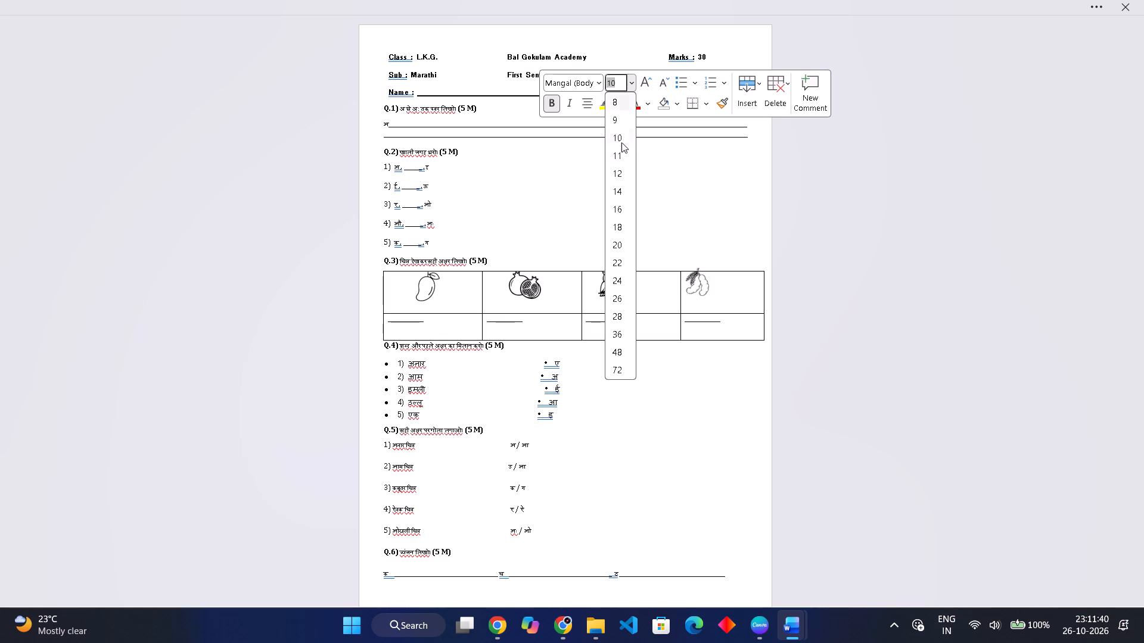
{"action": "left_click", "coordinate": [620, 190]}
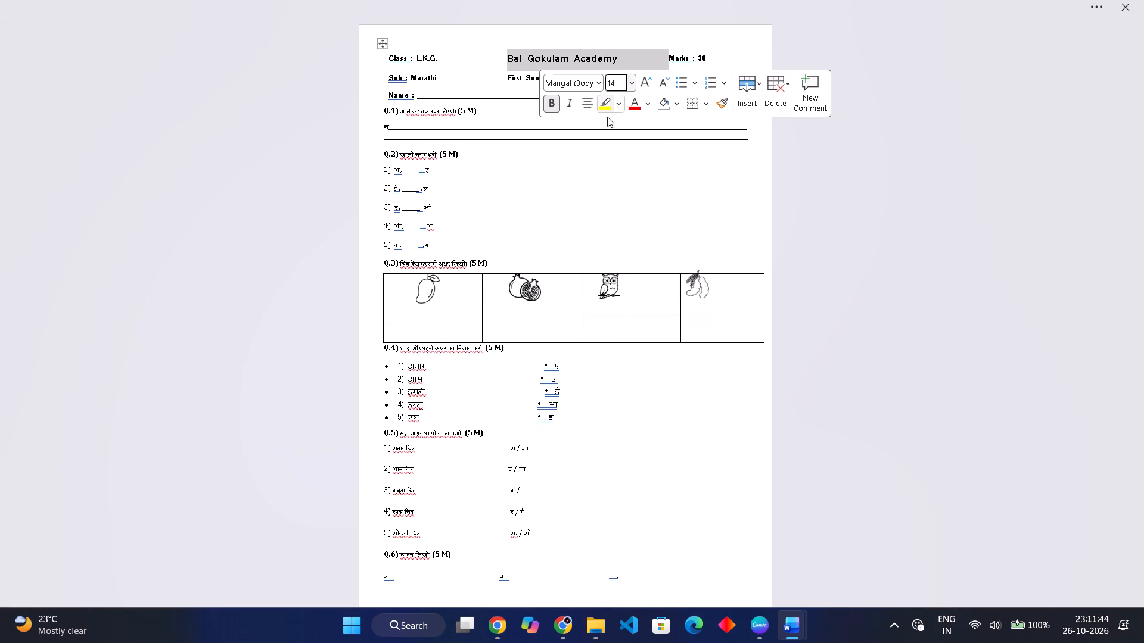
{"action": "left_click", "coordinate": [572, 107]}
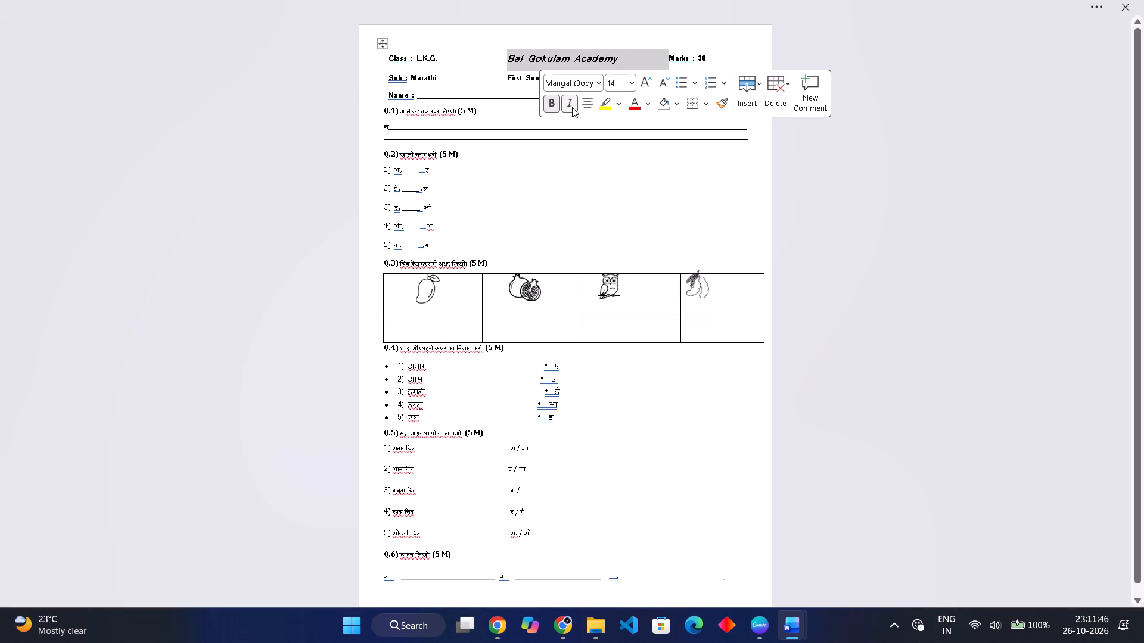
{"action": "left_click", "coordinate": [572, 107]}
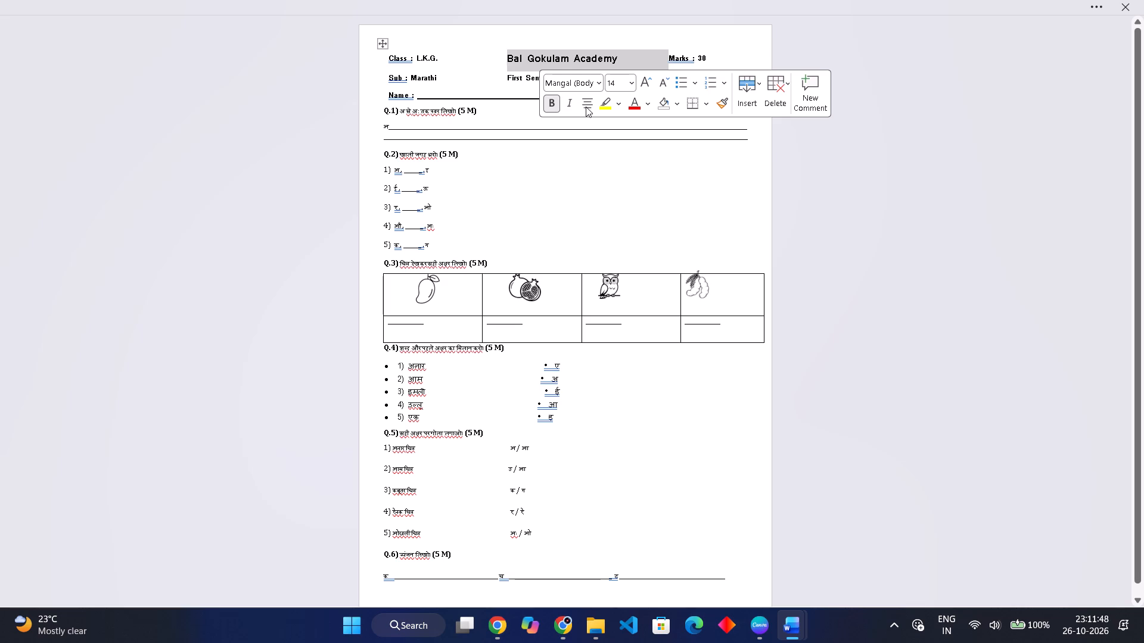
{"action": "left_click", "coordinate": [571, 107]}
{"action": "left_click", "coordinate": [935, 186]}
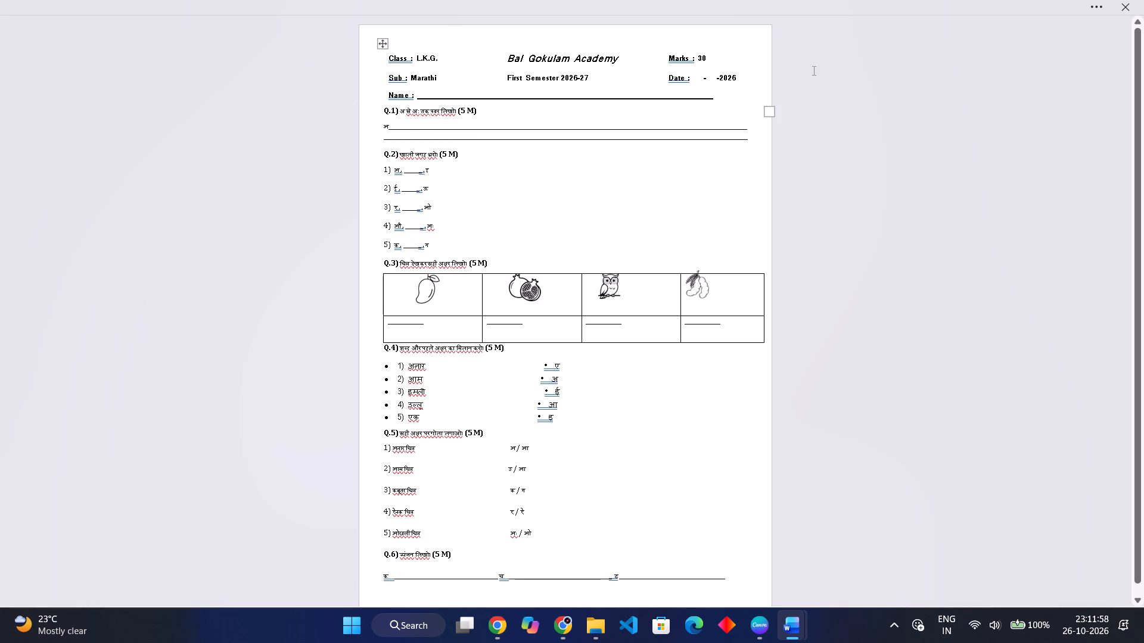
Review the question paper's page layout with the reformatted school name, in full screen, zoomed, and with side-to-side page movement.
{"action": "left_click", "coordinate": [1098, 12]}
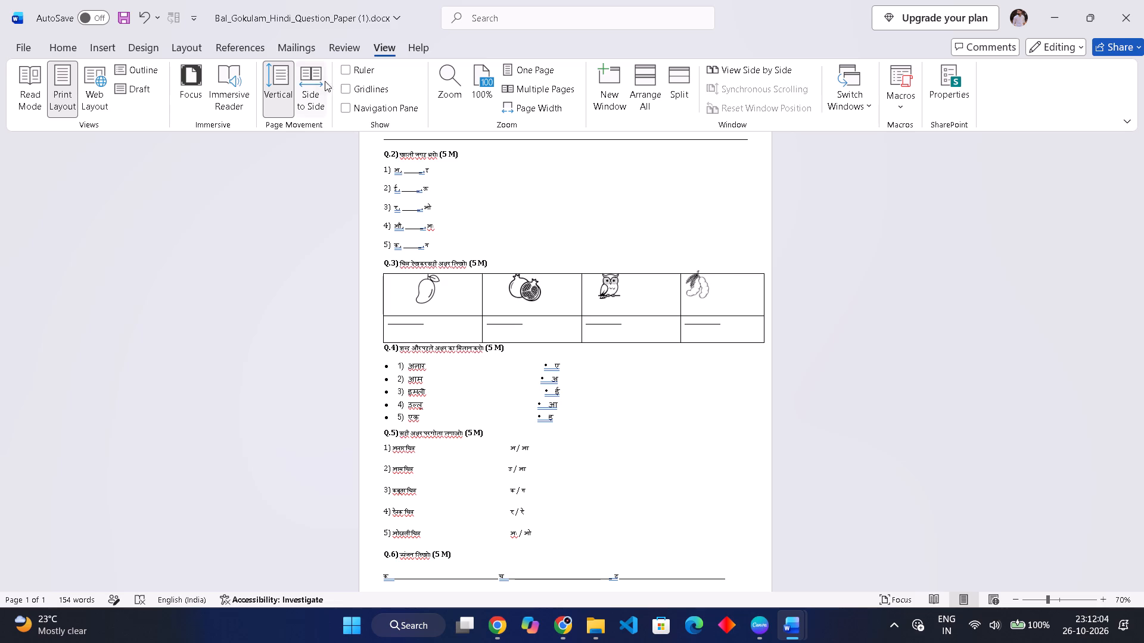
{"action": "left_click", "coordinate": [98, 90]}
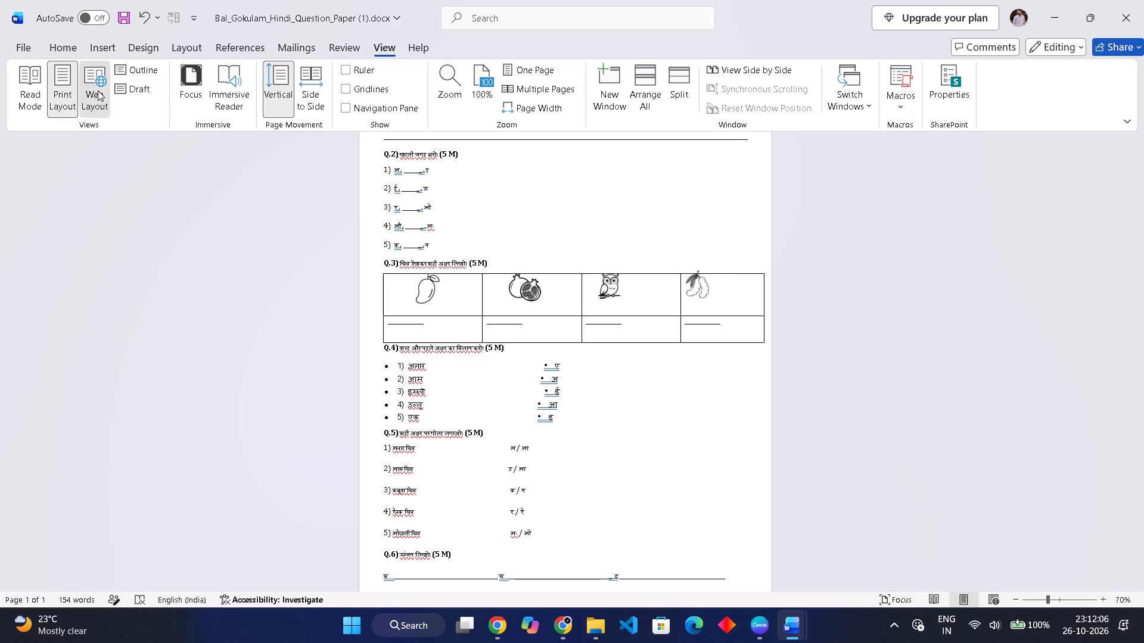
{"action": "left_click", "coordinate": [65, 89]}
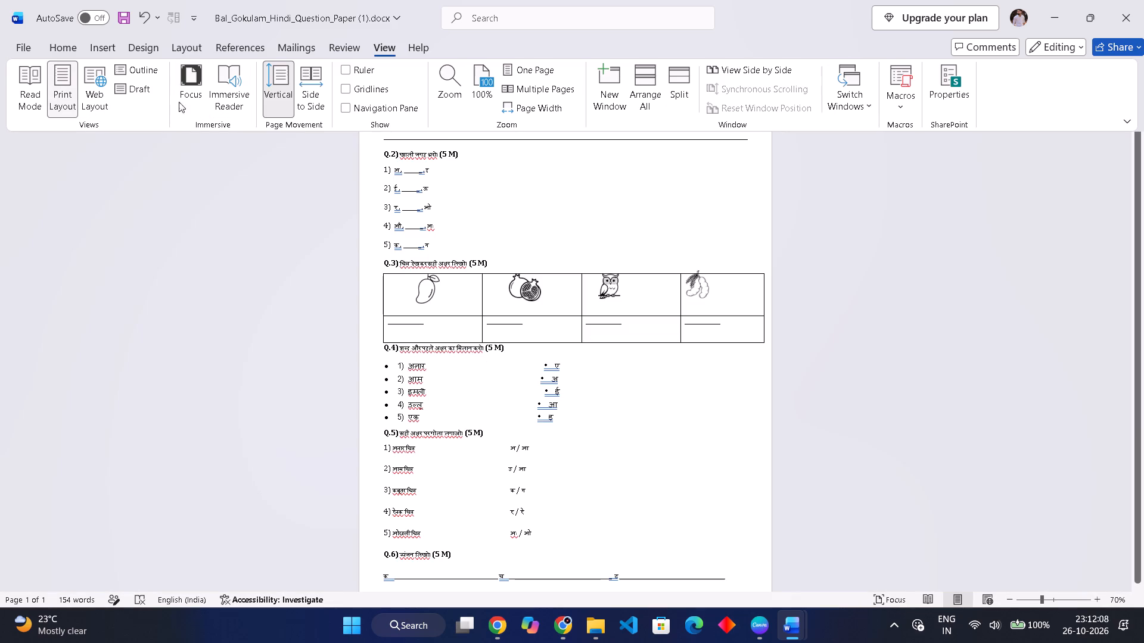
{"action": "left_click", "coordinate": [58, 49]}
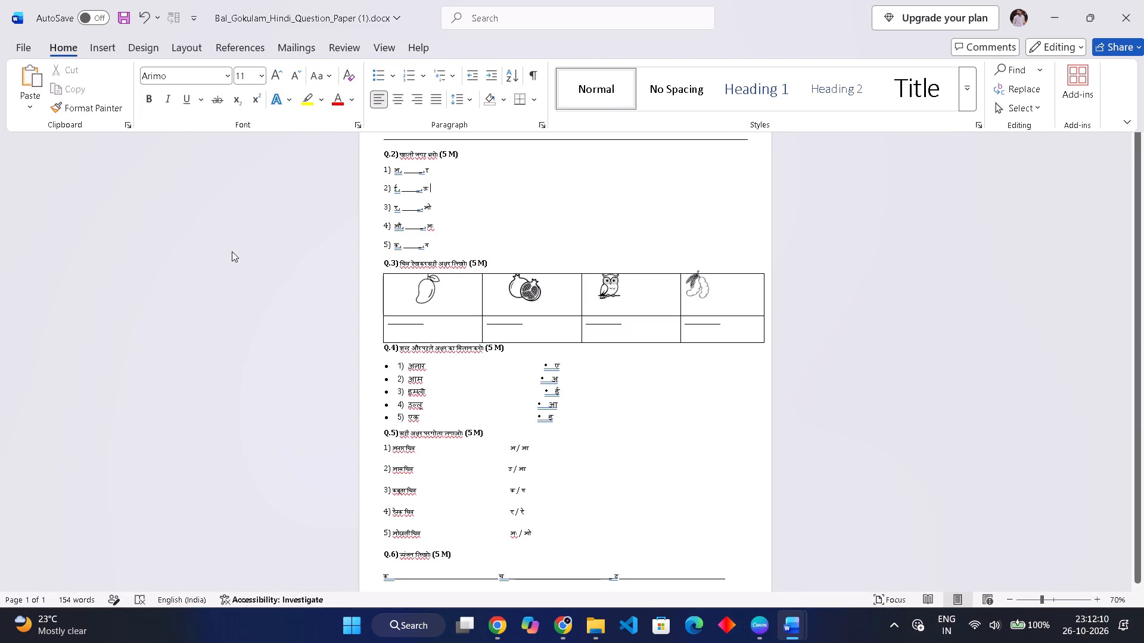
{"action": "left_click", "coordinate": [232, 251]}
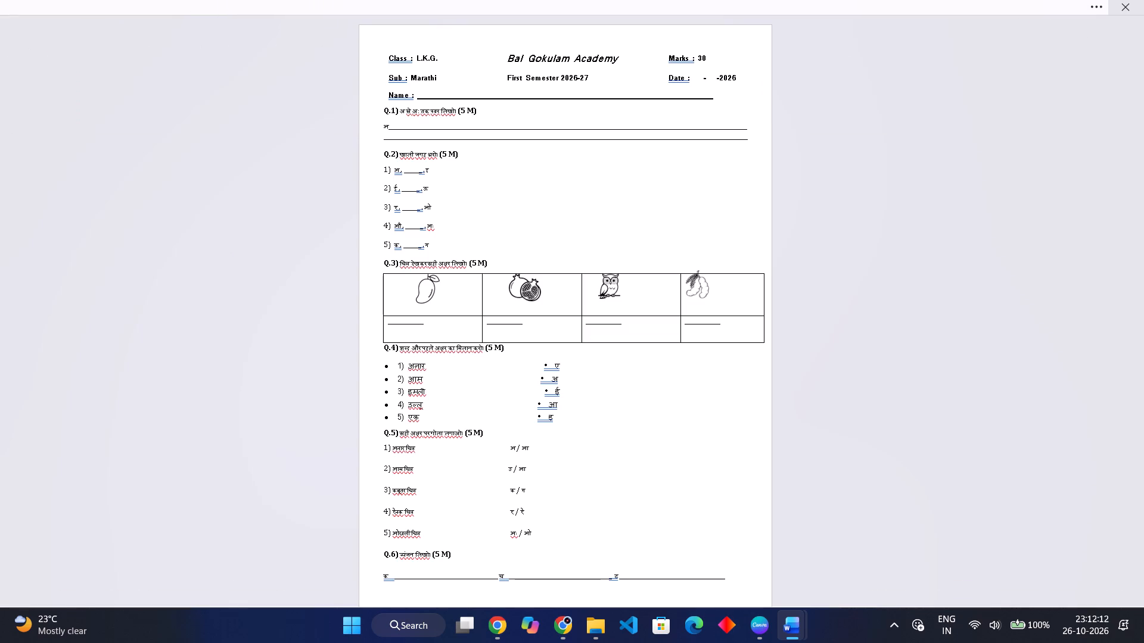
{"action": "left_click", "coordinate": [226, 185]}
{"action": "scroll", "coordinate": [226, 185], "scroll_direction": "up", "scroll_amount": 1}
{"action": "scroll", "coordinate": [226, 185], "scroll_direction": "down", "scroll_amount": 1}
{"action": "scroll", "coordinate": [226, 173], "scroll_direction": "up", "scroll_amount": 1}
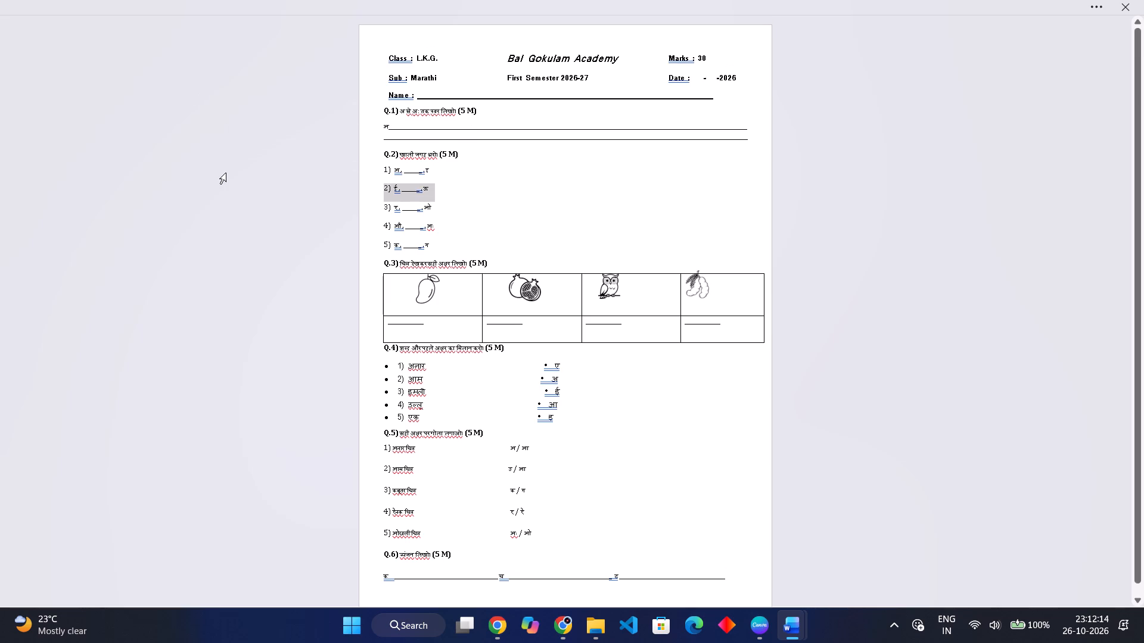
{"action": "scroll", "coordinate": [226, 173], "scroll_direction": "up", "scroll_amount": 1}
{"action": "left_click", "coordinate": [217, 0]}
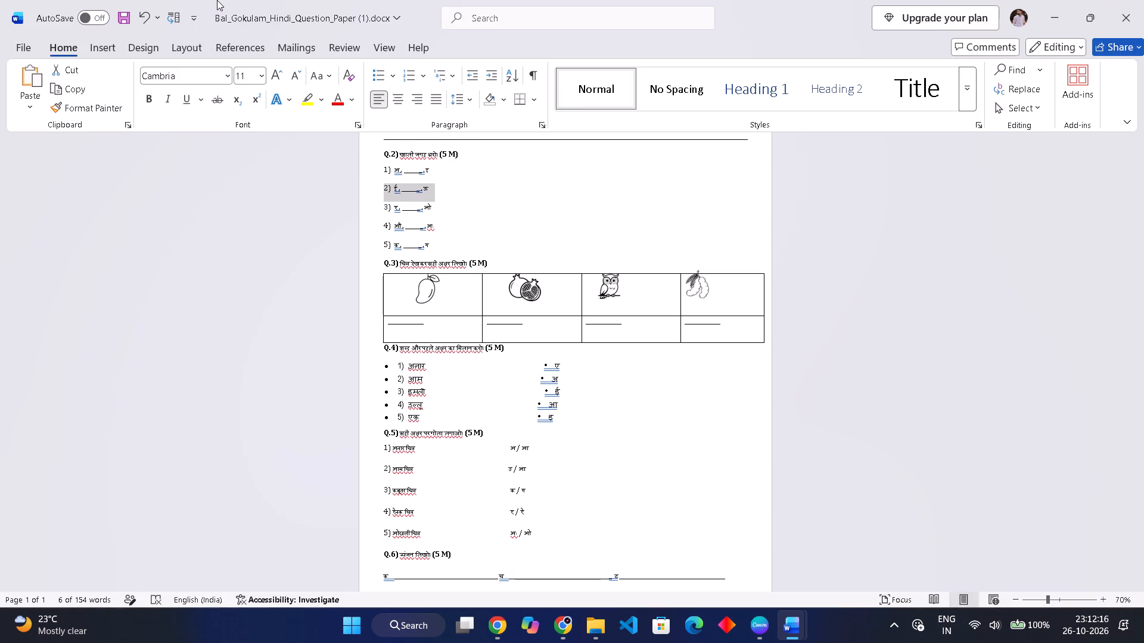
{"action": "left_click", "coordinate": [137, 51]}
{"action": "left_click", "coordinate": [181, 43]}
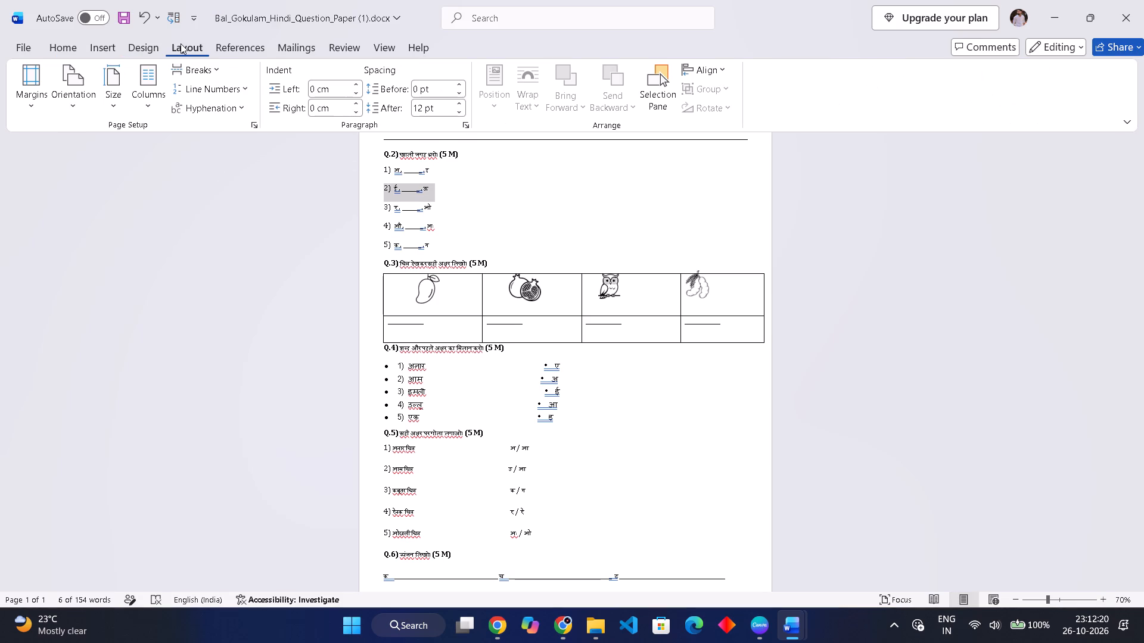
{"action": "left_click", "coordinate": [386, 42]}
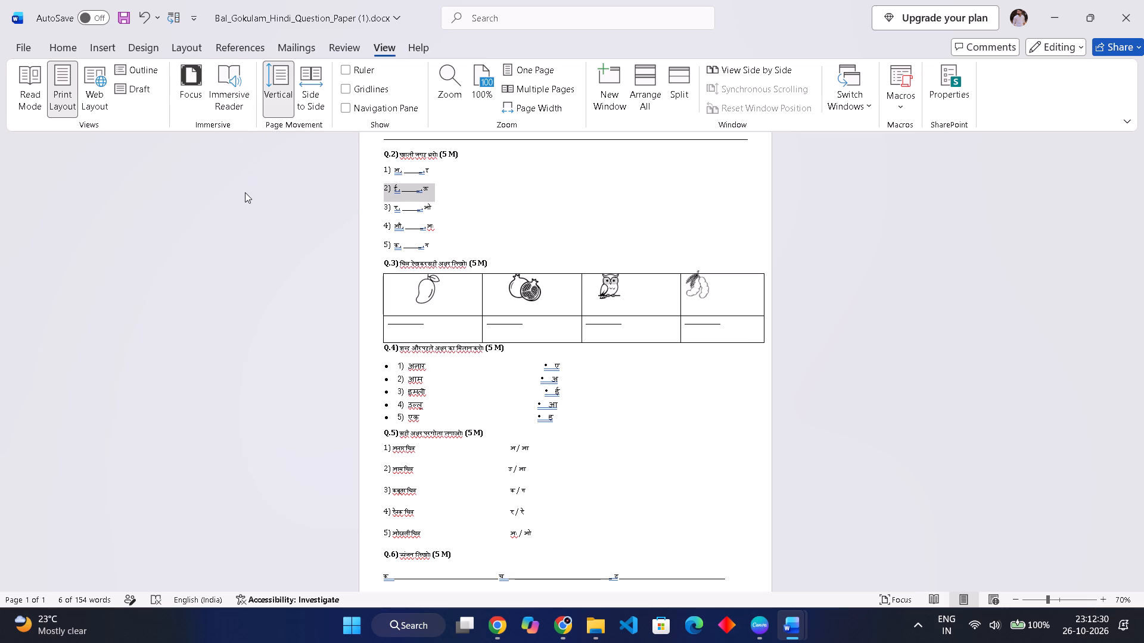
{"action": "scroll", "coordinate": [243, 193], "scroll_direction": "up", "scroll_amount": 3, "text": "ctrl"}
{"action": "scroll", "coordinate": [243, 193], "scroll_direction": "down", "scroll_amount": 3, "text": "ctrl"}
{"action": "scroll", "coordinate": [243, 193], "scroll_direction": "up", "scroll_amount": 4, "text": "ctrl"}
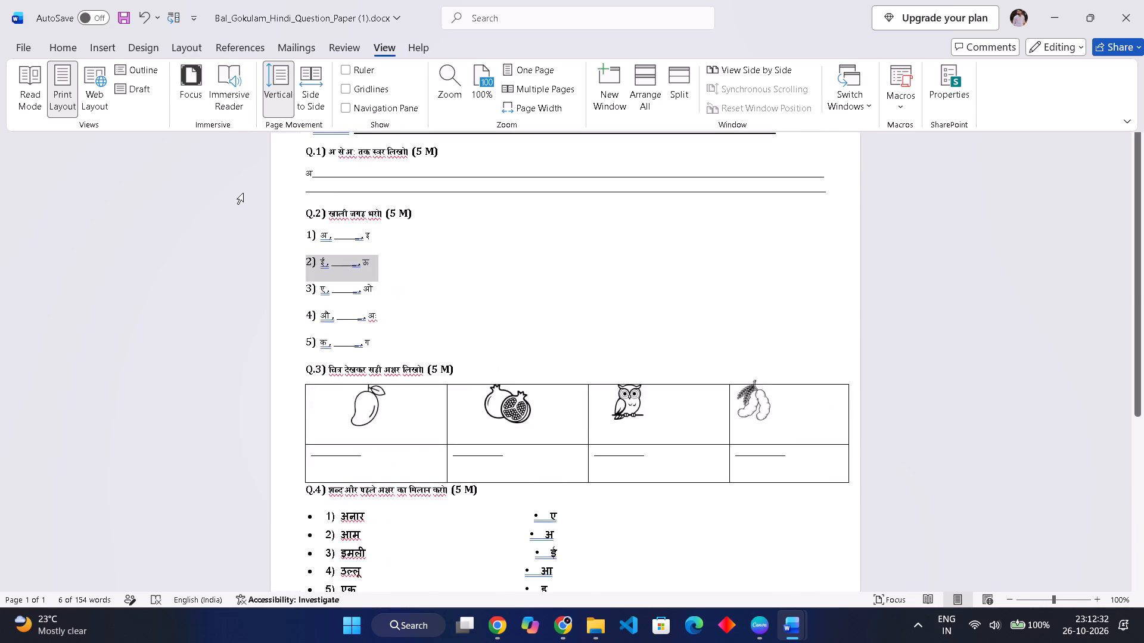
{"action": "scroll", "coordinate": [243, 193], "scroll_direction": "down", "scroll_amount": 4, "text": "ctrl"}
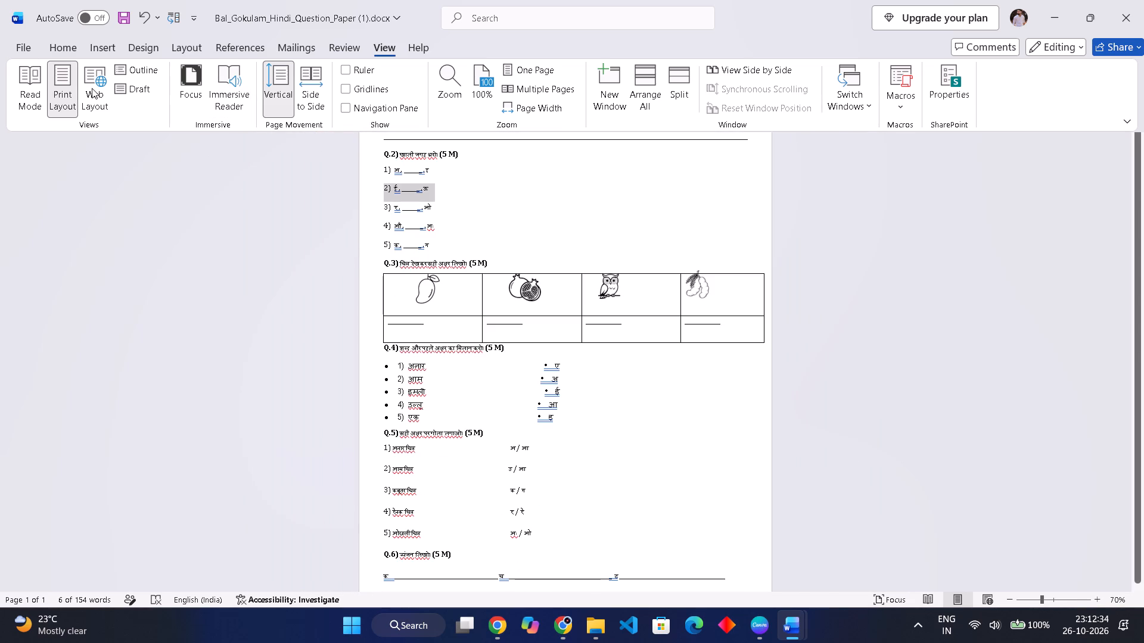
{"action": "left_click", "coordinate": [318, 90]}
{"action": "scroll", "coordinate": [370, 320], "scroll_direction": "down", "scroll_amount": 1}
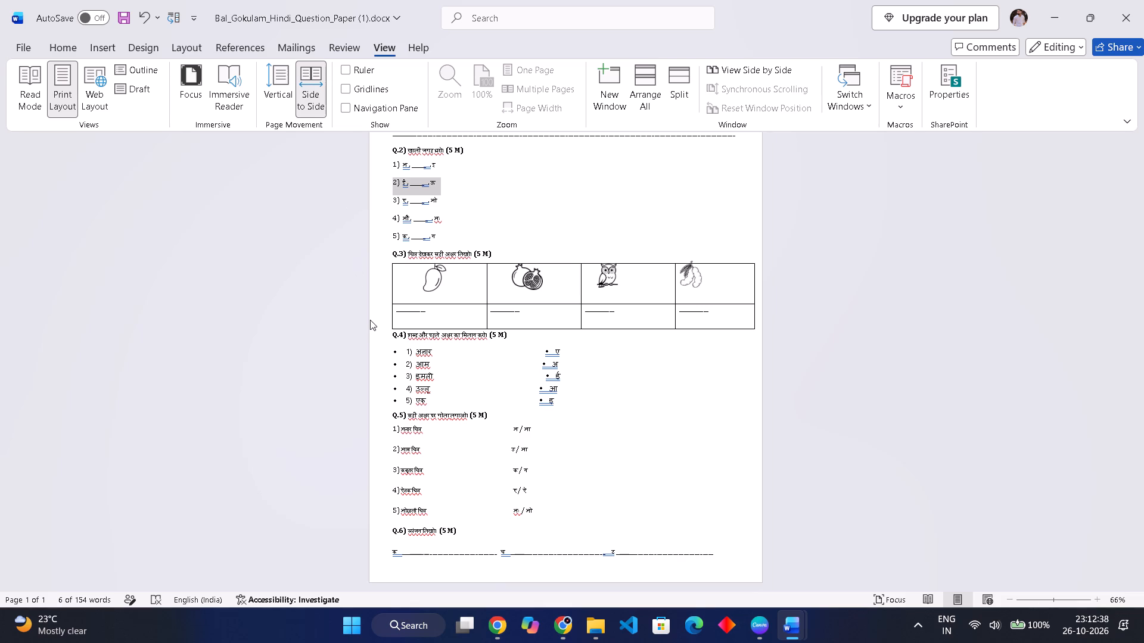
Check the whole question paper's page layout again, in the normal page view and in full screen.
{"action": "scroll", "coordinate": [370, 320], "scroll_direction": "down", "scroll_amount": 1}
{"action": "scroll", "coordinate": [370, 320], "scroll_direction": "up", "scroll_amount": 2}
{"action": "scroll", "coordinate": [370, 320], "scroll_direction": "up", "scroll_amount": 3, "text": "ctrl"}
{"action": "scroll", "coordinate": [370, 320], "scroll_direction": "down", "scroll_amount": 3, "text": "ctrl"}
{"action": "scroll", "coordinate": [370, 320], "scroll_direction": "right", "scroll_amount": 1}
{"action": "scroll", "coordinate": [370, 320], "scroll_direction": "left", "scroll_amount": 1}
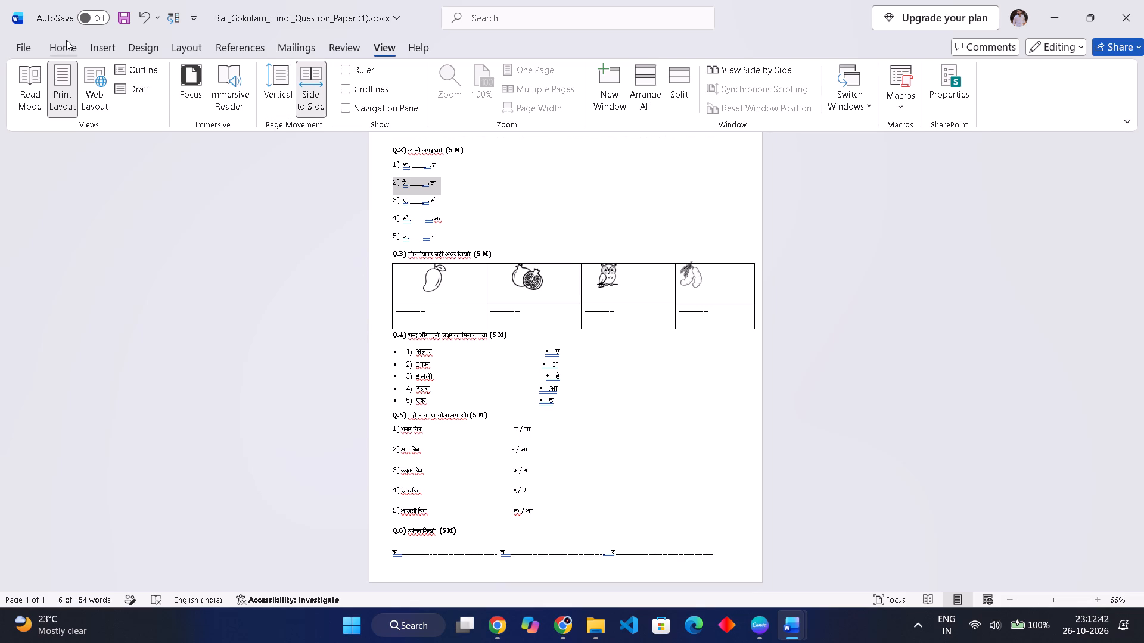
{"action": "left_click", "coordinate": [66, 40]}
{"action": "left_click", "coordinate": [249, 364]}
{"action": "left_click", "coordinate": [249, 364]}
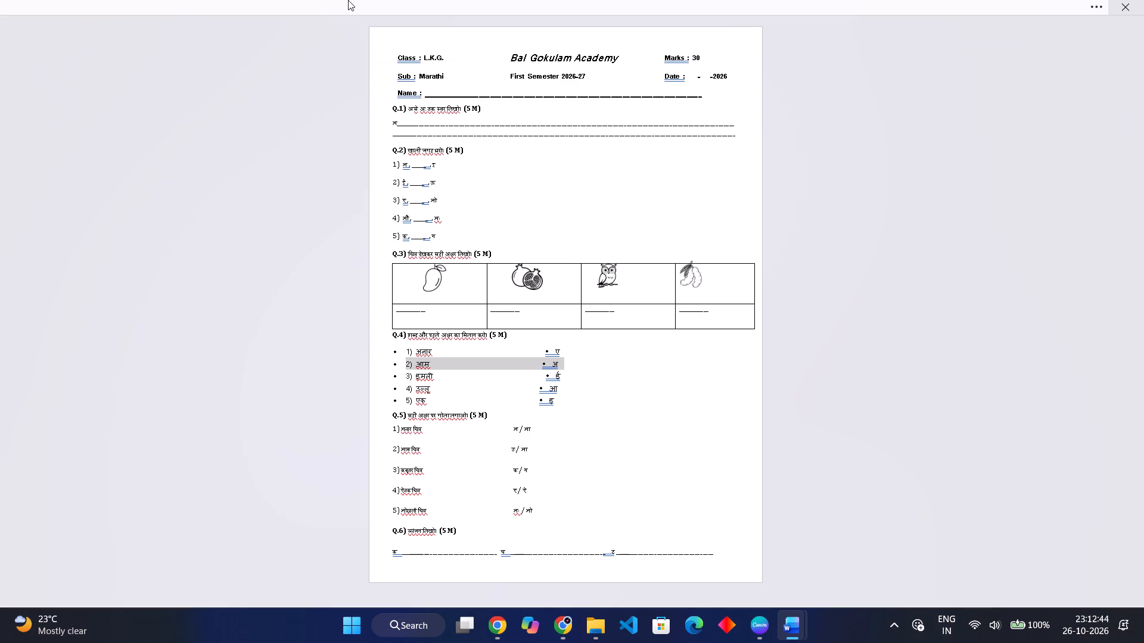
{"action": "left_click", "coordinate": [347, 0]}
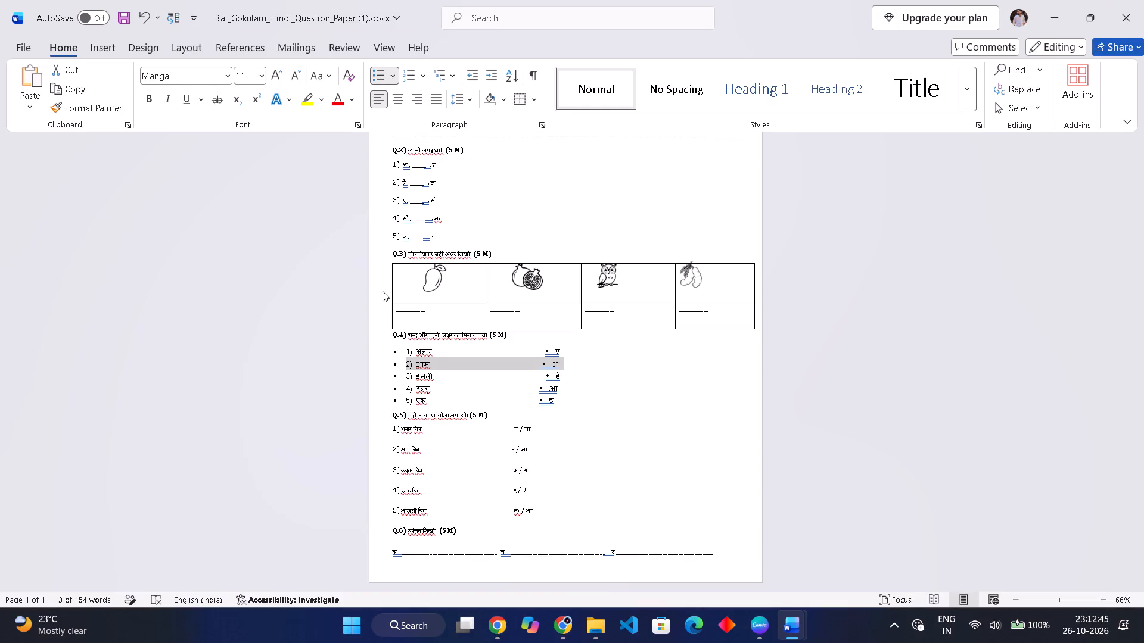
Save a copy of the question paper as a Word document in the Downloads folder under the file name "hindi".
{"action": "left_click", "coordinate": [27, 43]}
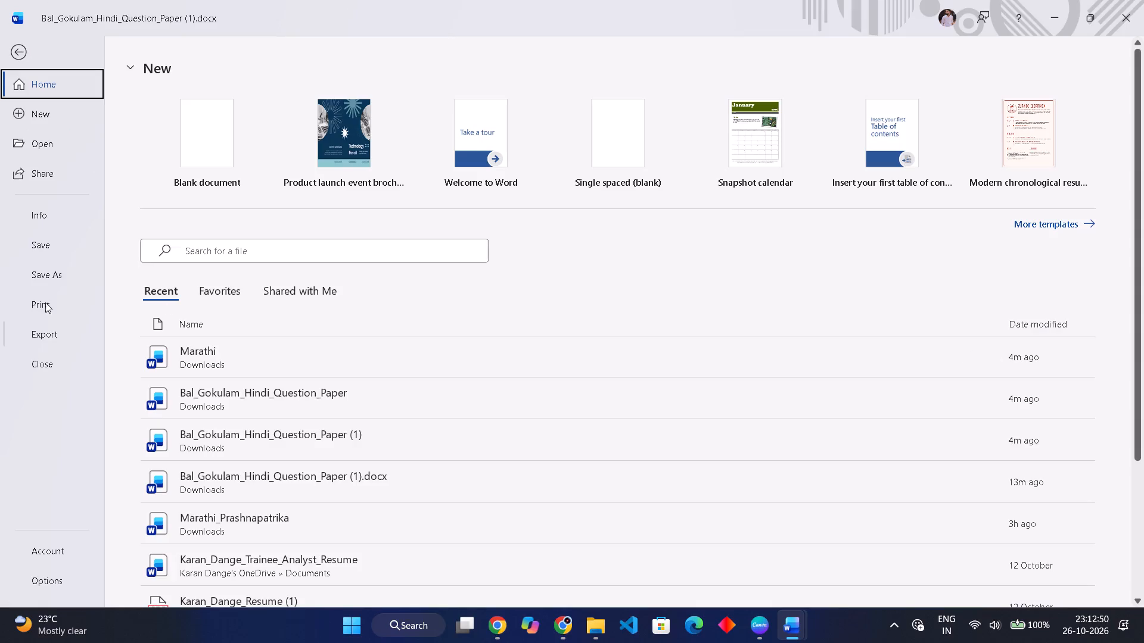
{"action": "left_click", "coordinate": [47, 280]}
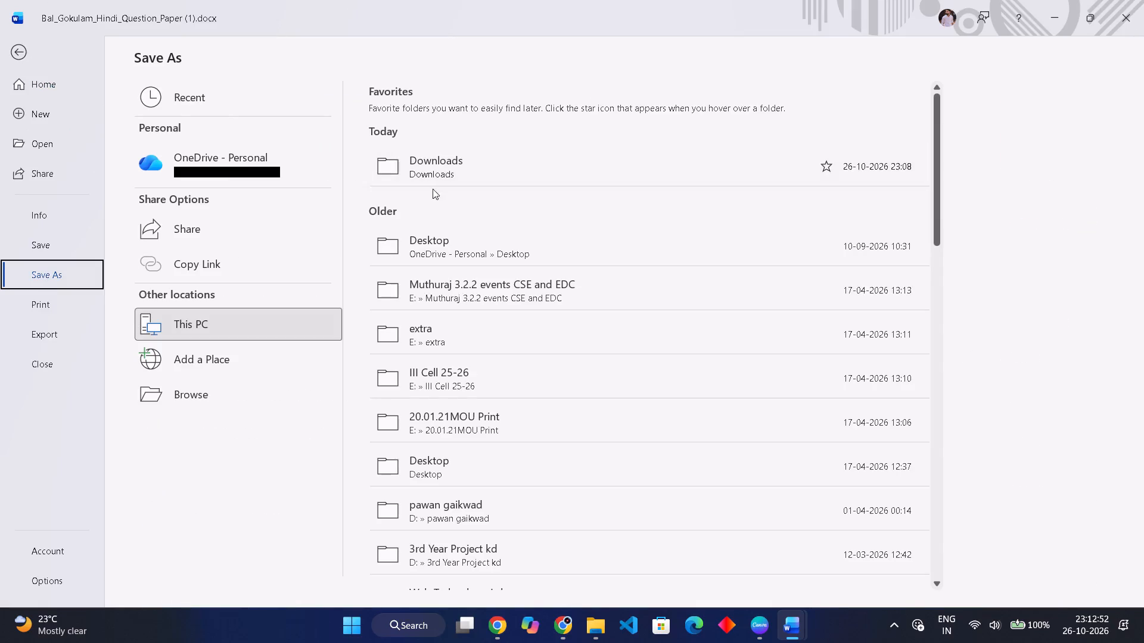
{"action": "left_click", "coordinate": [442, 186]}
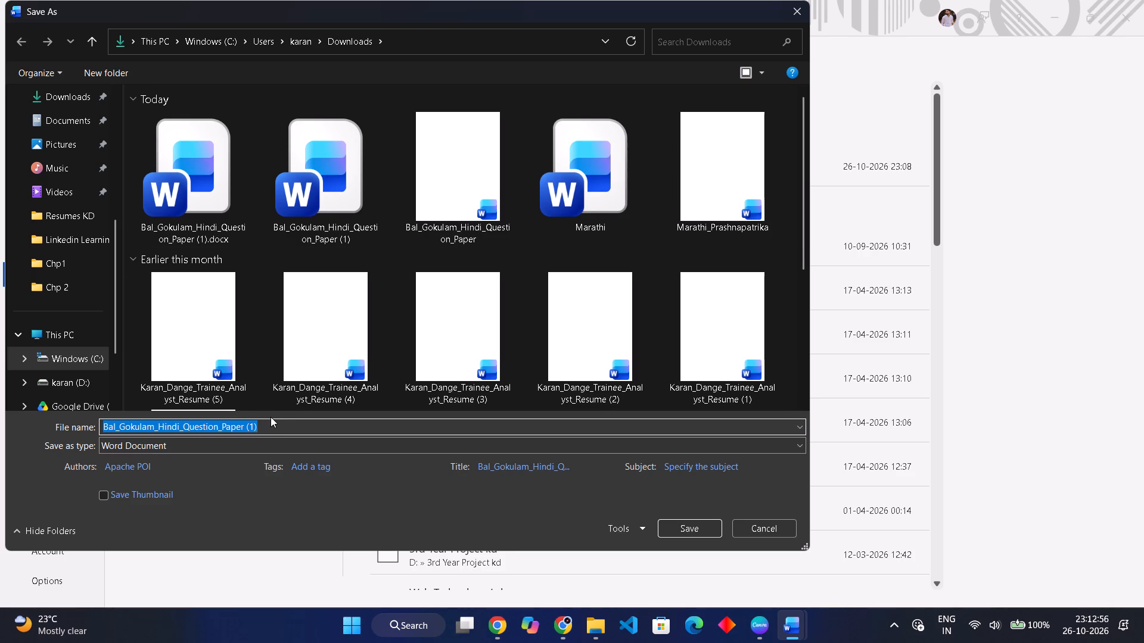
{"action": "key", "text": "BackSpace"}
{"action": "type", "text": "hindi"}
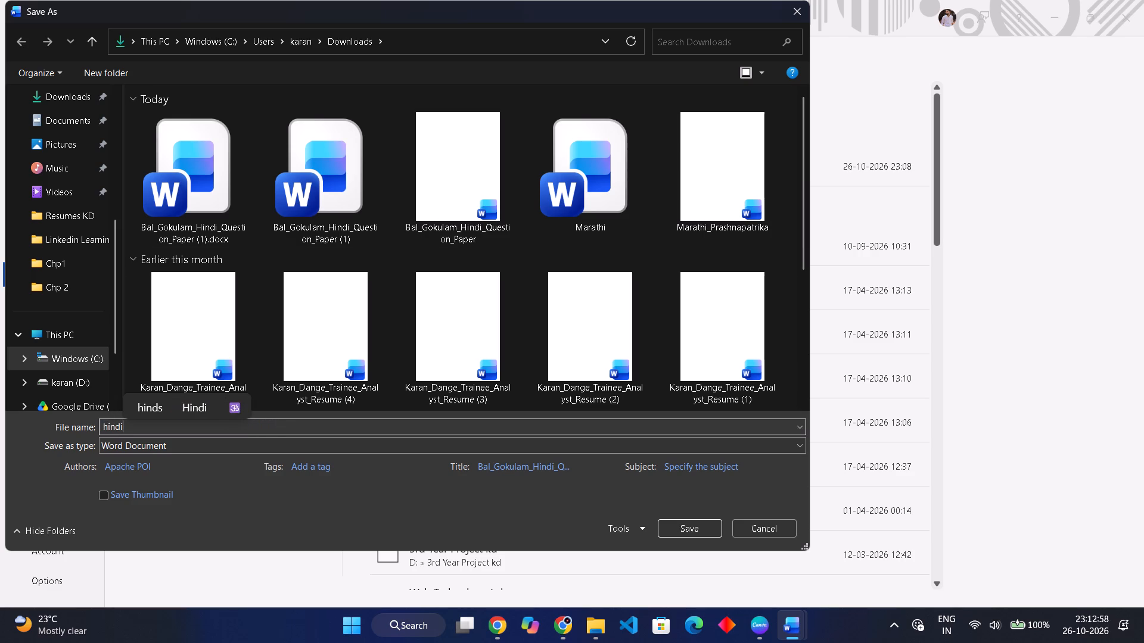
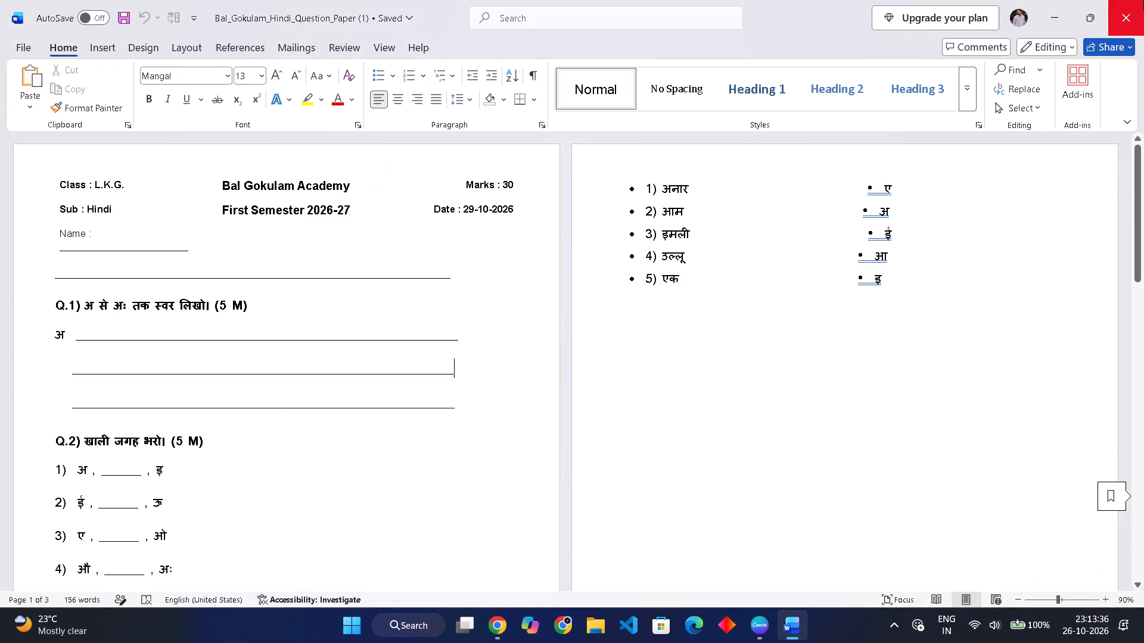
Close the Hindi question paper in Word, as well as the Canva window holding its design.
{"action": "left_click", "coordinate": [1143, 0]}
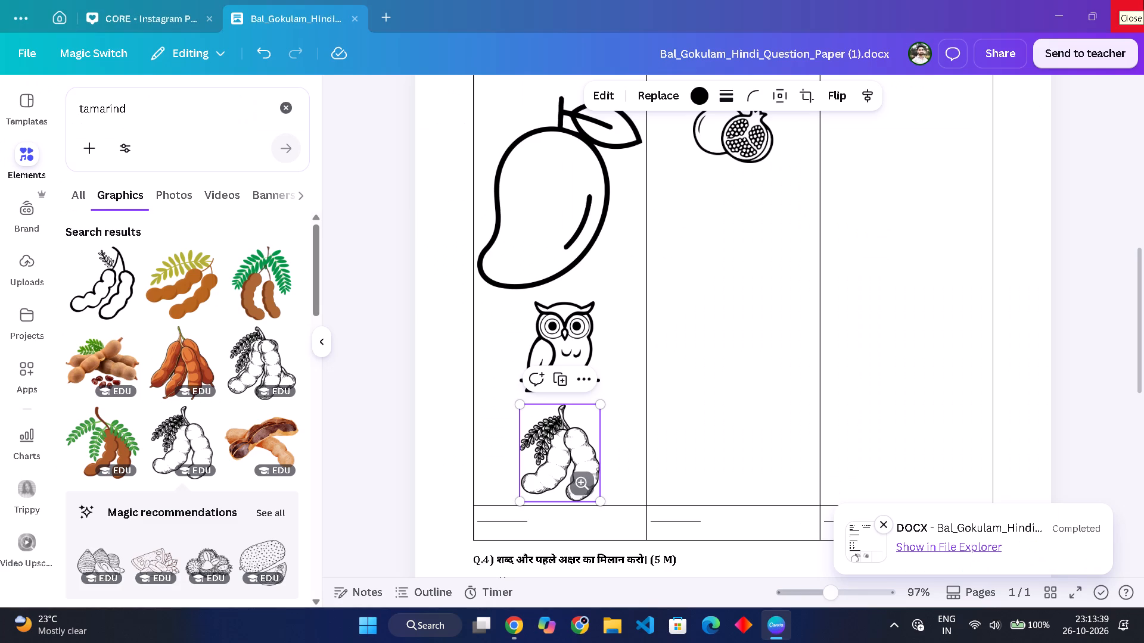
{"action": "left_click", "coordinate": [1143, 0]}
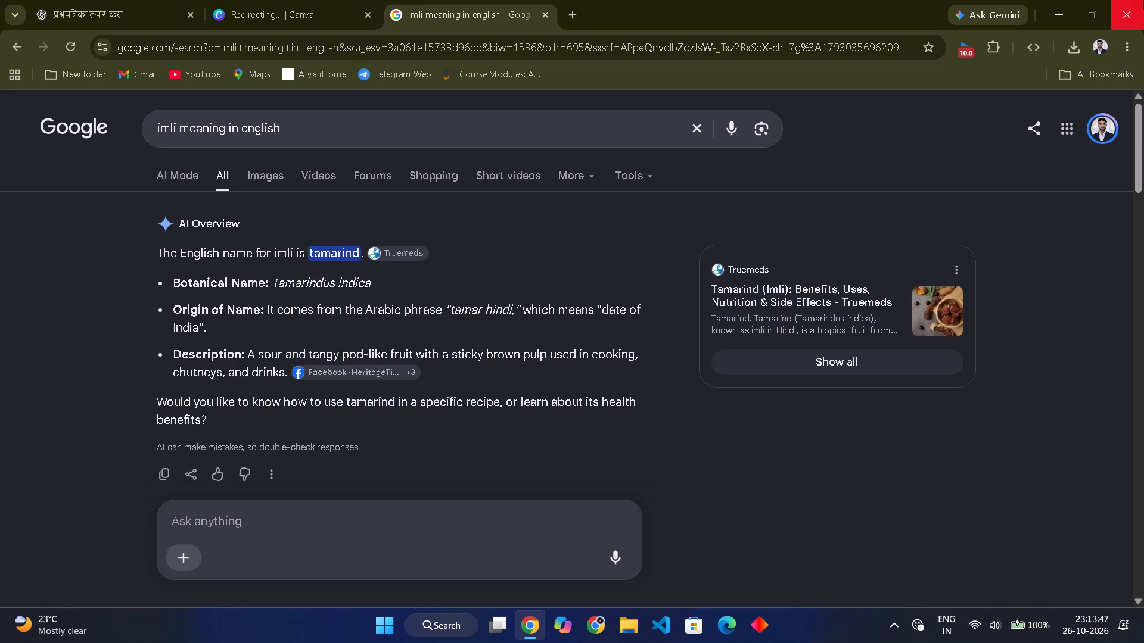
Close the Chrome window showing the "imli meaning in english" search.
{"action": "left_click", "coordinate": [1106, 0]}
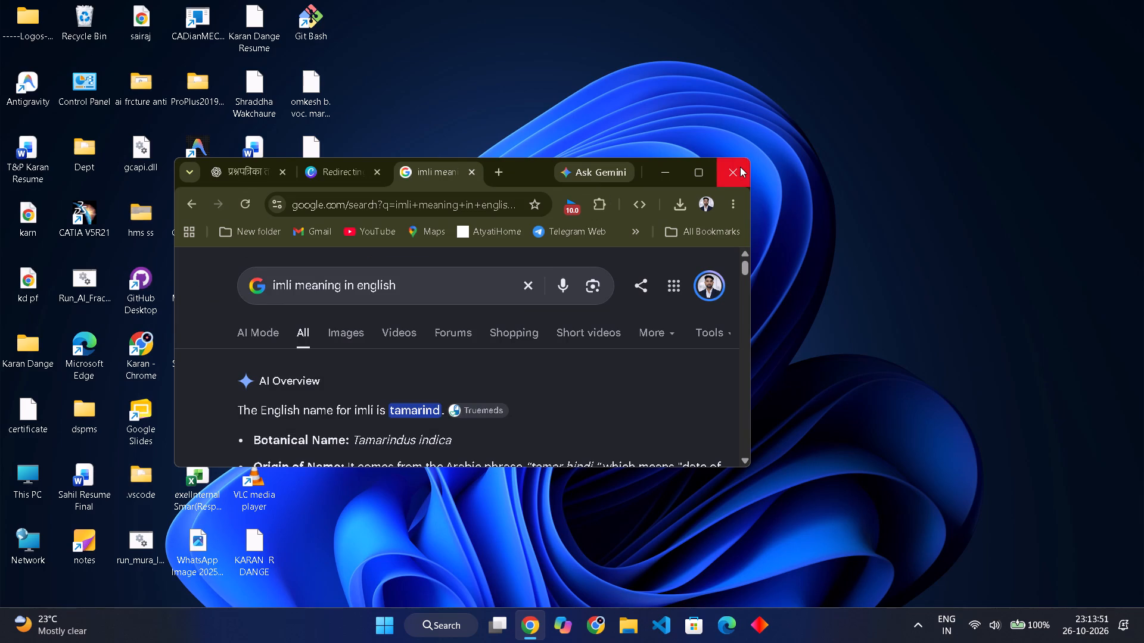
{"action": "left_click", "coordinate": [740, 167]}
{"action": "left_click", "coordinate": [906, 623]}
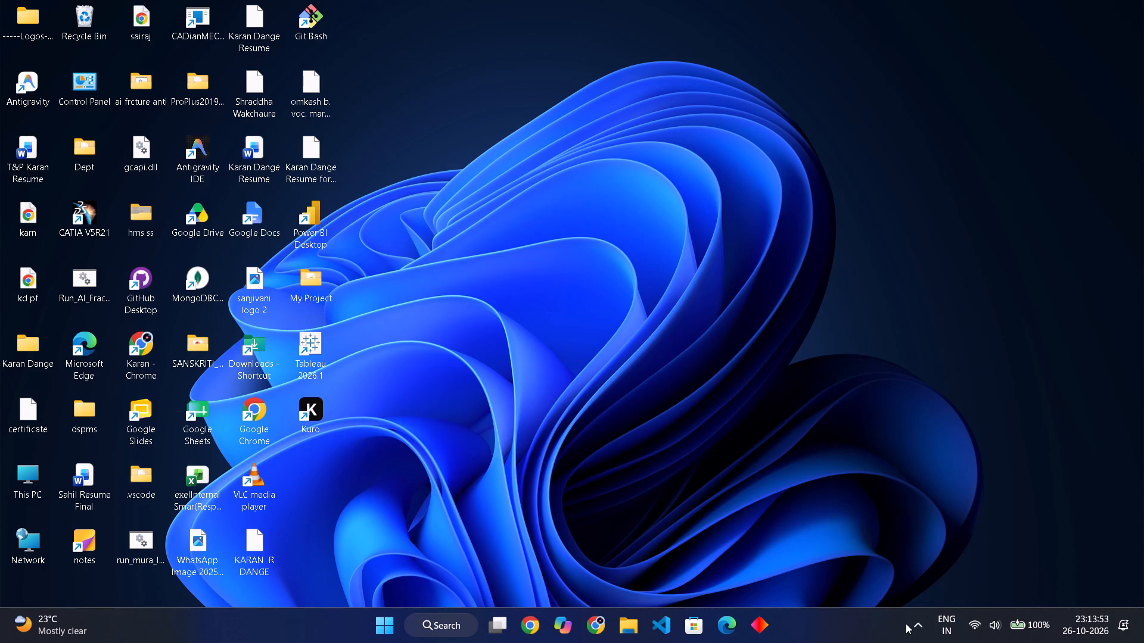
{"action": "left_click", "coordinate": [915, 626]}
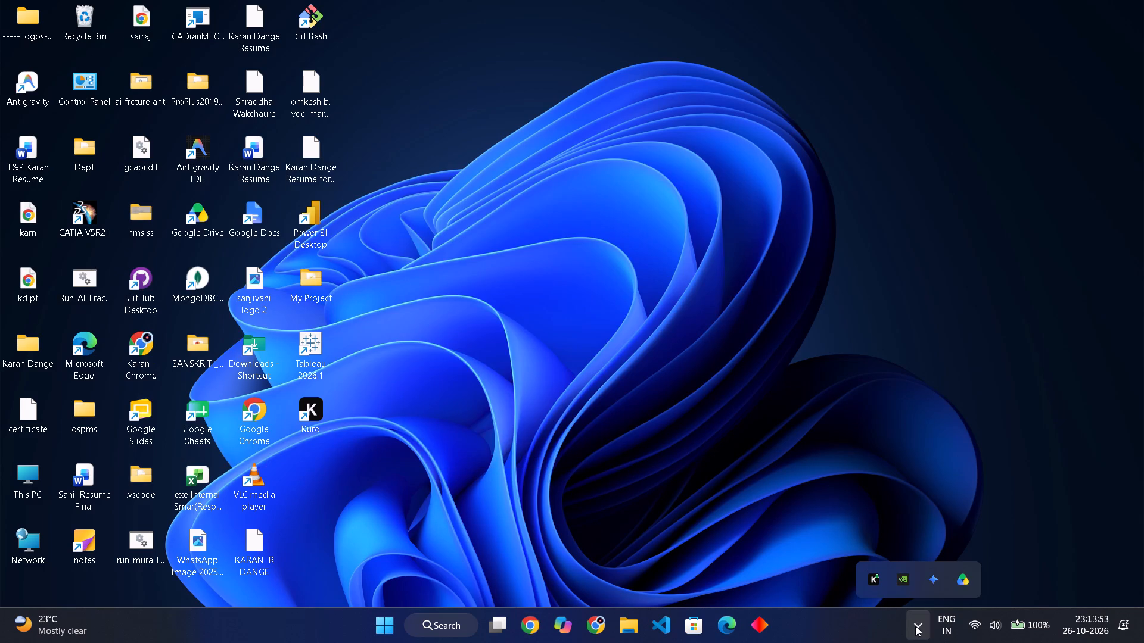
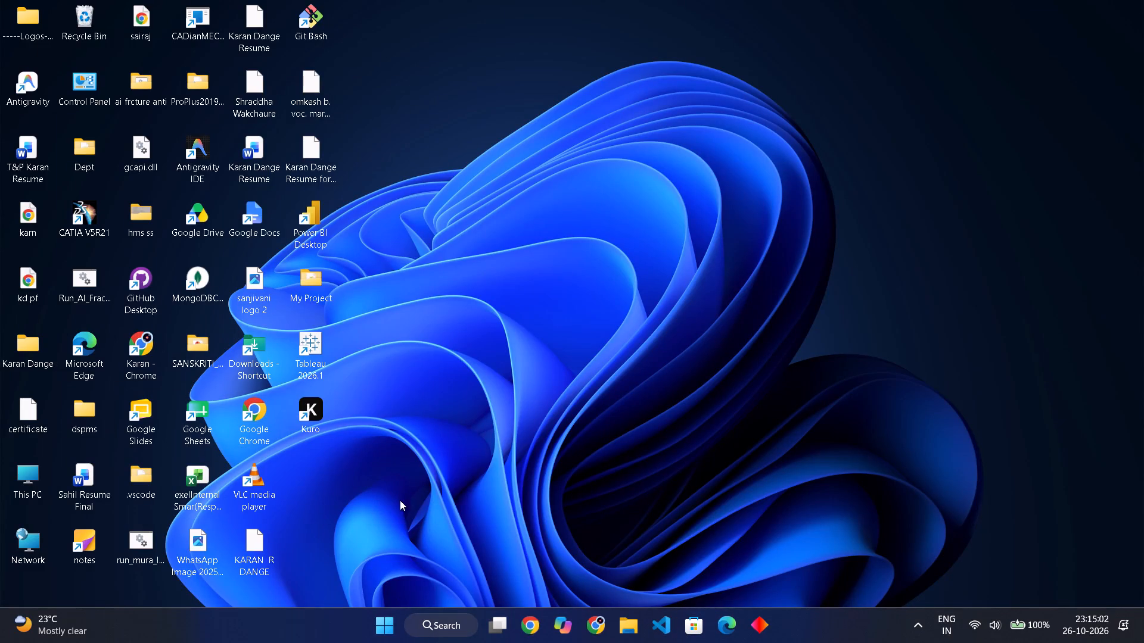
{"action": "left_click", "coordinate": [446, 625]}
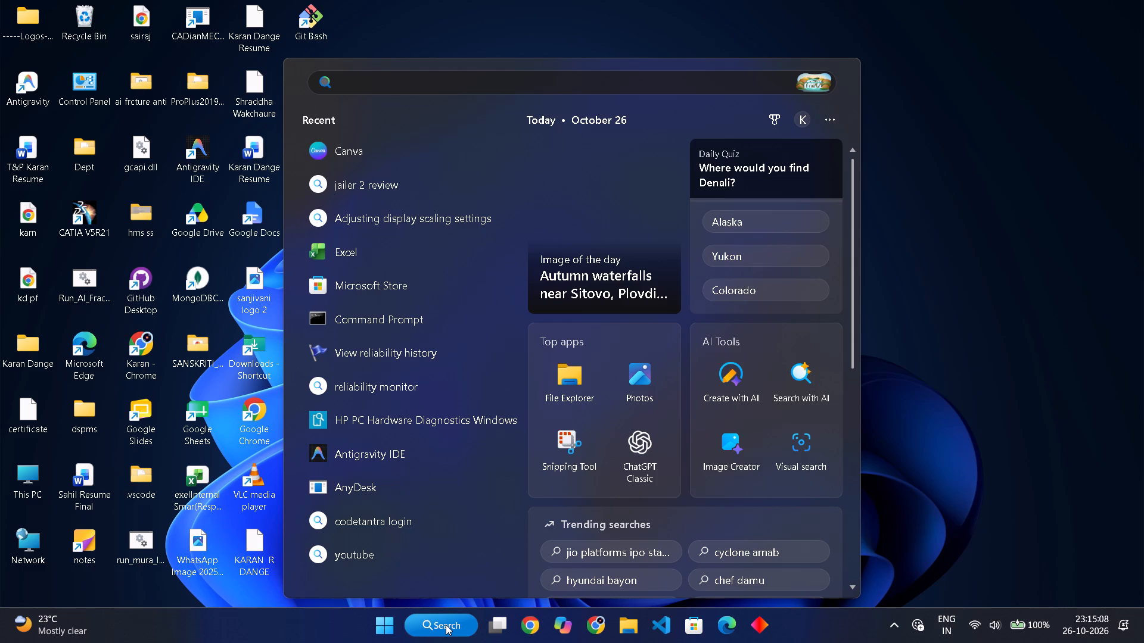